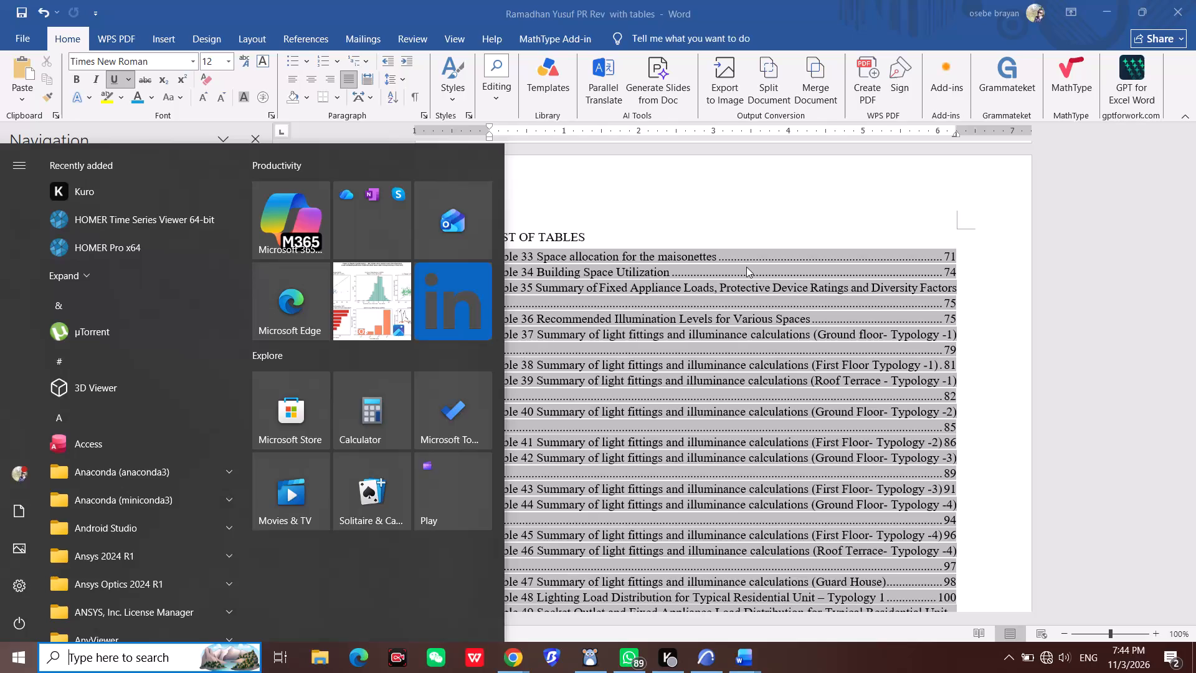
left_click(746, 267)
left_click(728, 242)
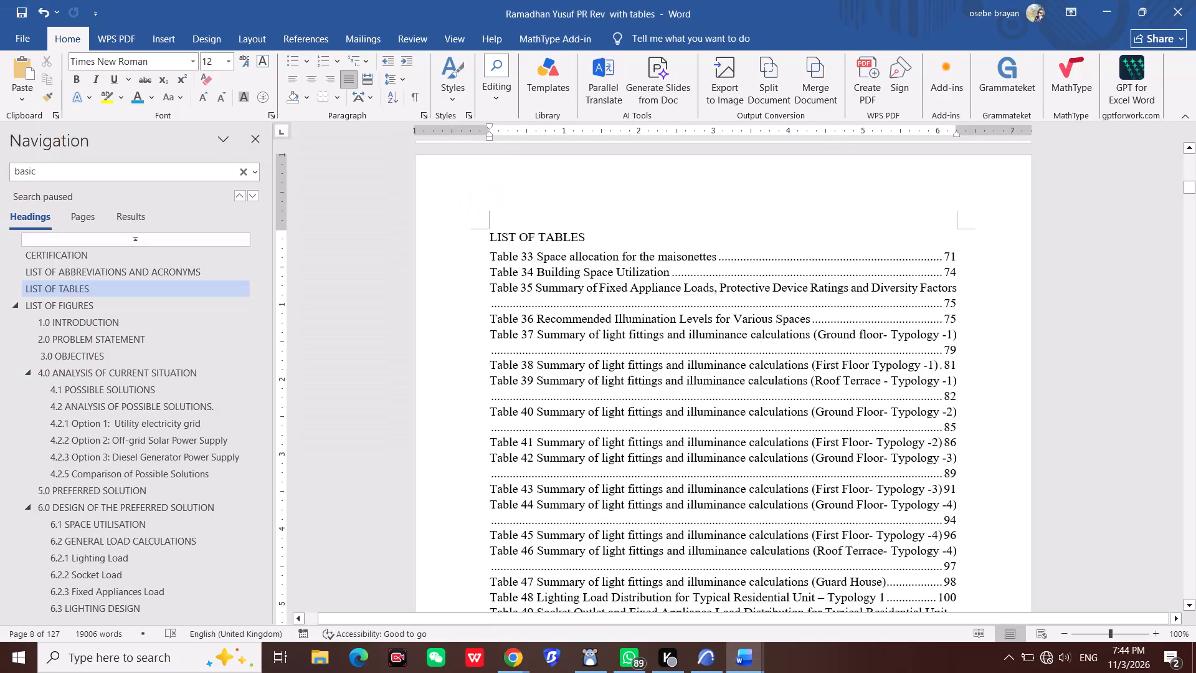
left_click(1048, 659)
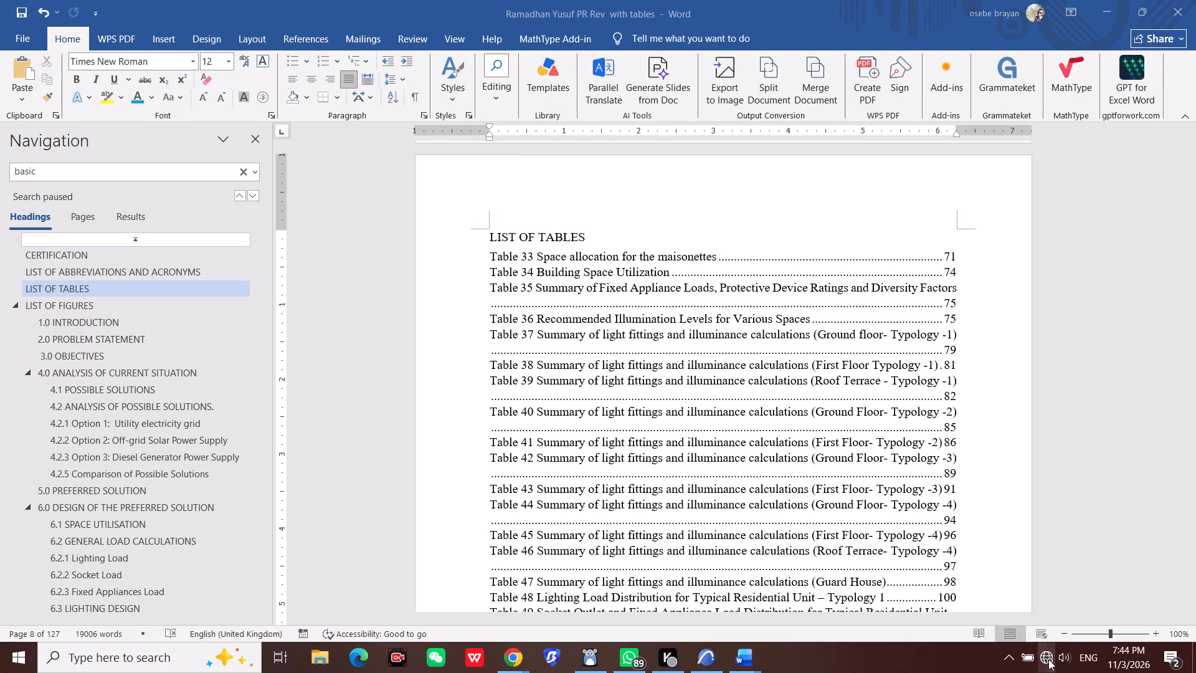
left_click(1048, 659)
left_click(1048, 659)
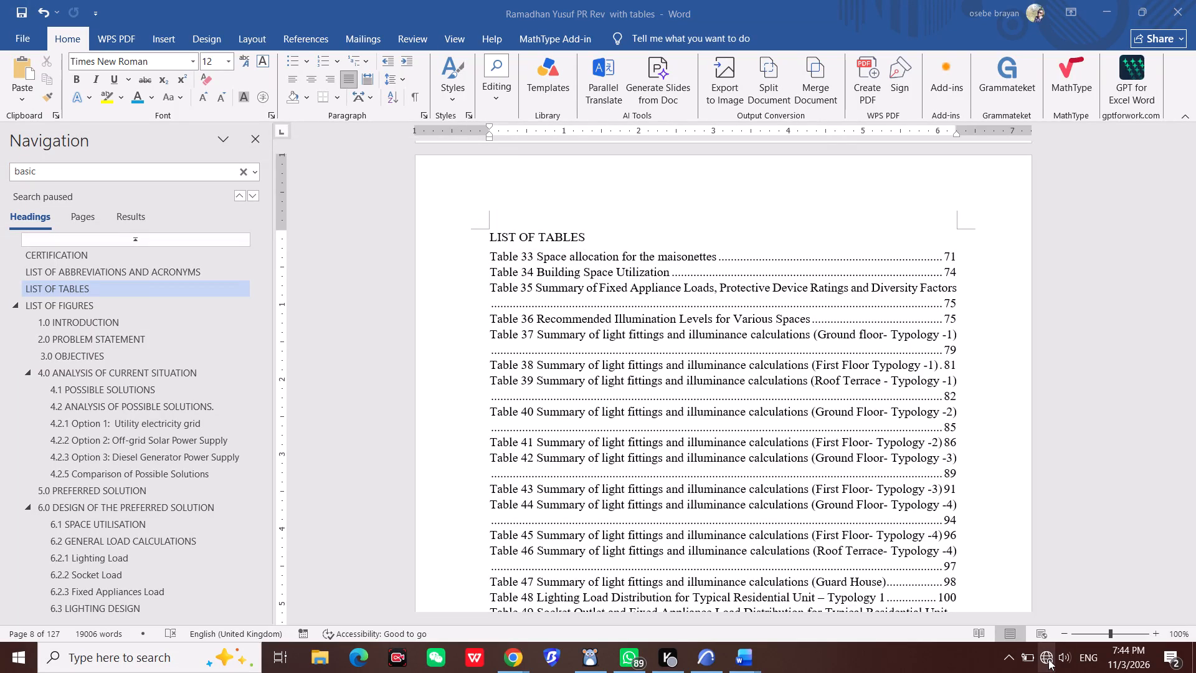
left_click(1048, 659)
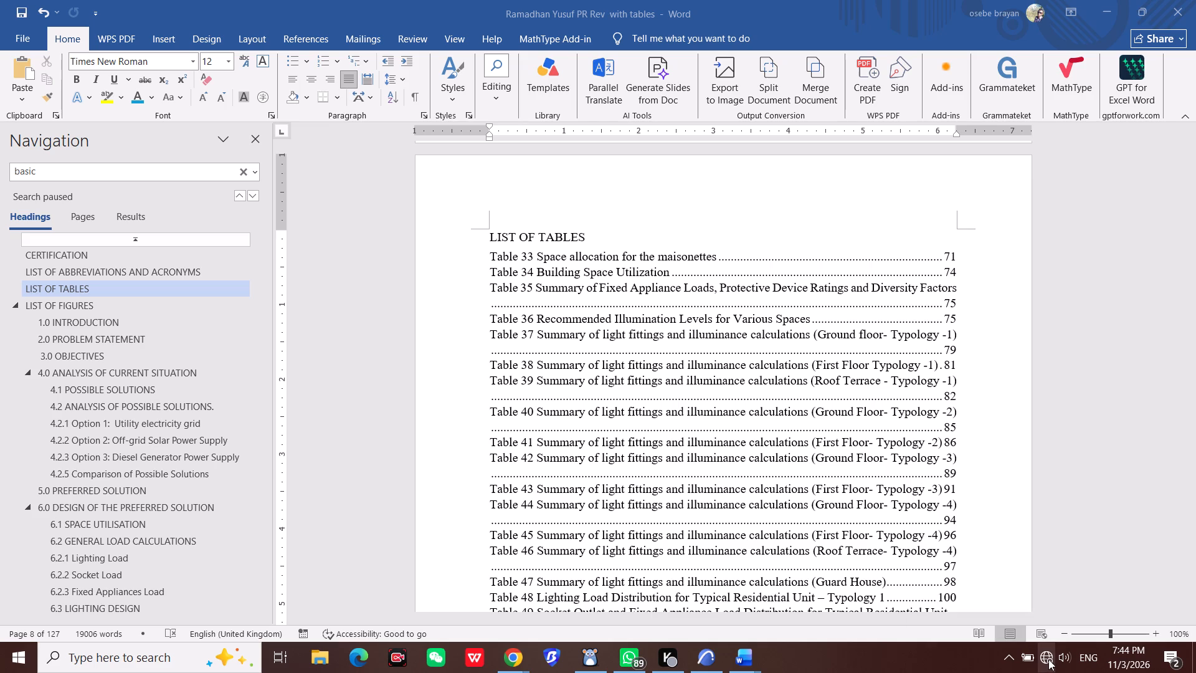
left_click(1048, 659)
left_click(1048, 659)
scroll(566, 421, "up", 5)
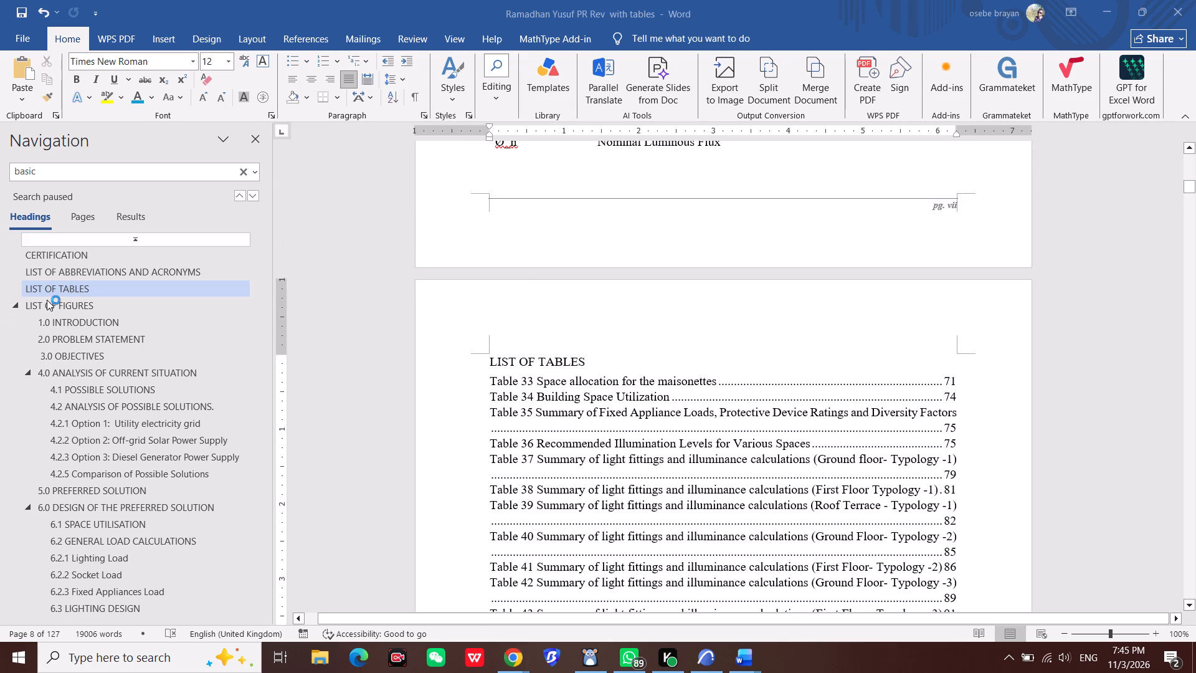
Review the List of Tables entries from Table 33 to Table 64, and look through the document's heading outline.
scroll(627, 400, "down", 7)
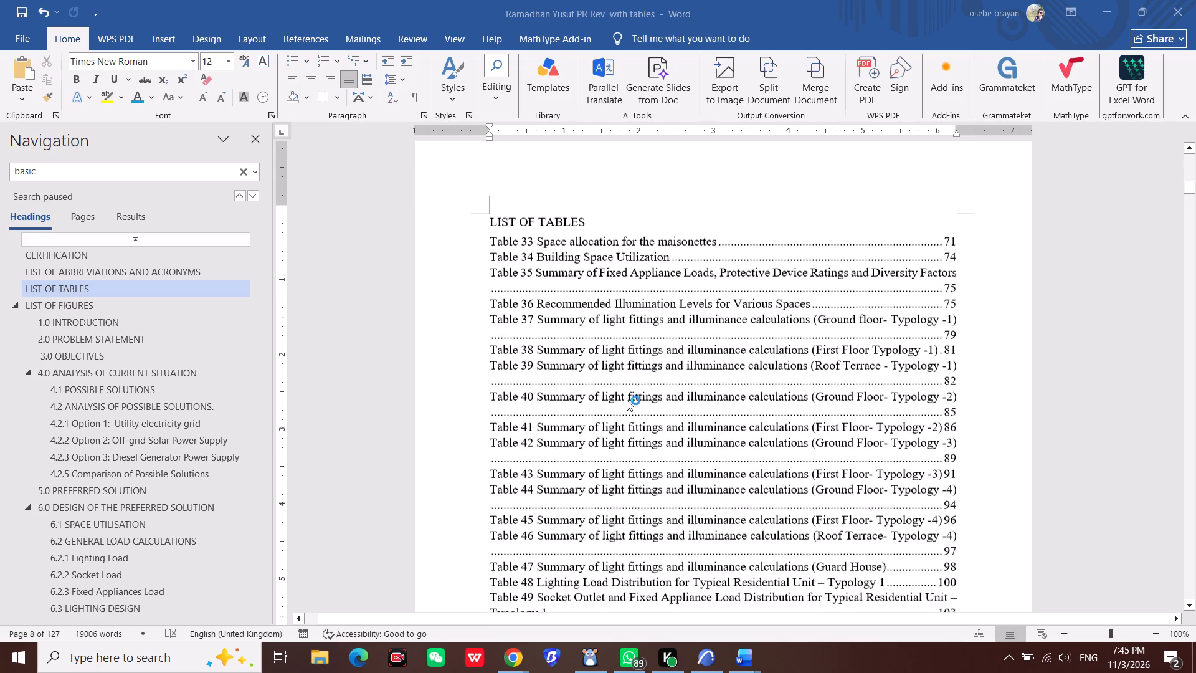
scroll(627, 400, "down", 20)
scroll(627, 400, "down", 1)
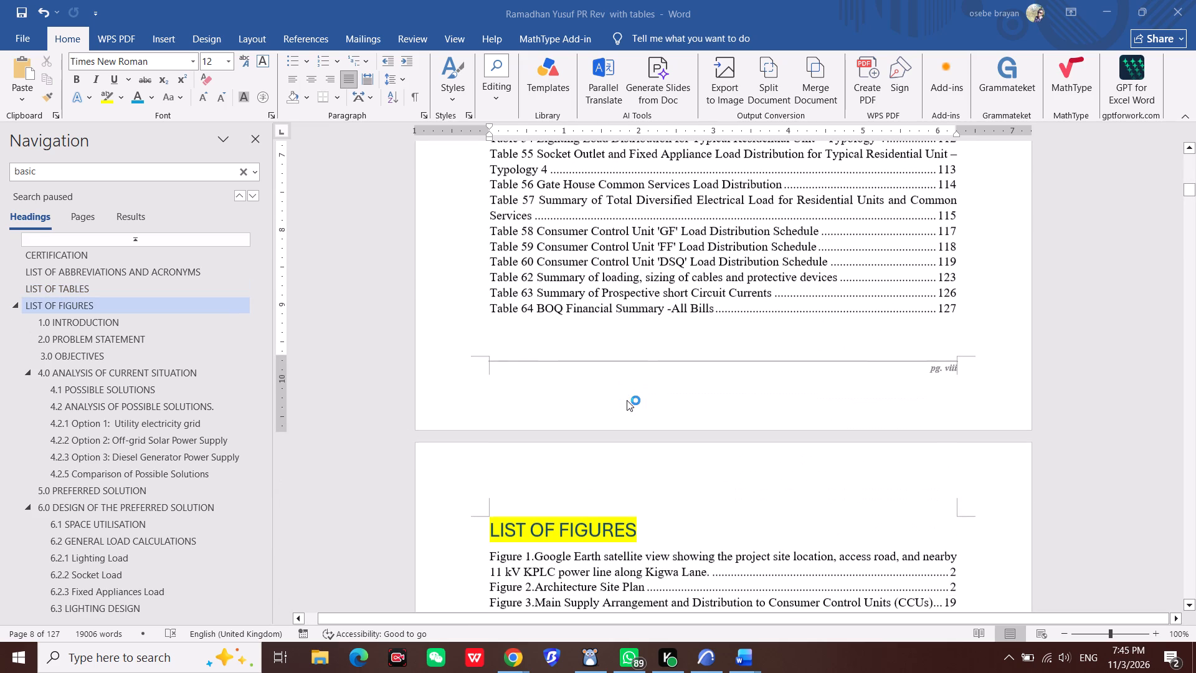
scroll(627, 400, "up", 10)
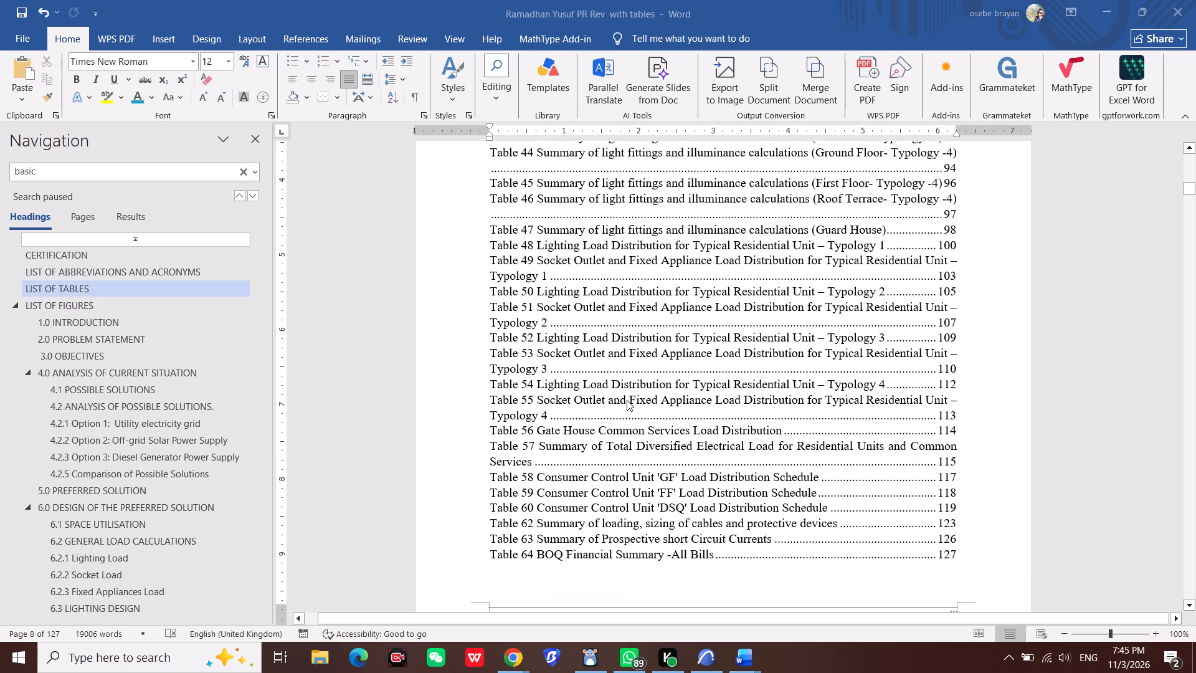
scroll(65, 520, "down", 10)
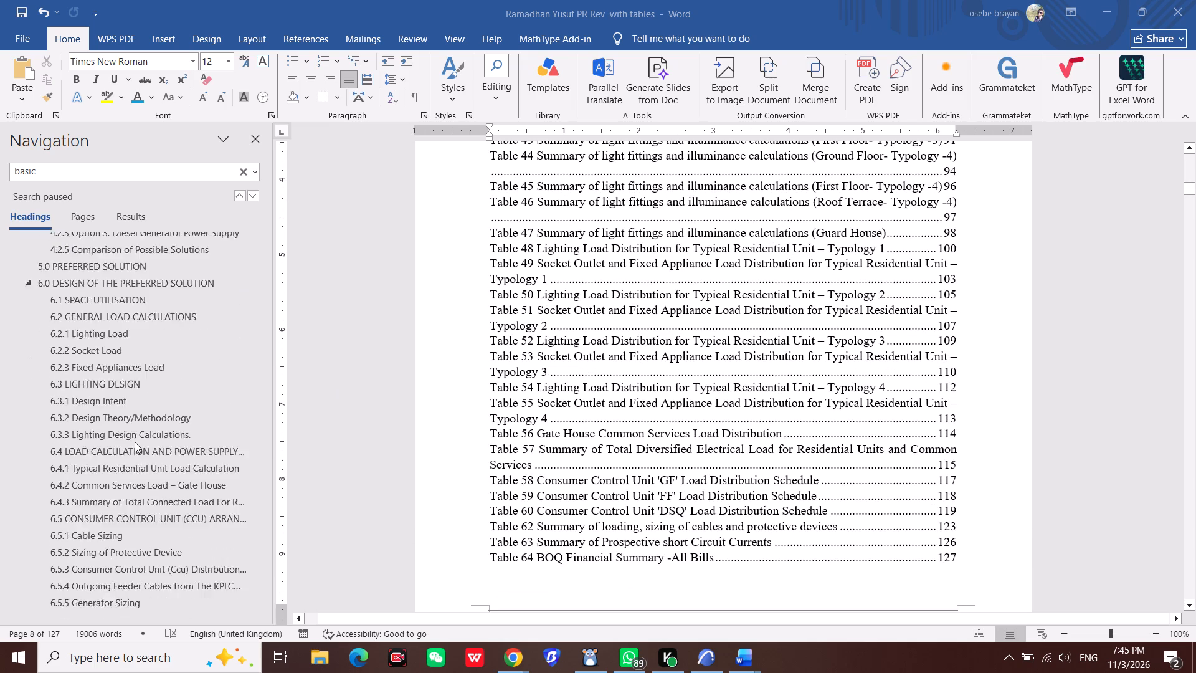
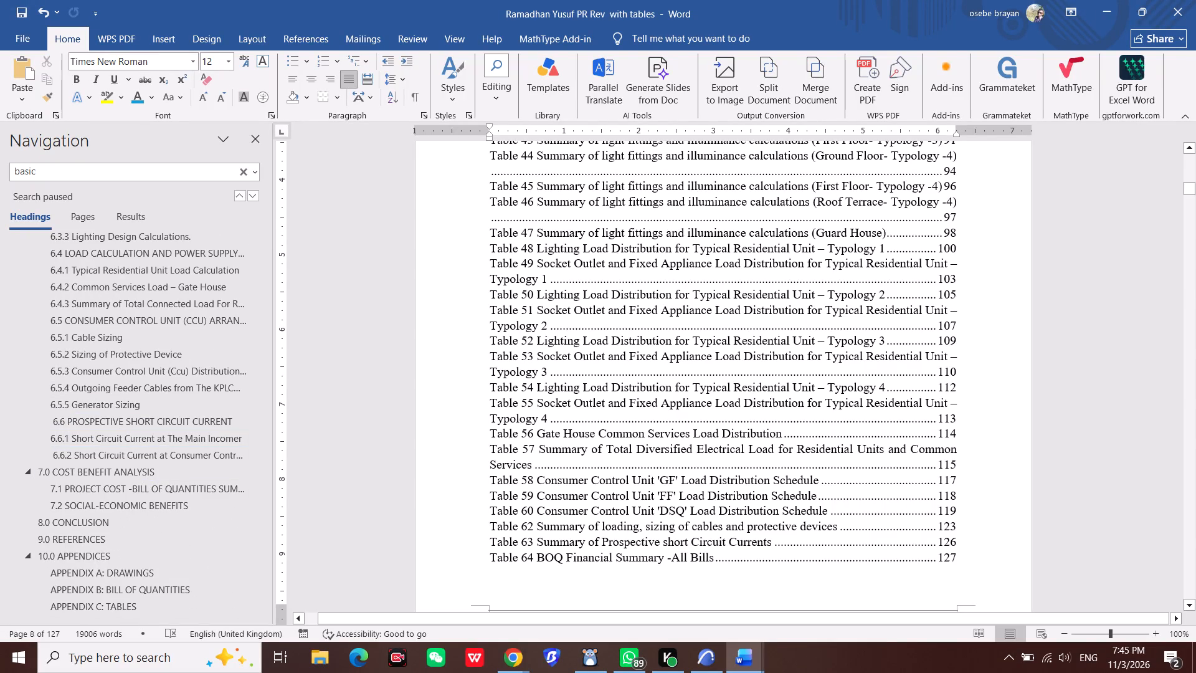
Snap the report window to the right half of the screen and hide its heading navigation.
key("super+Right")
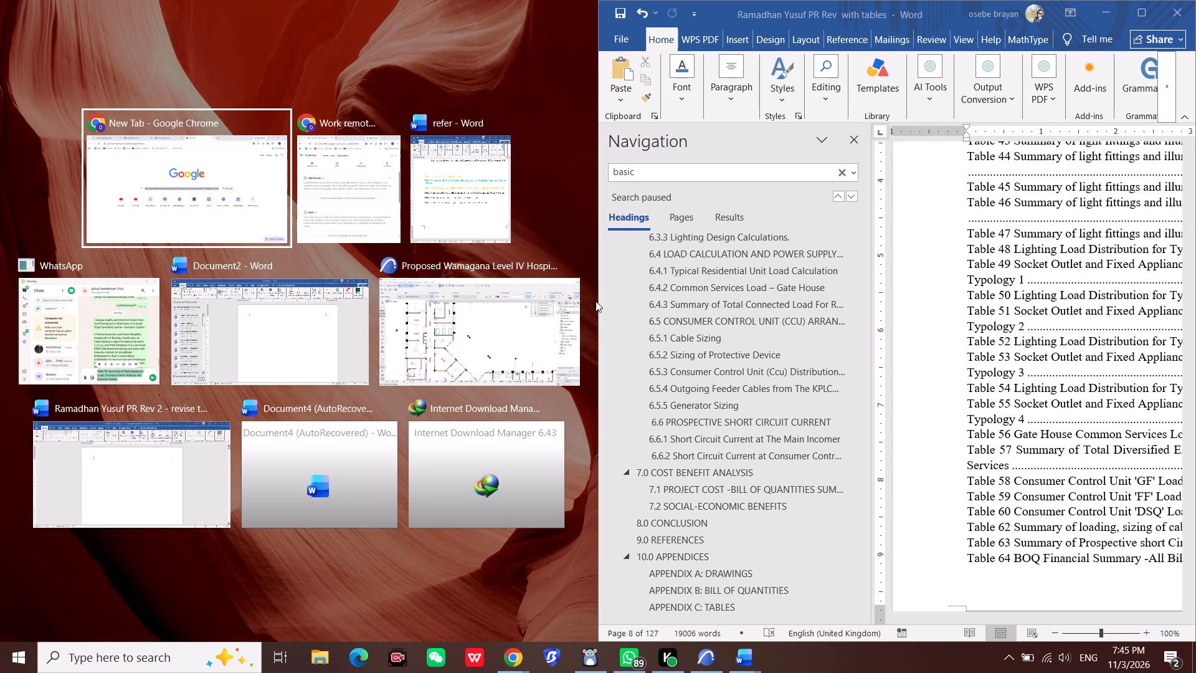
left_click(860, 137)
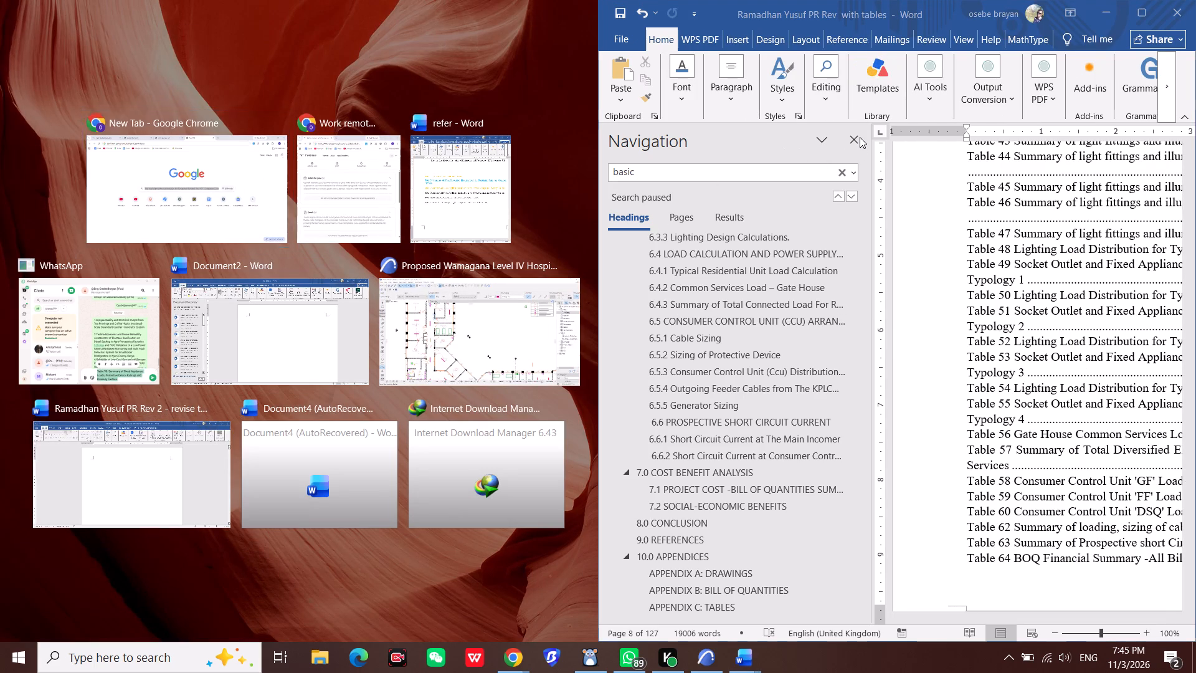
left_click(860, 137)
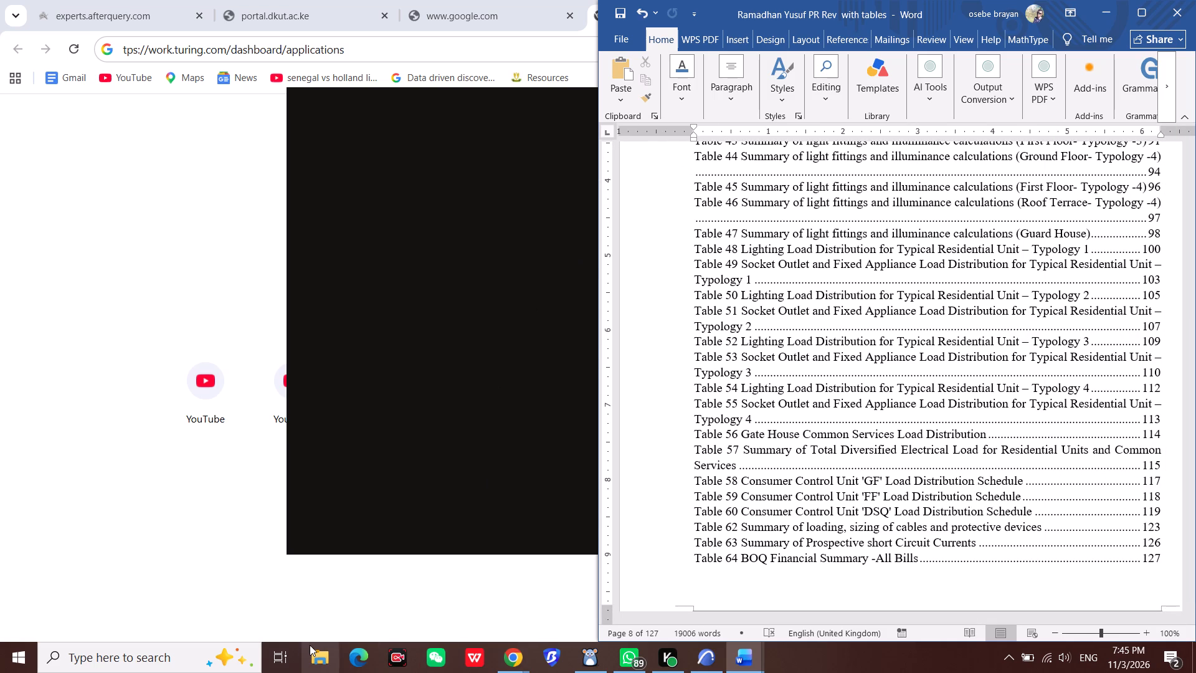
Open File Explorer alongside the report.
left_click(310, 645)
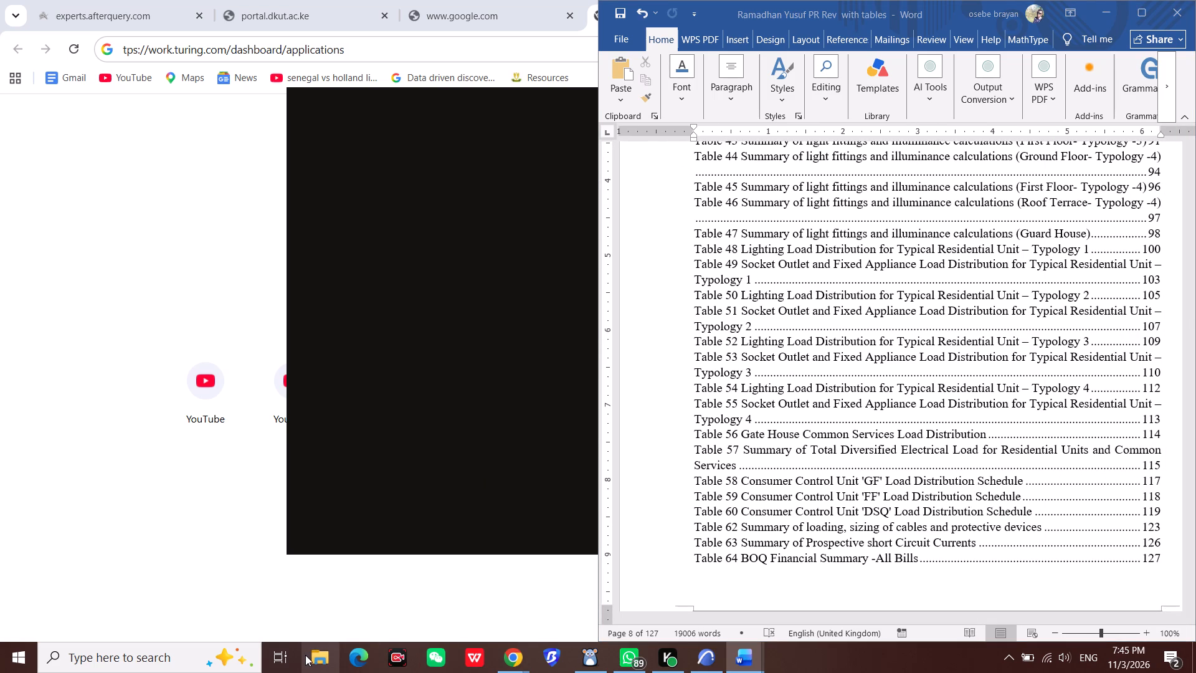
From the Desktop's EBK folder in File Explorer, open the "PR Rev 2 - revise tables 270watts" document with WPS Office.
left_click(331, 664)
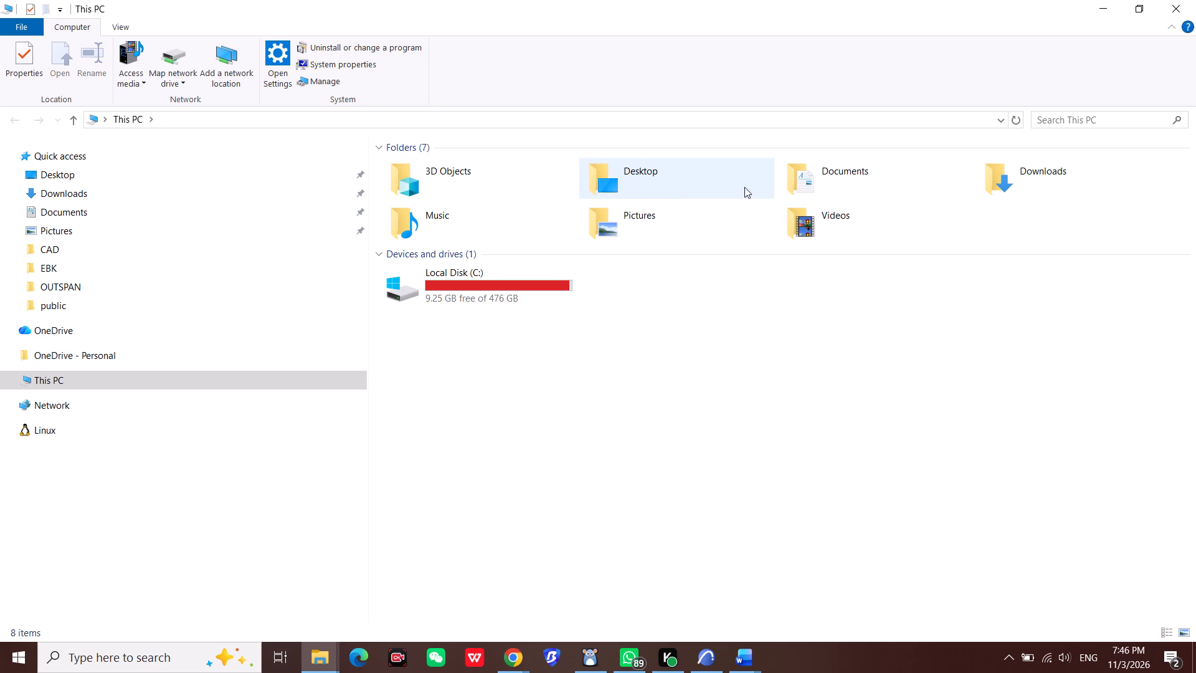
left_click(681, 194)
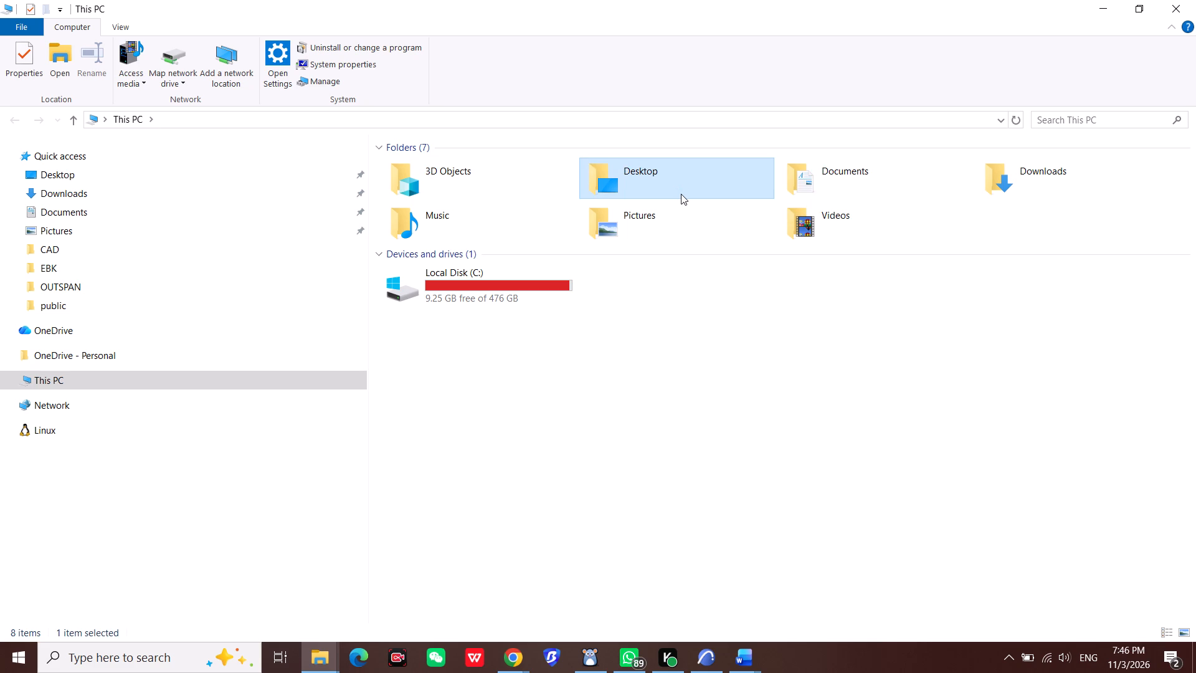
double_click(681, 194)
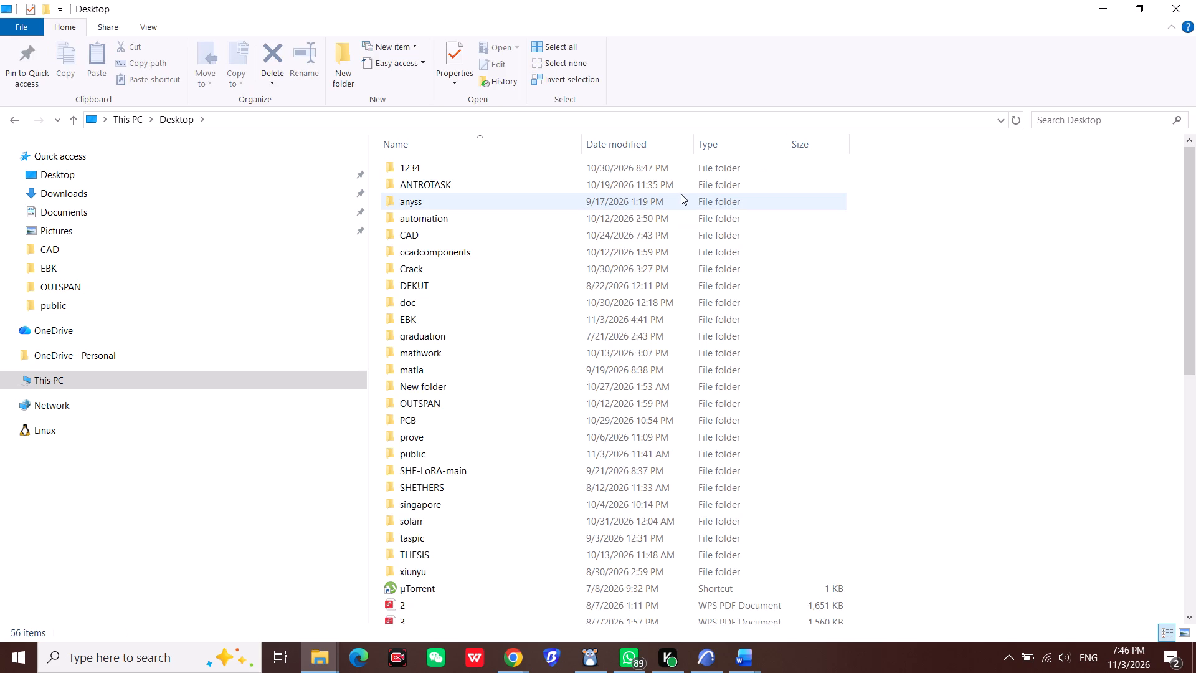
triple_click(452, 318)
left_click(452, 318)
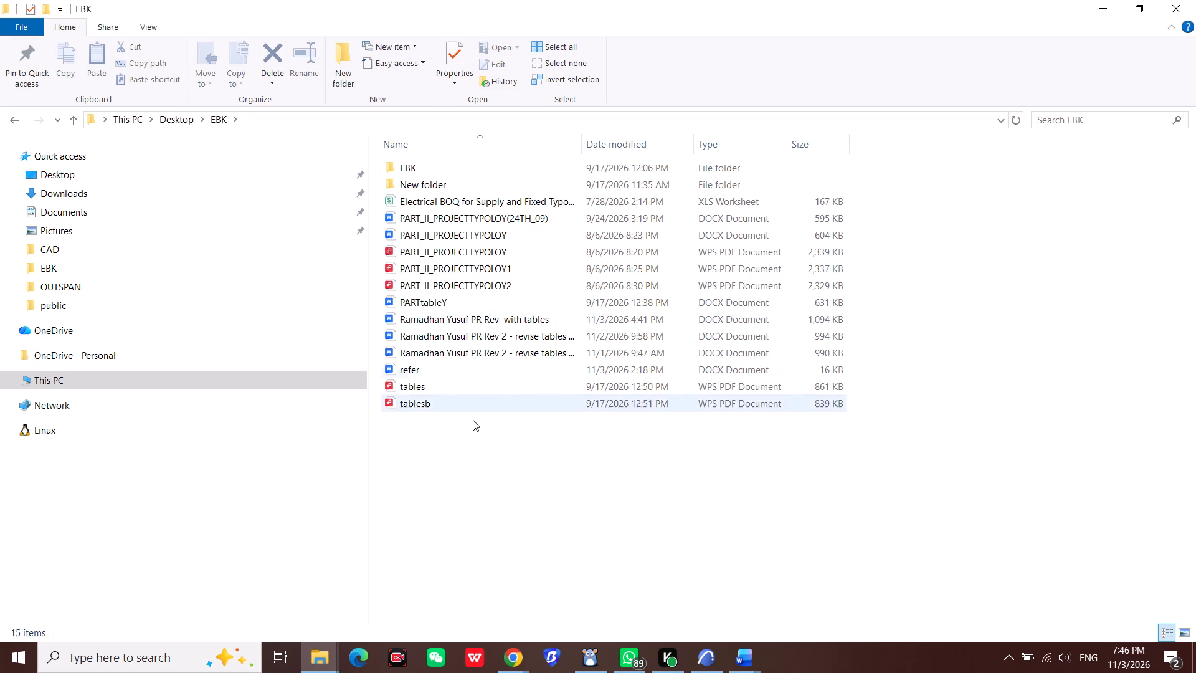
right_click(567, 314)
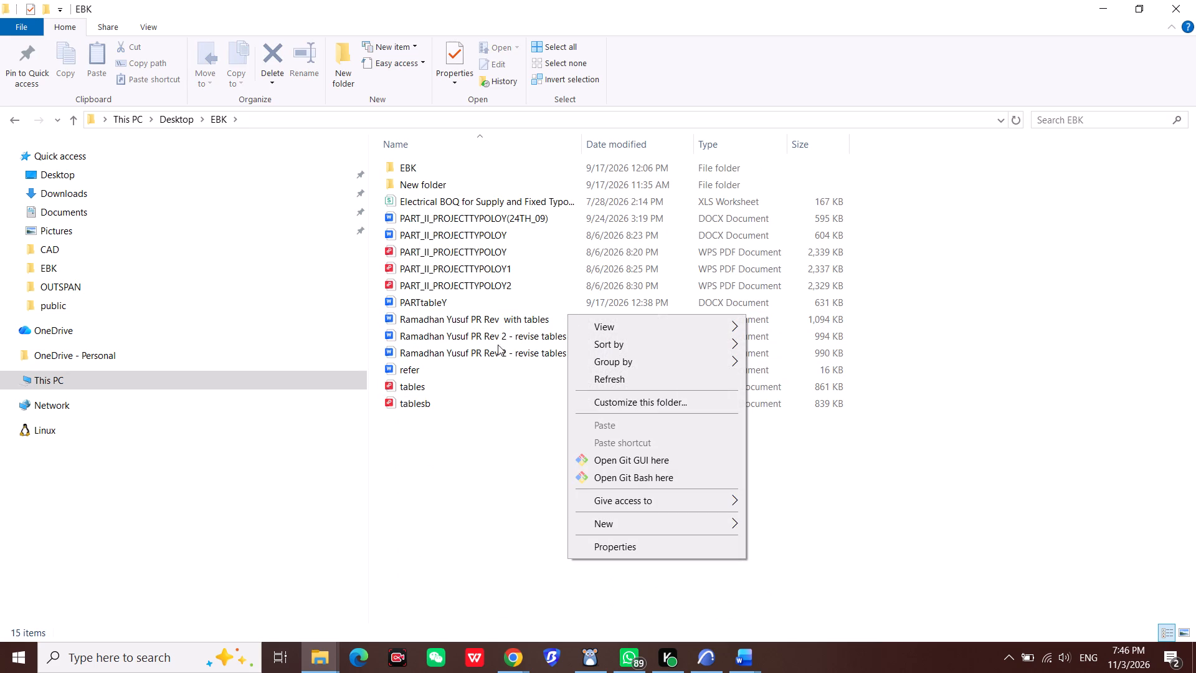
left_click(513, 319)
right_click(513, 319)
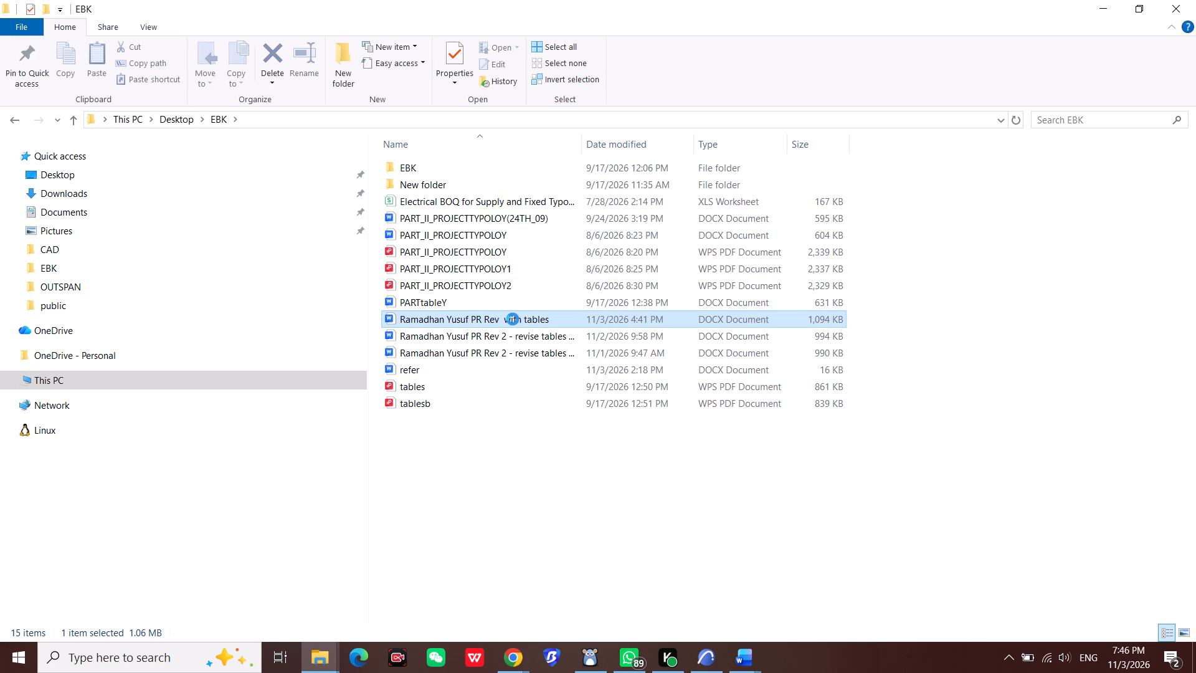
right_click(513, 319)
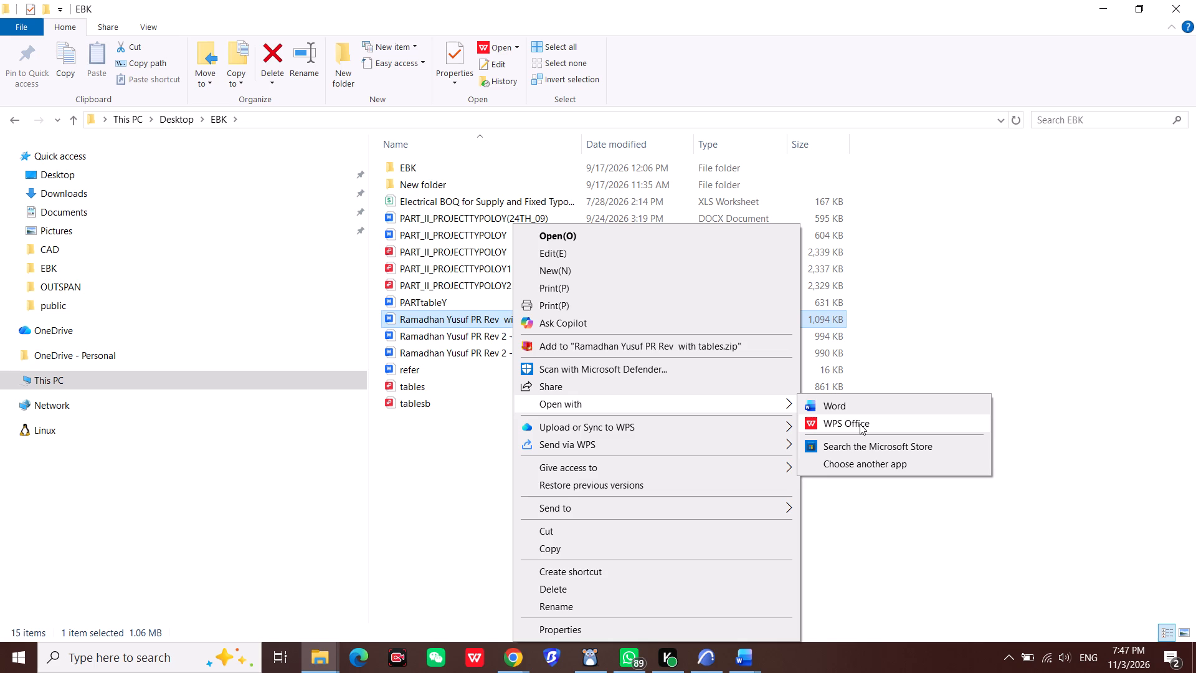
left_click(461, 340)
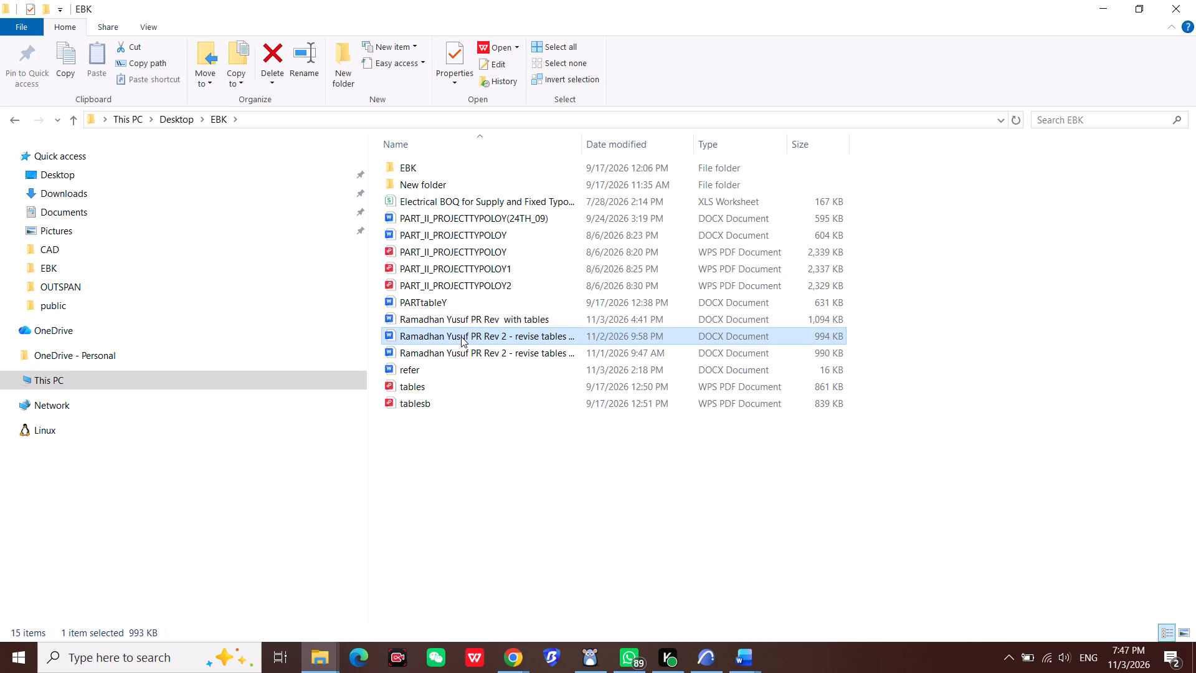
right_click(461, 336)
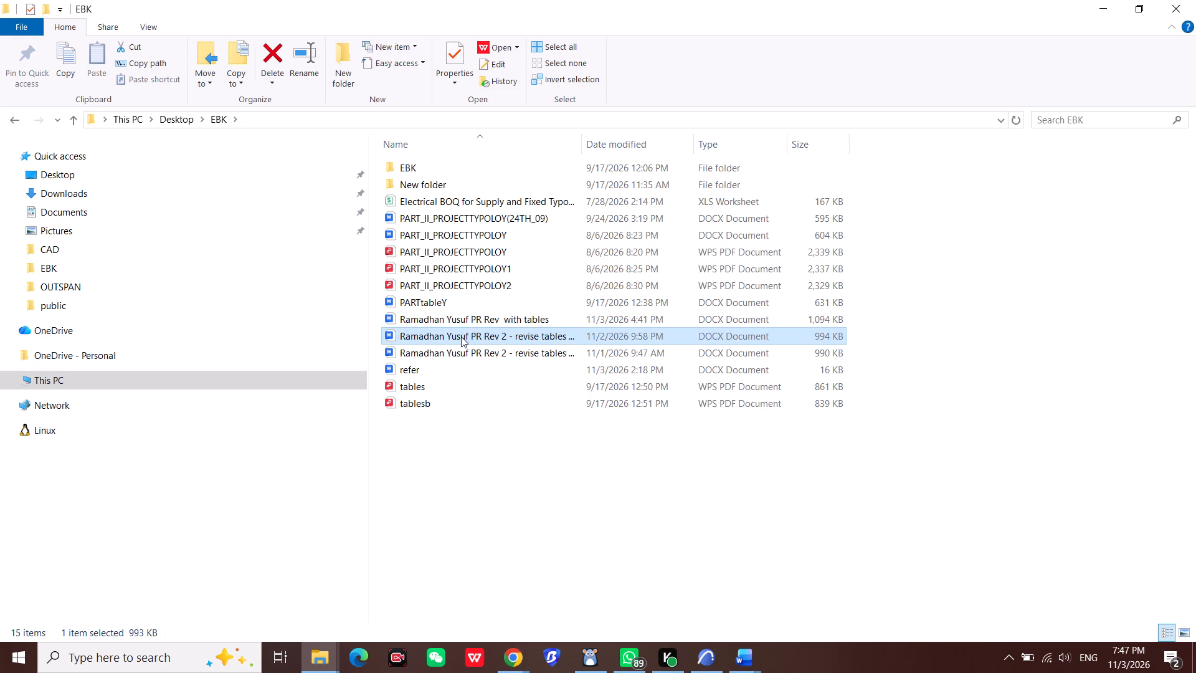
right_click(461, 336)
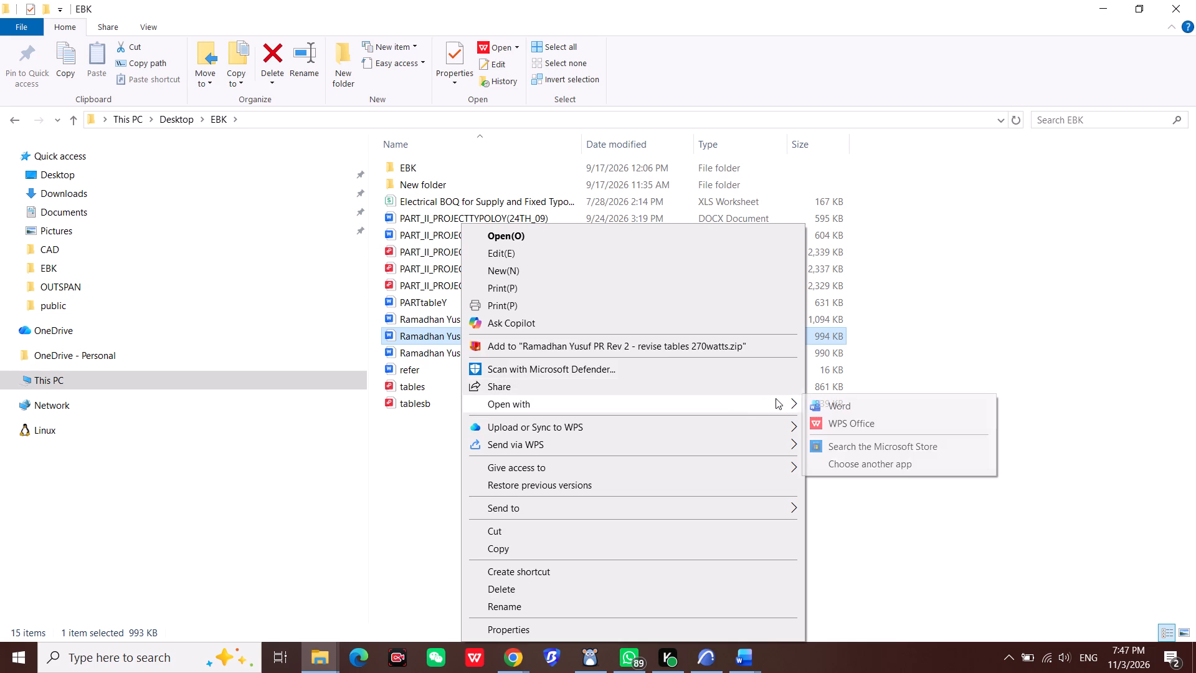
left_click(846, 424)
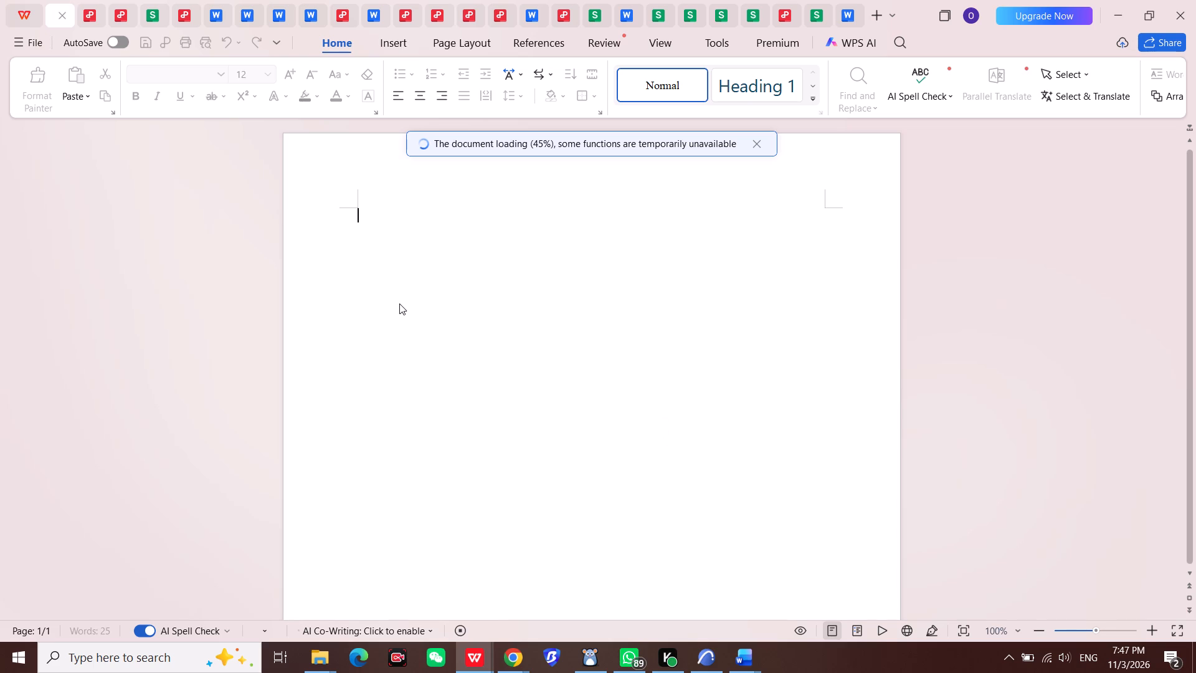
Look through the opened report's front matter, from the cover page through the certification to the table of contents.
scroll(430, 312, "down", 4)
scroll(480, 376, "down", 2)
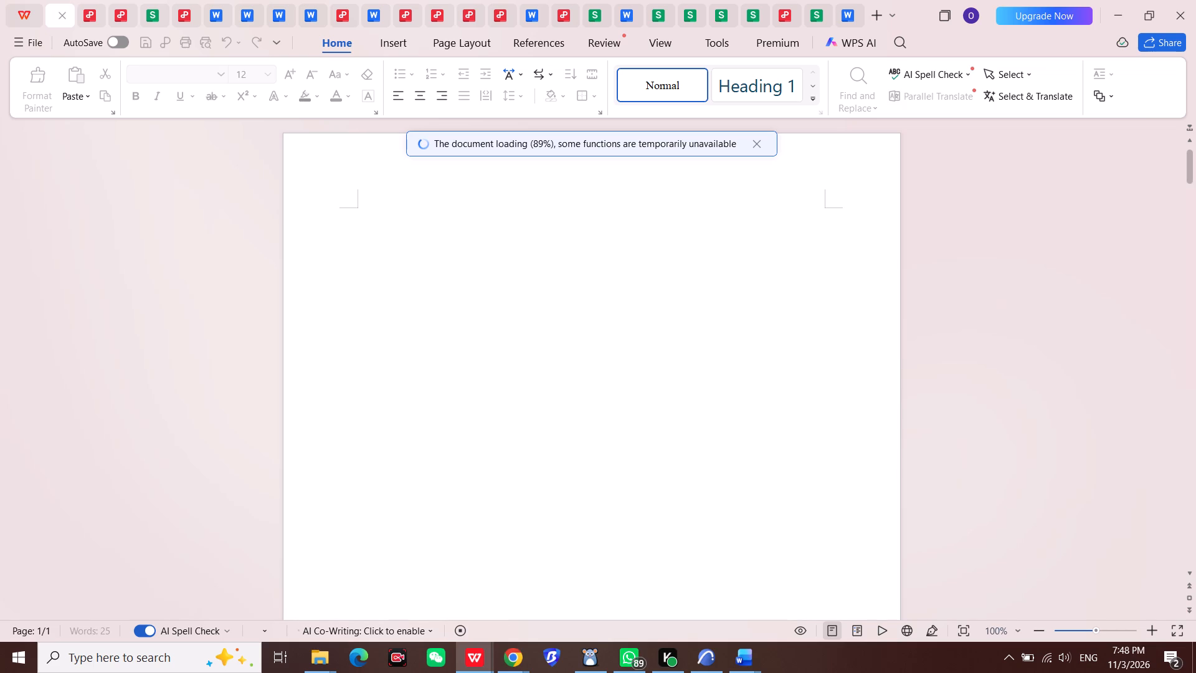
scroll(559, 343, "down", 2)
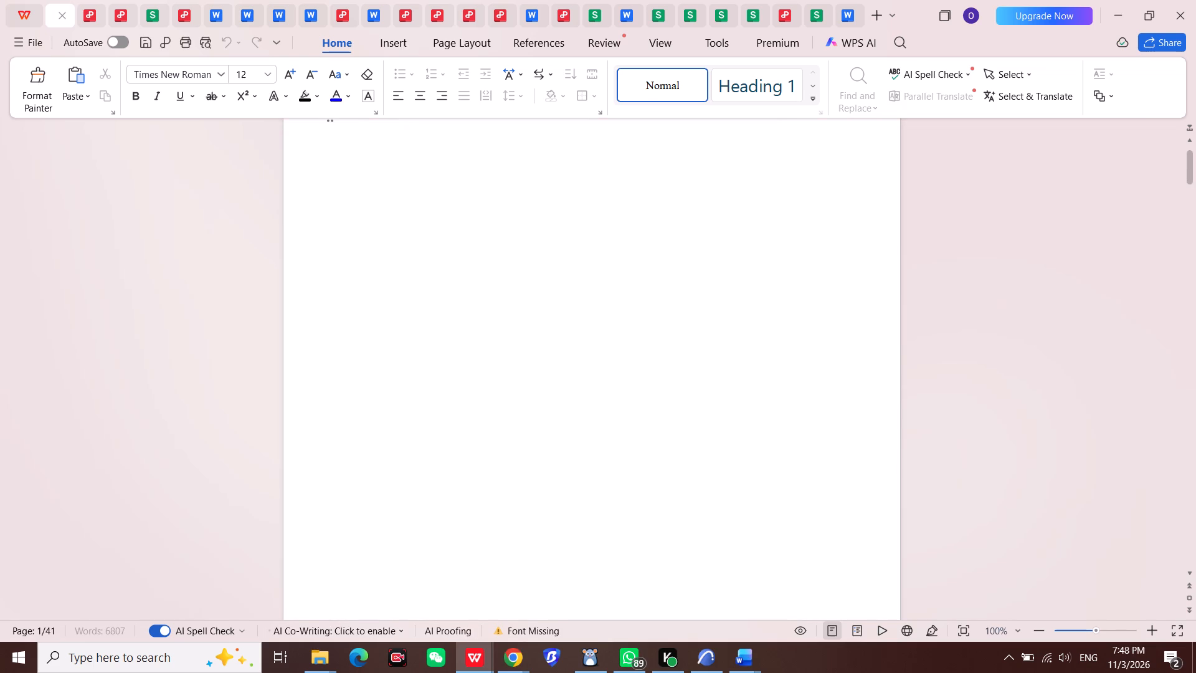
scroll(556, 346, "down", 20)
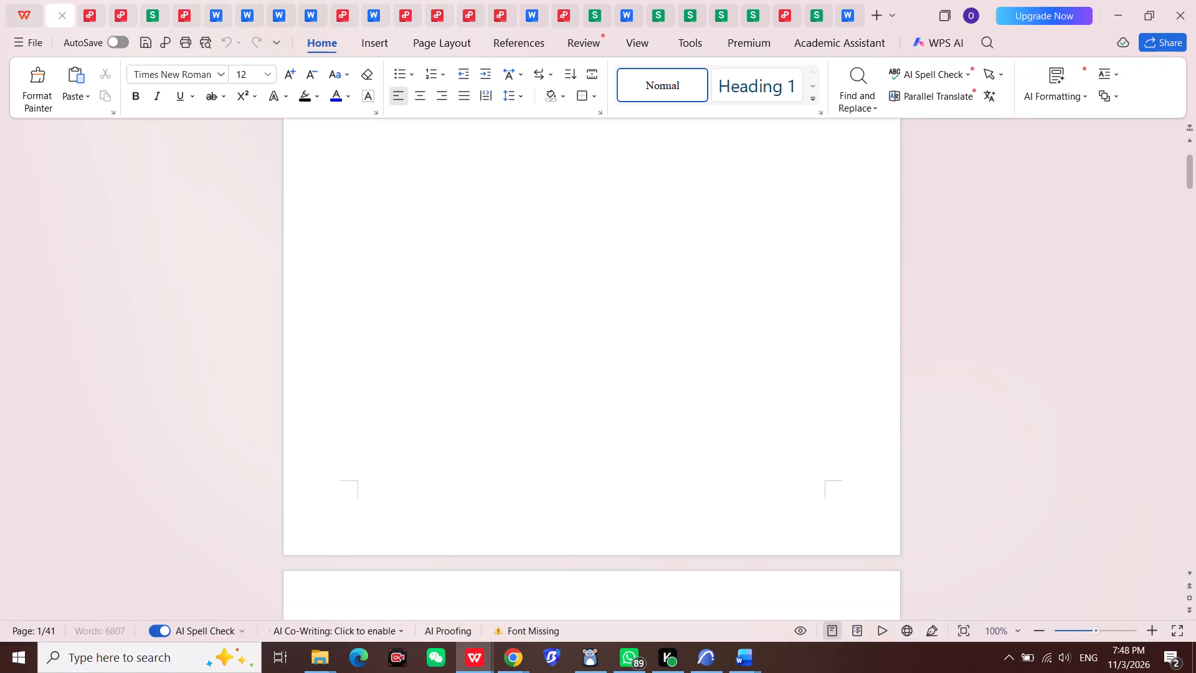
scroll(550, 357, "down", 15)
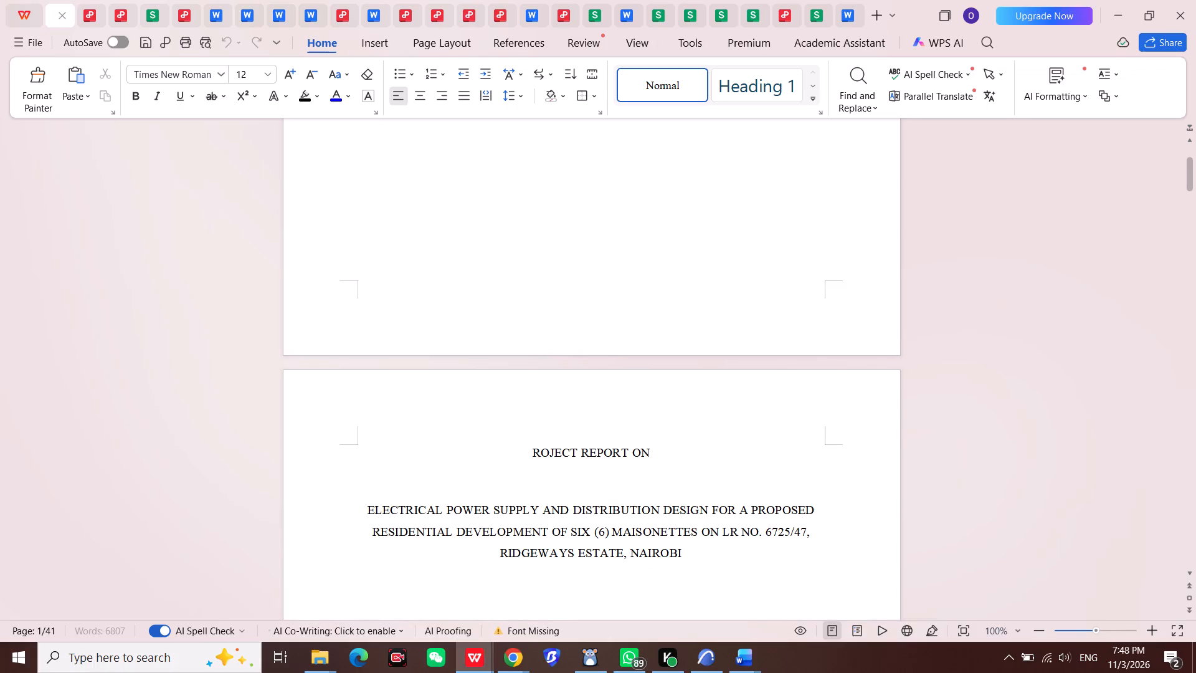
scroll(550, 362, "down", 15)
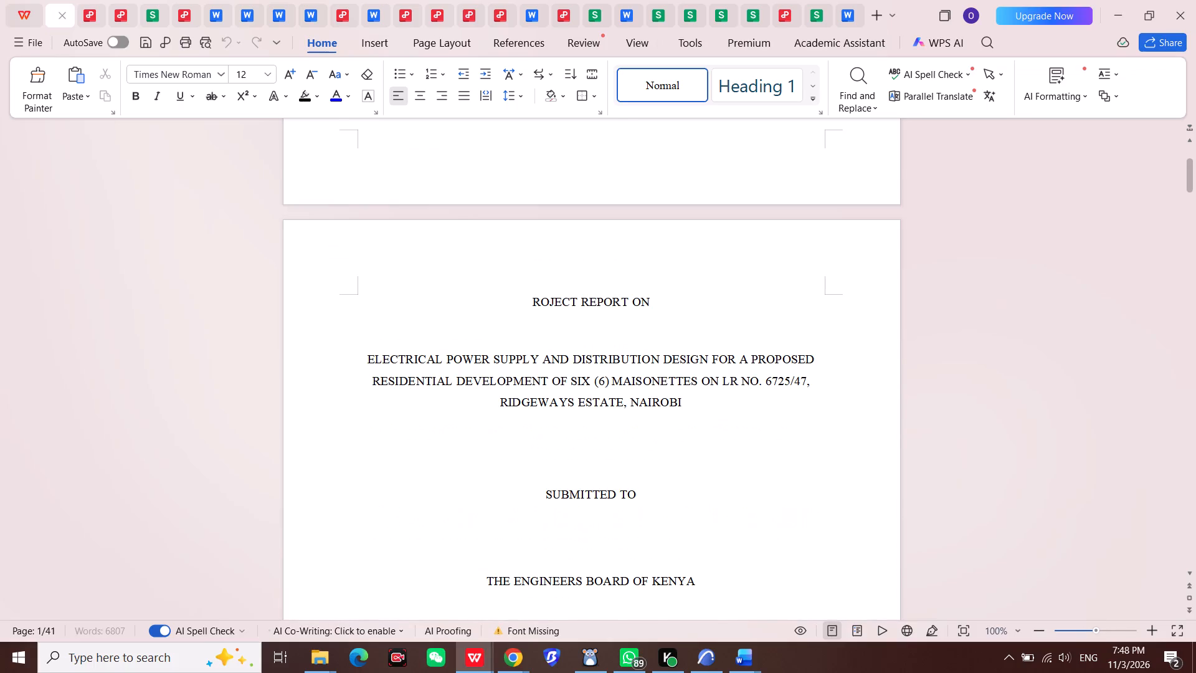
scroll(553, 370, "down", 19)
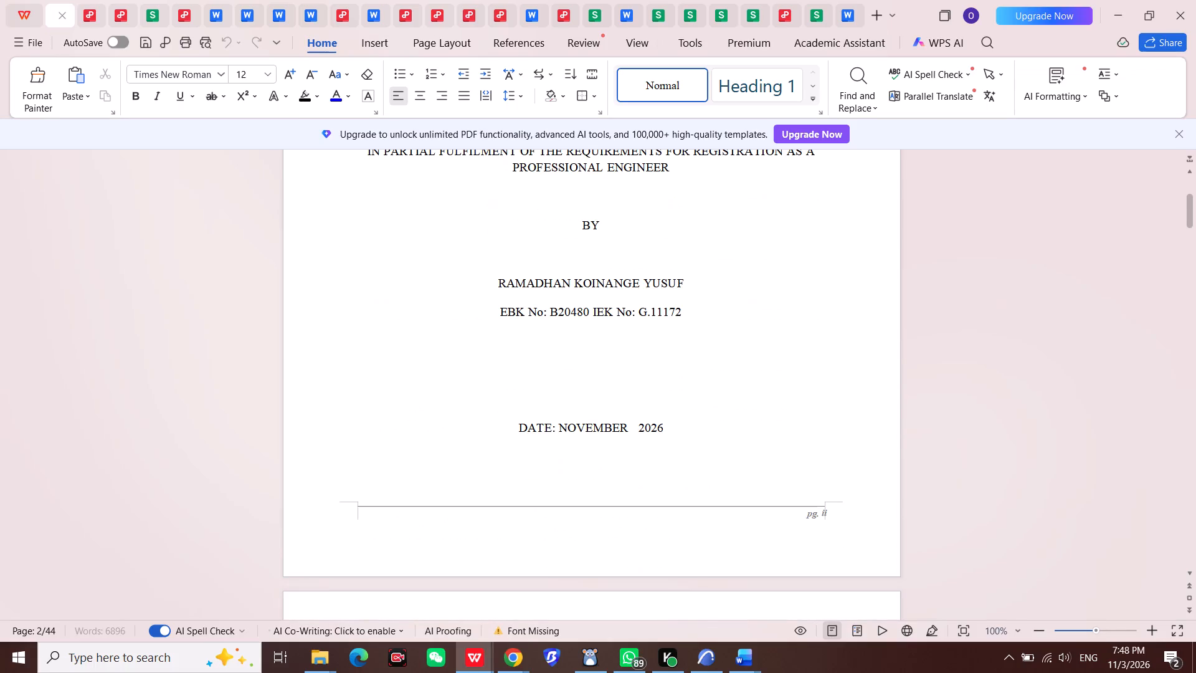
scroll(553, 368, "down", 6)
scroll(553, 368, "down", 15)
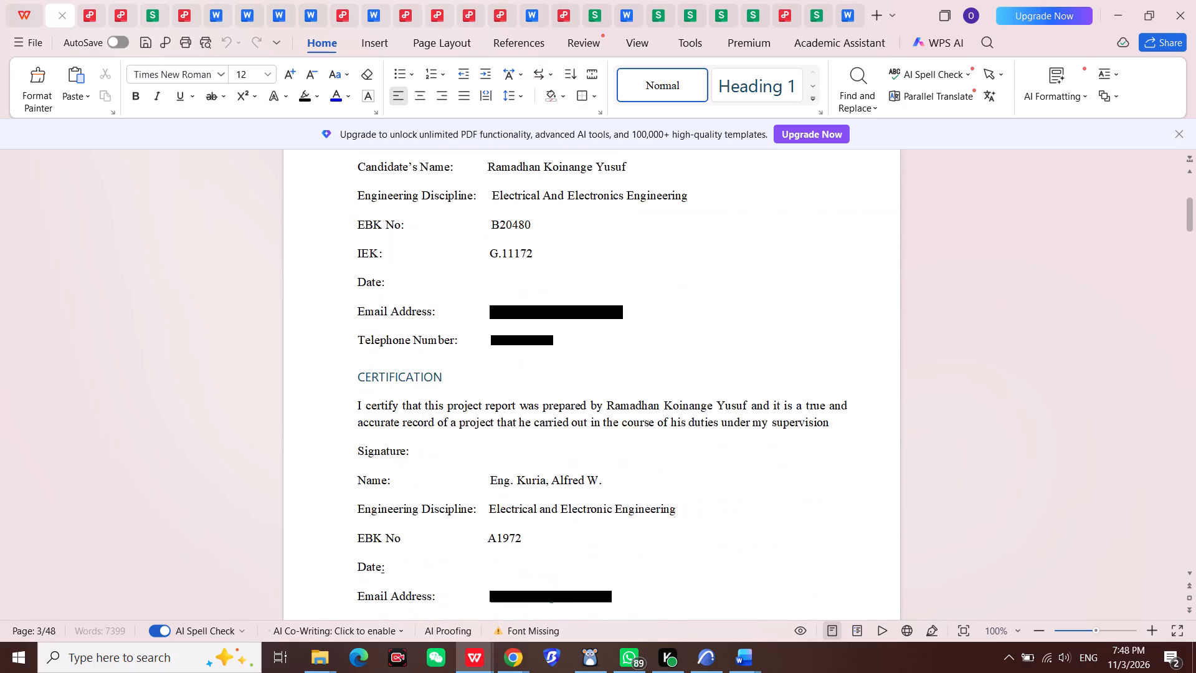
scroll(553, 373, "down", 20)
scroll(553, 373, "down", 10)
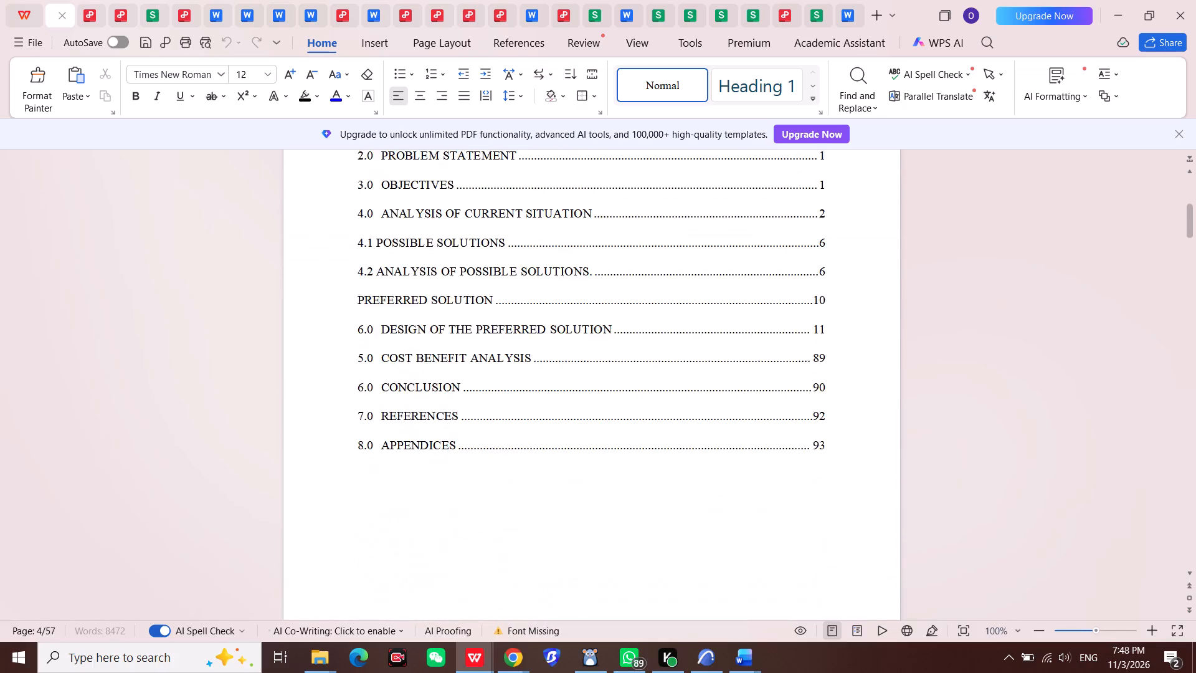
Examine the List of Abbreviations and Acronyms and the List of Tables entries up to Table 15.
scroll(547, 371, "down", 19)
scroll(547, 370, "down", 7)
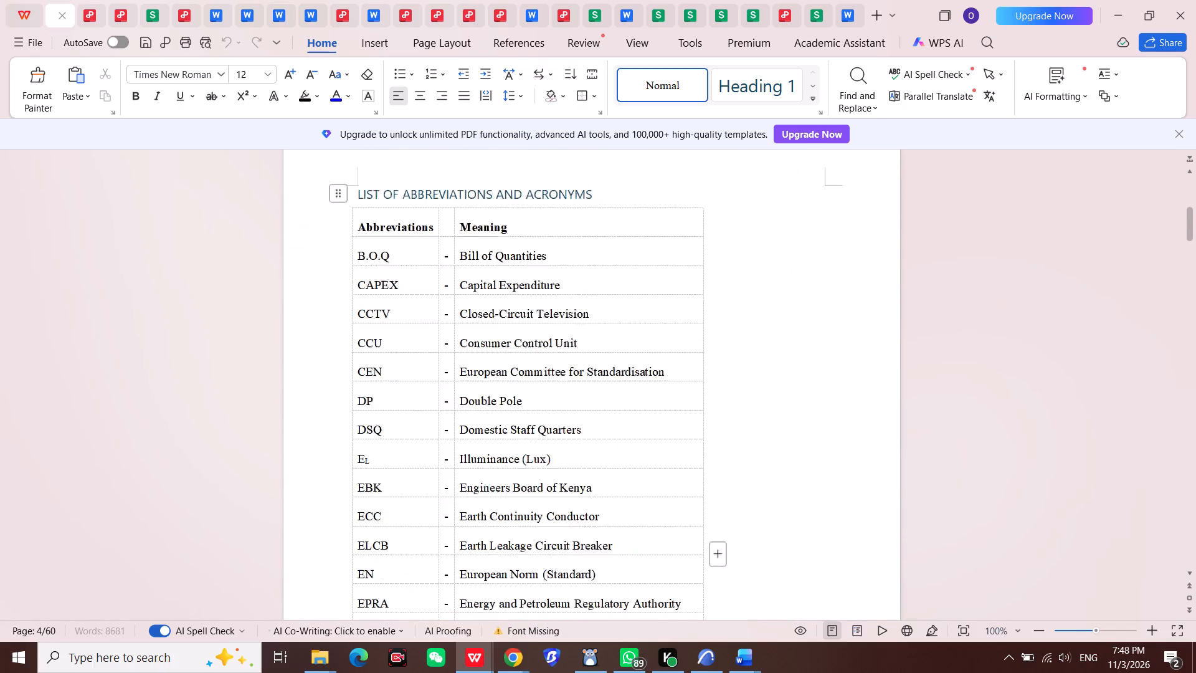
scroll(545, 365, "down", 20)
scroll(545, 365, "down", 10)
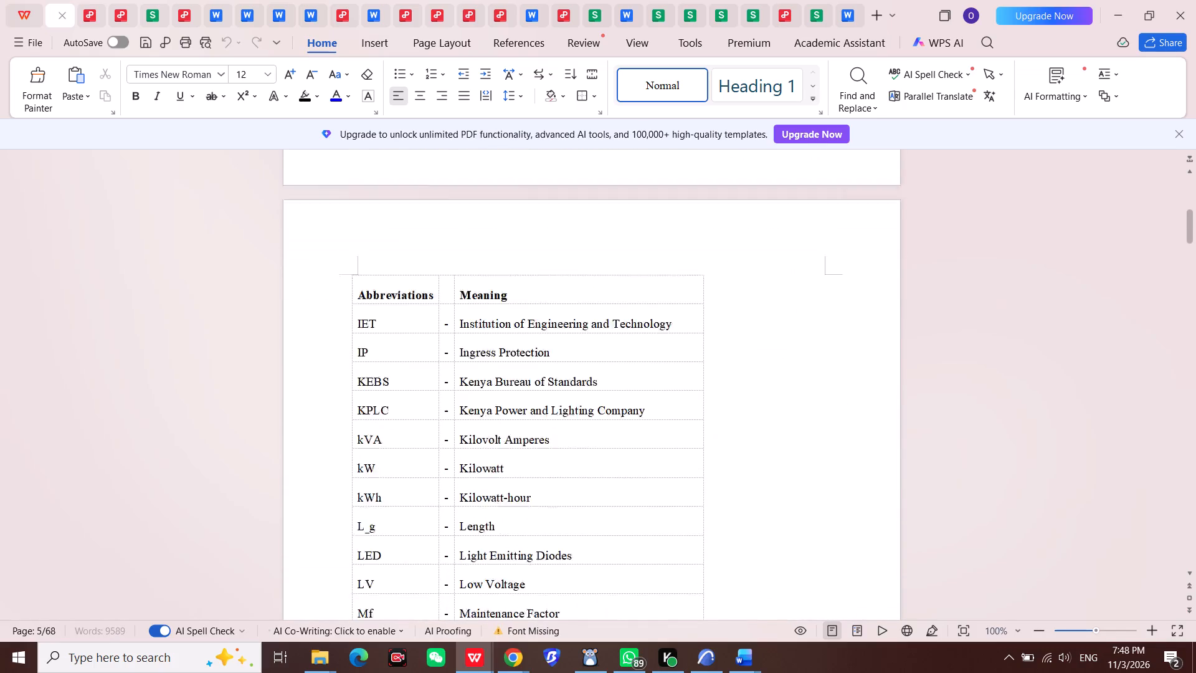
scroll(545, 360, "down", 20)
scroll(545, 360, "down", 9)
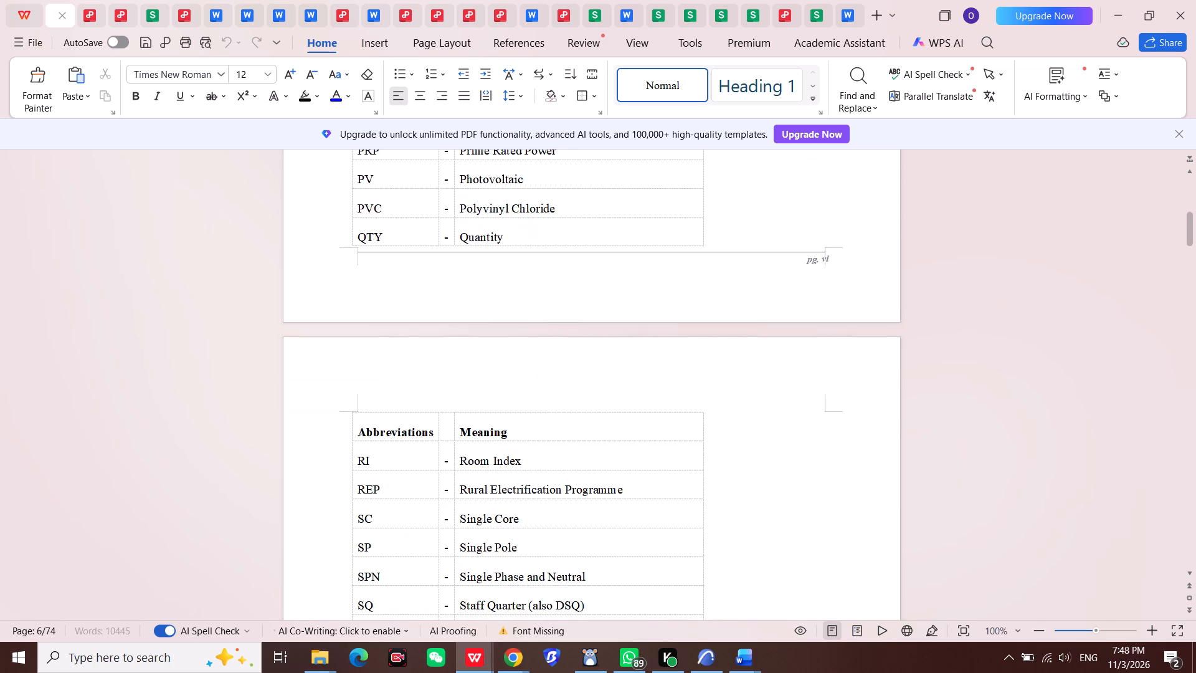
scroll(545, 360, "down", 20)
scroll(545, 360, "down", 7)
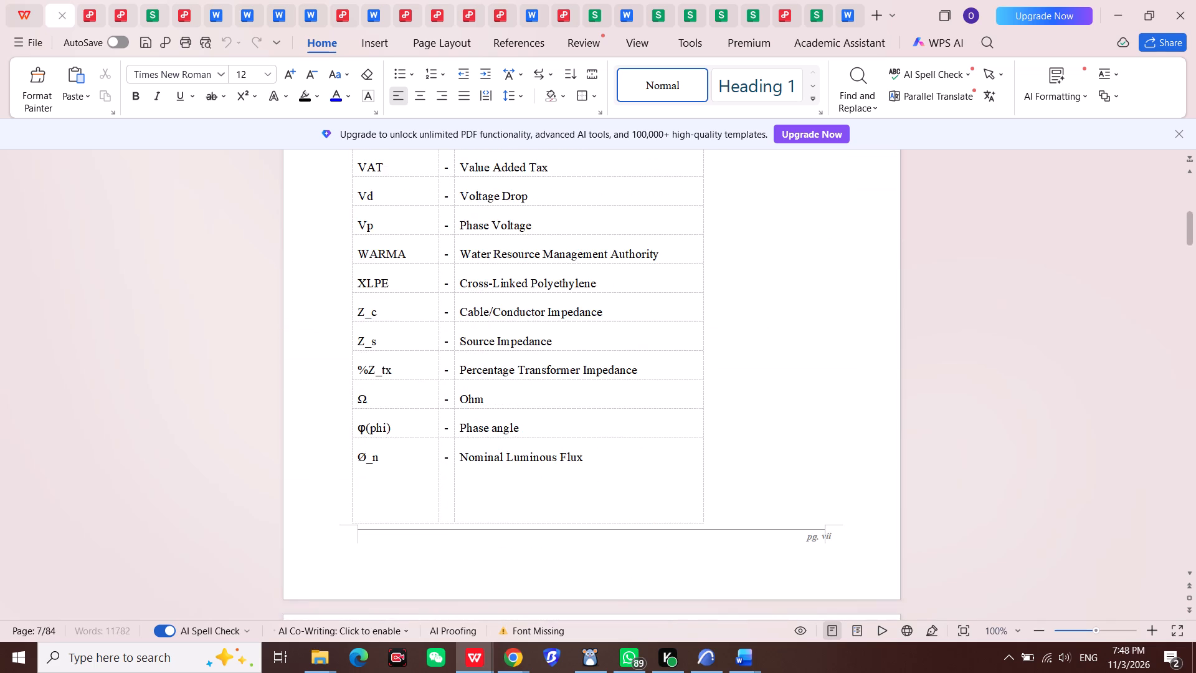
scroll(545, 360, "down", 17)
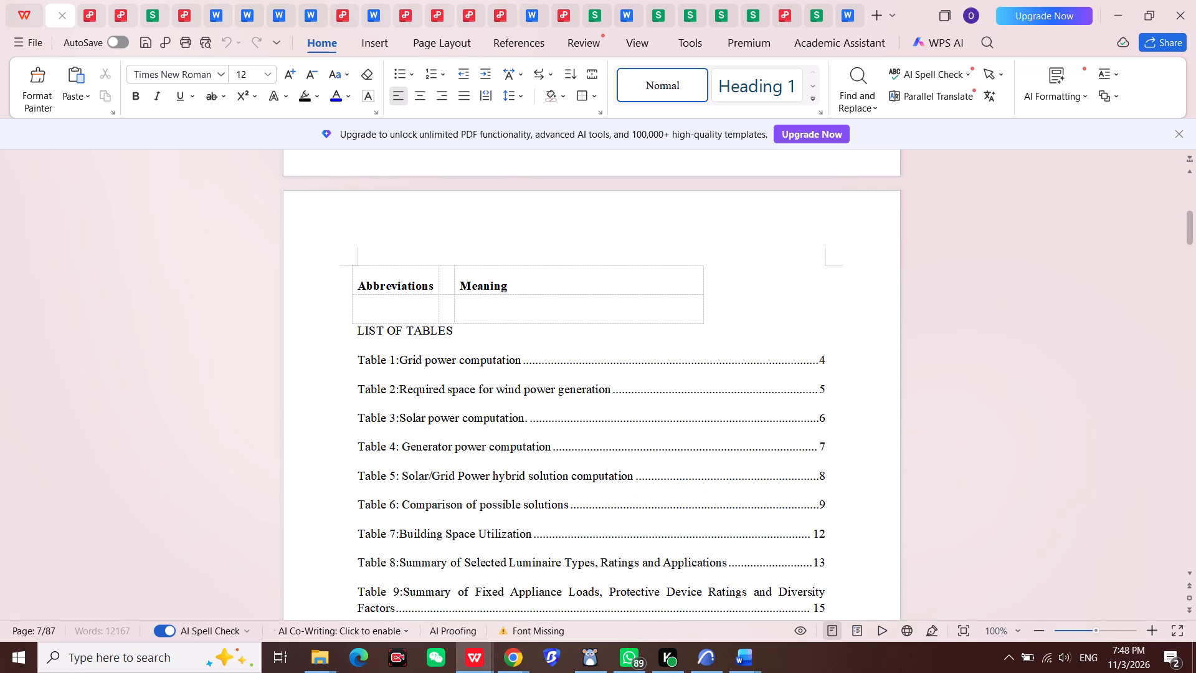
scroll(545, 360, "down", 8)
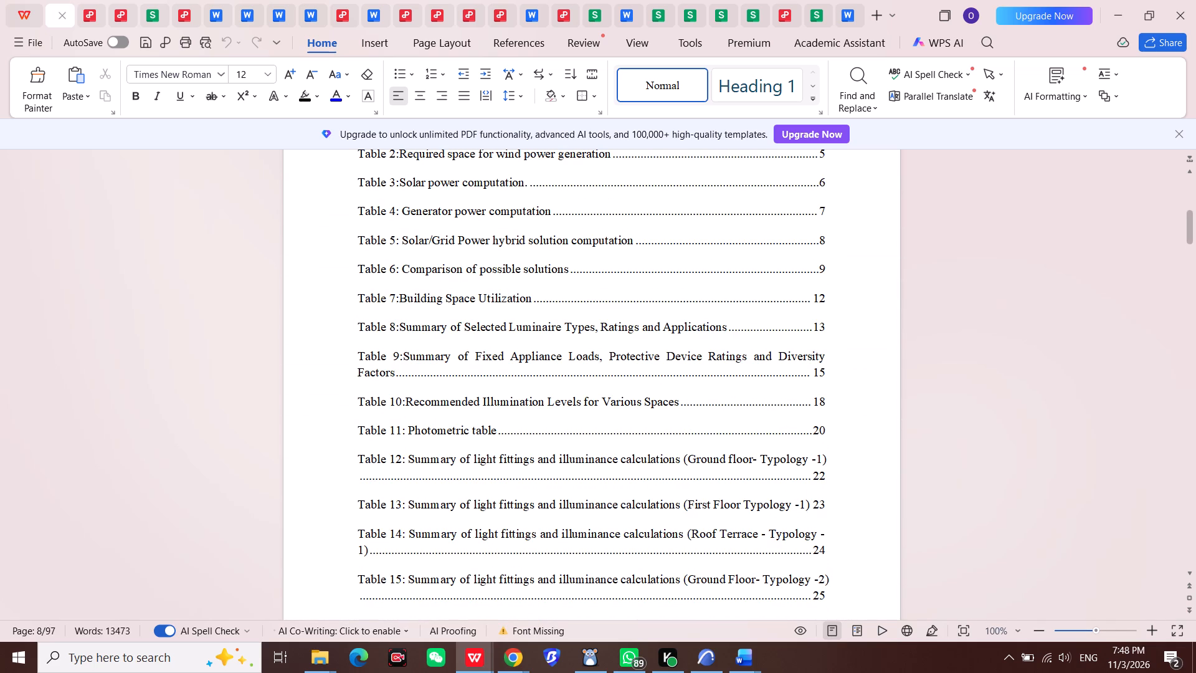
Place the Rev 2 report in WPS Office side by side with the "PR Rev with tables" document in Word.
key("super+Left")
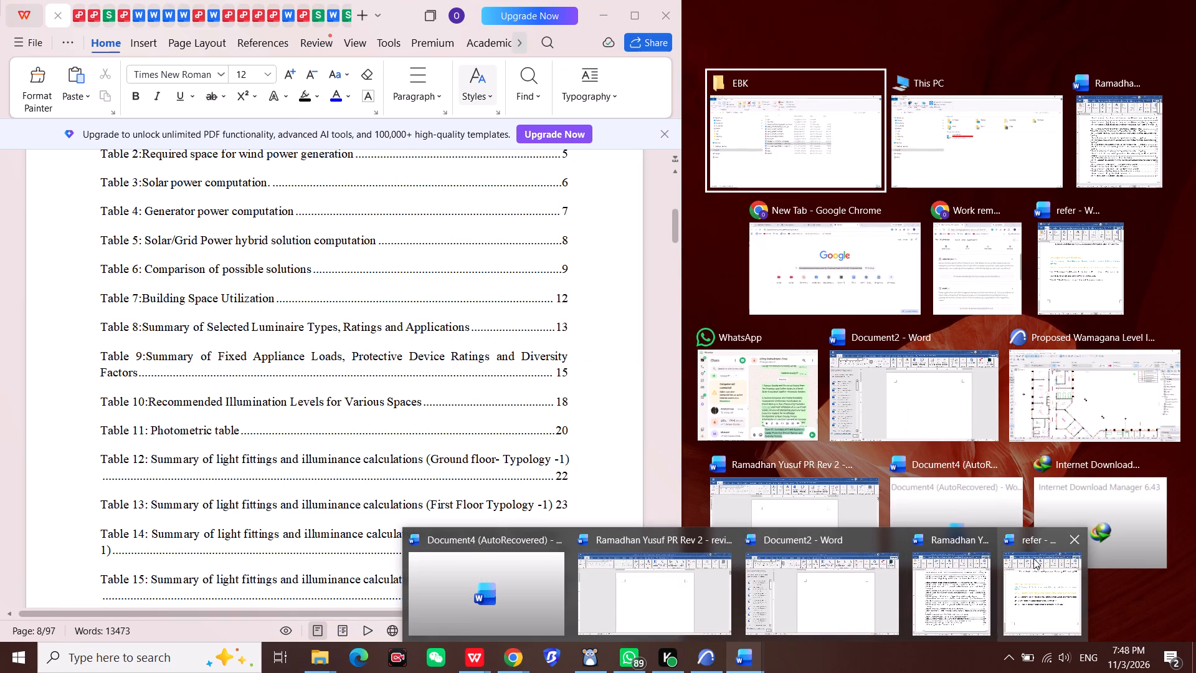
left_click(929, 585)
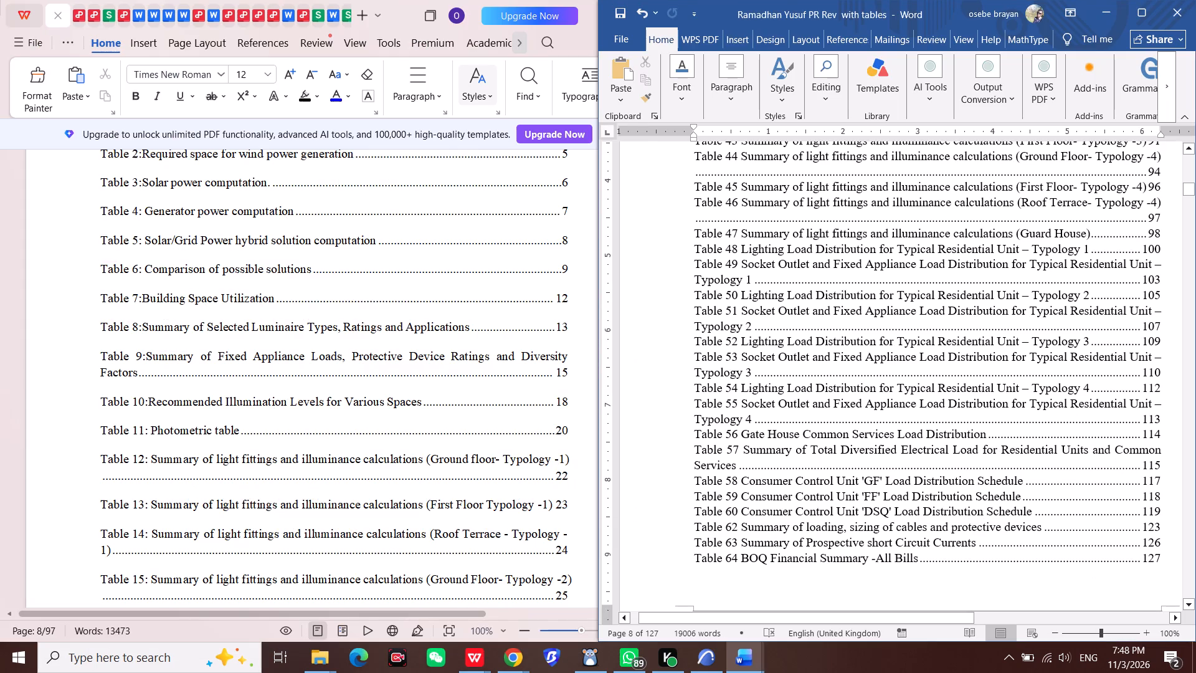
Look through the Word report from the List of Figures through the problem statement, objectives and section 4.0 Analysis of Current Situation.
scroll(866, 391, "down", 4)
scroll(866, 391, "down", 19)
scroll(866, 379, "down", 6)
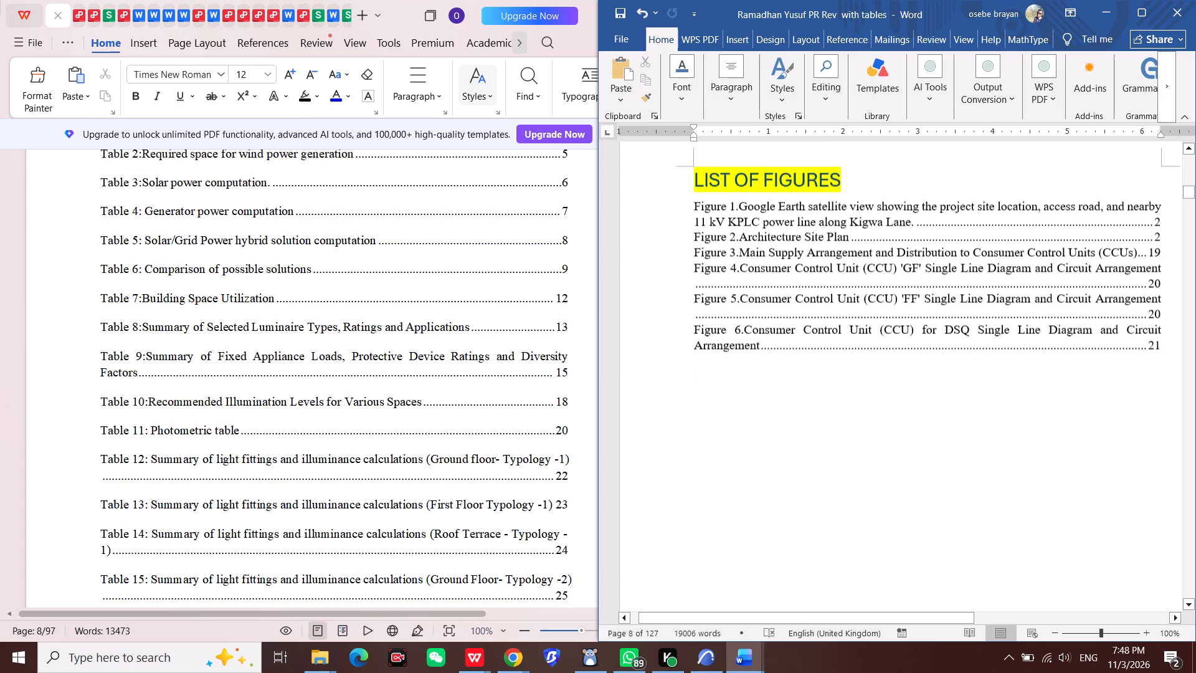
scroll(866, 379, "down", 20)
scroll(866, 379, "down", 11)
scroll(846, 279, "down", 17)
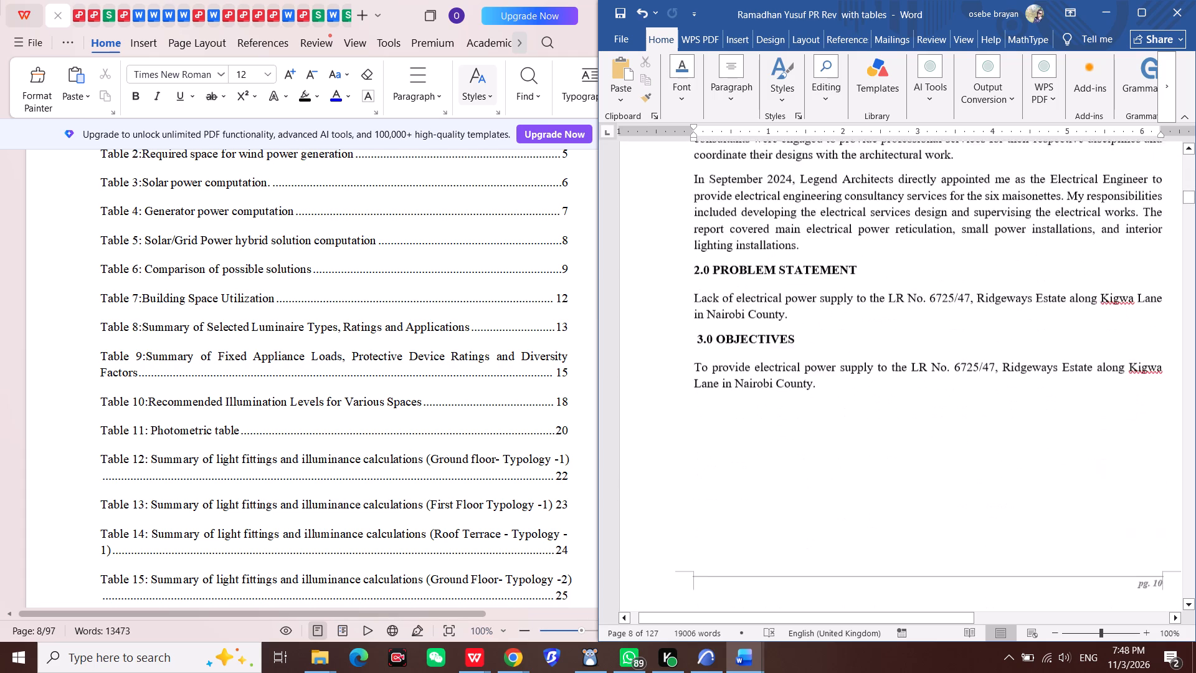
scroll(836, 331, "down", 17)
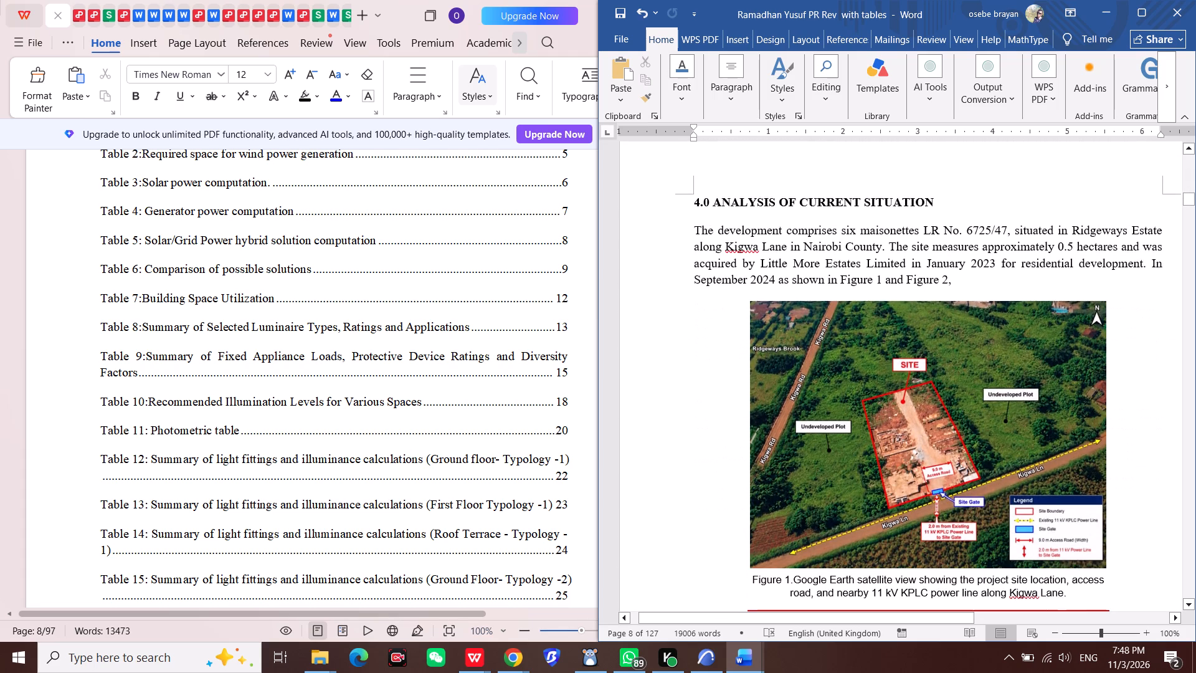
scroll(838, 284, "down", 3)
scroll(860, 284, "down", 20)
scroll(860, 284, "down", 3)
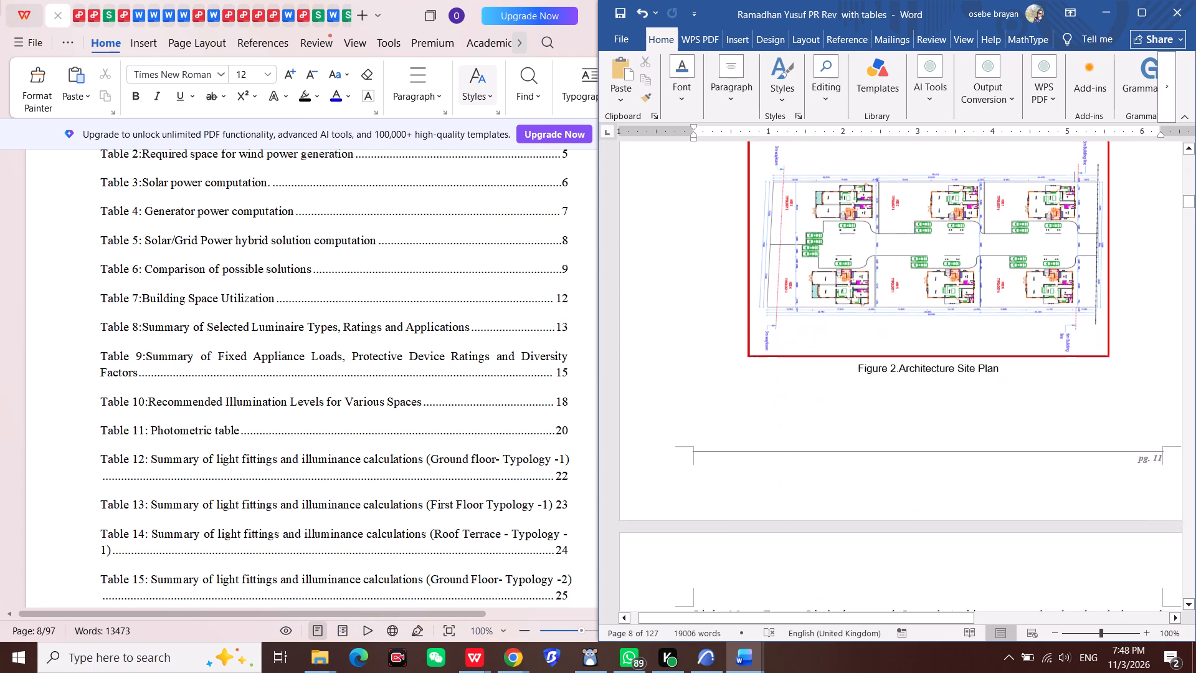
scroll(858, 290, "down", 19)
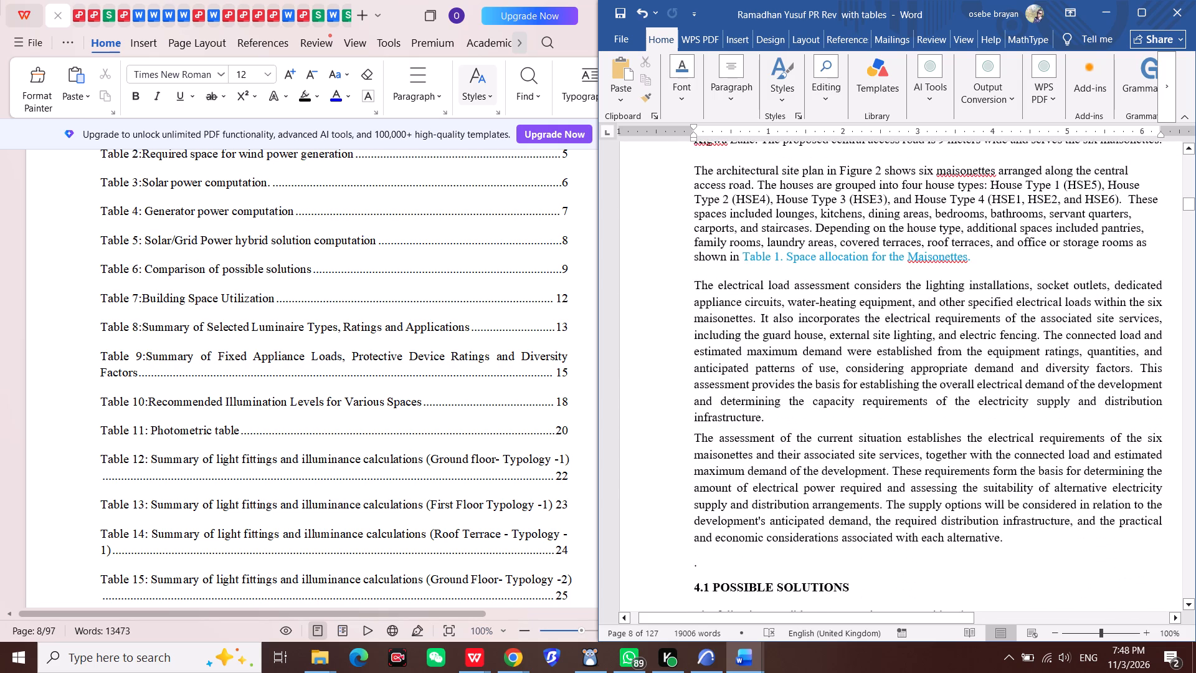
Examine the Word report's sections from 4.1 Possible Solutions through the load calculations to 6.3.2.2 Utilization Factor.
scroll(868, 306, "down", 20)
scroll(868, 306, "down", 7)
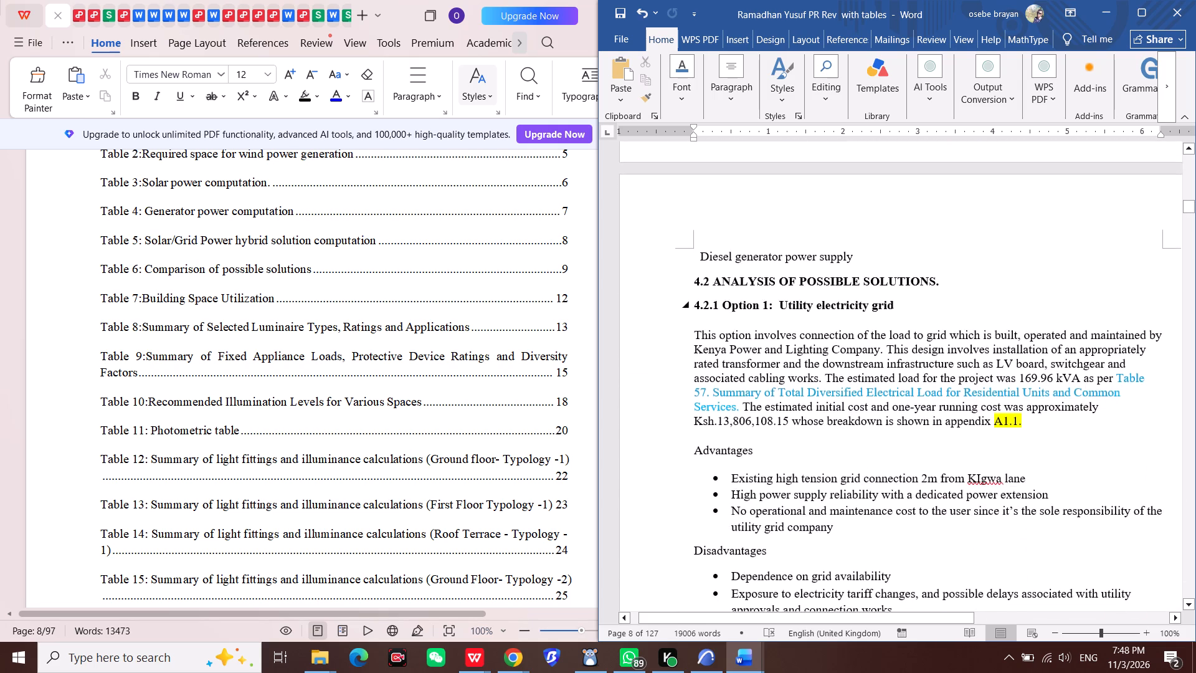
scroll(866, 324, "down", 20)
scroll(866, 324, "down", 9)
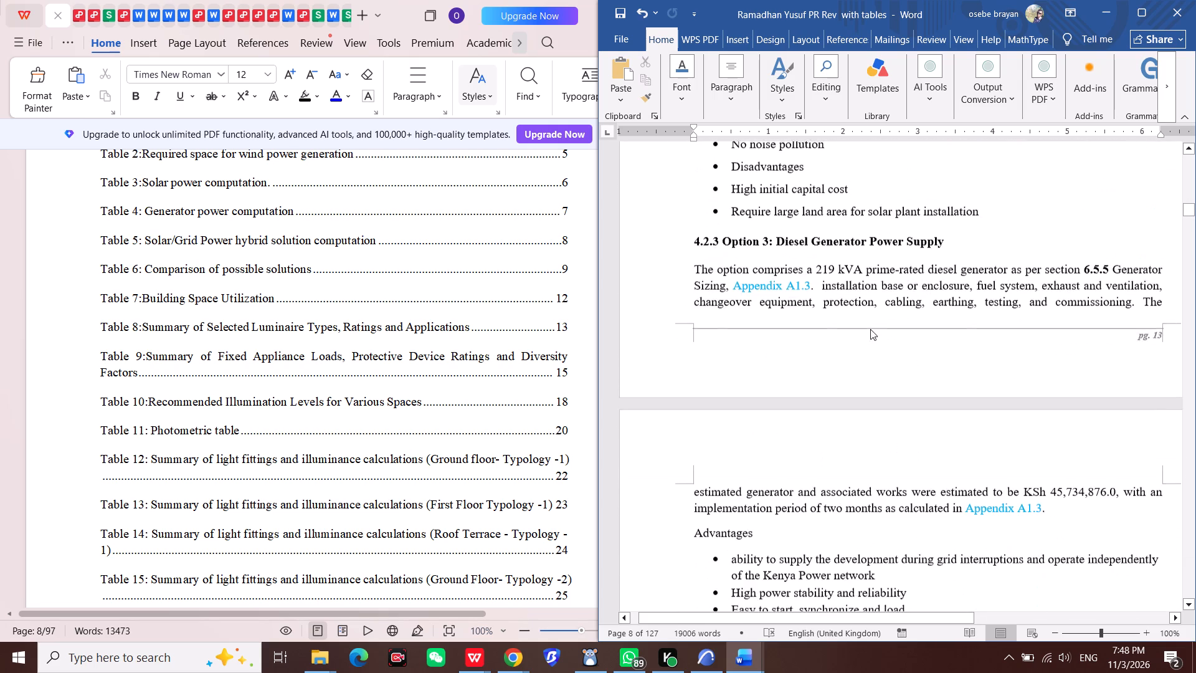
scroll(870, 329, "down", 20)
scroll(870, 329, "down", 9)
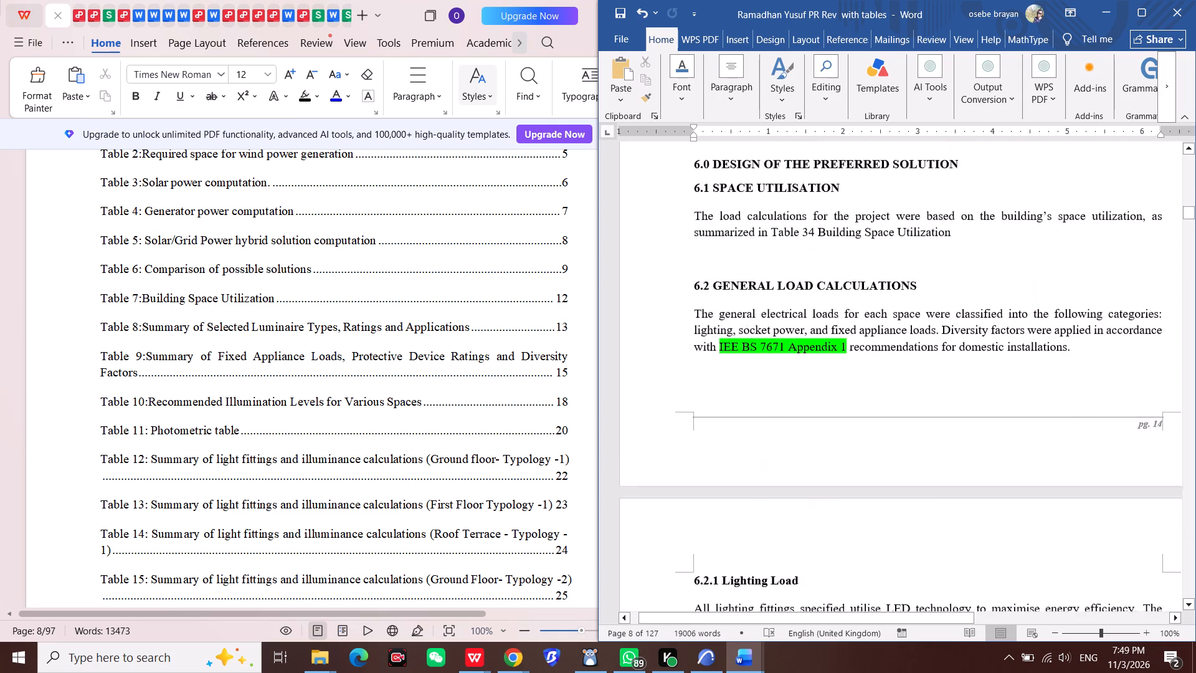
scroll(867, 333, "down", 20)
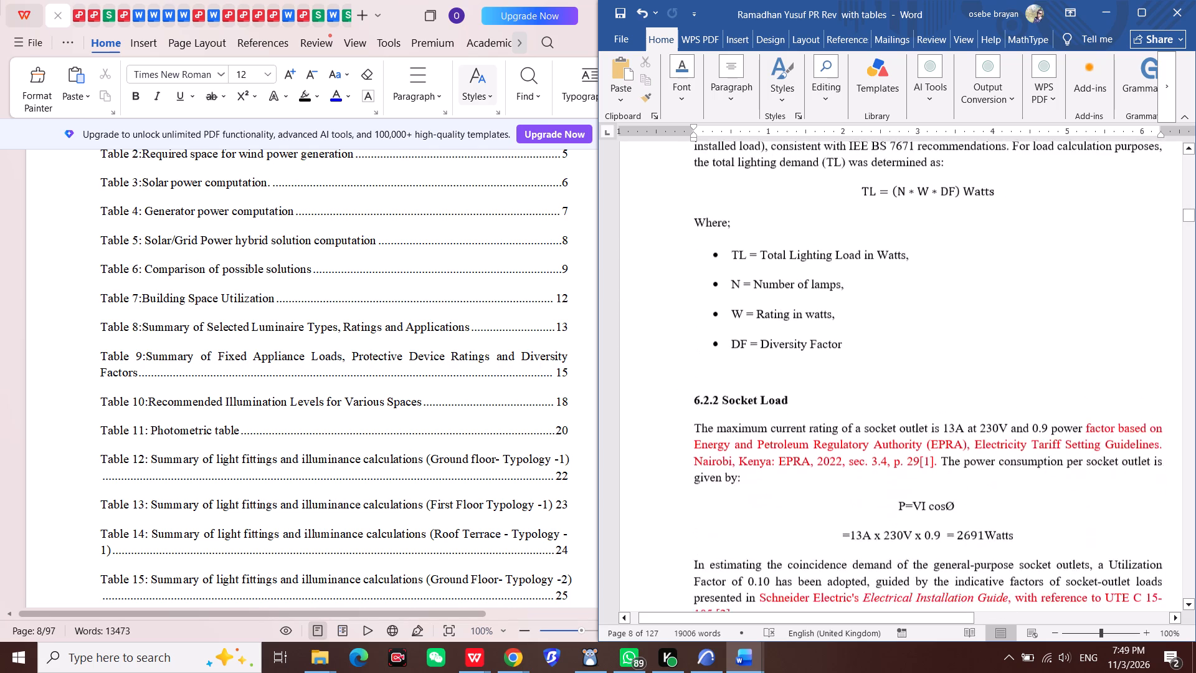
scroll(867, 325, "down", 13)
scroll(870, 323, "down", 11)
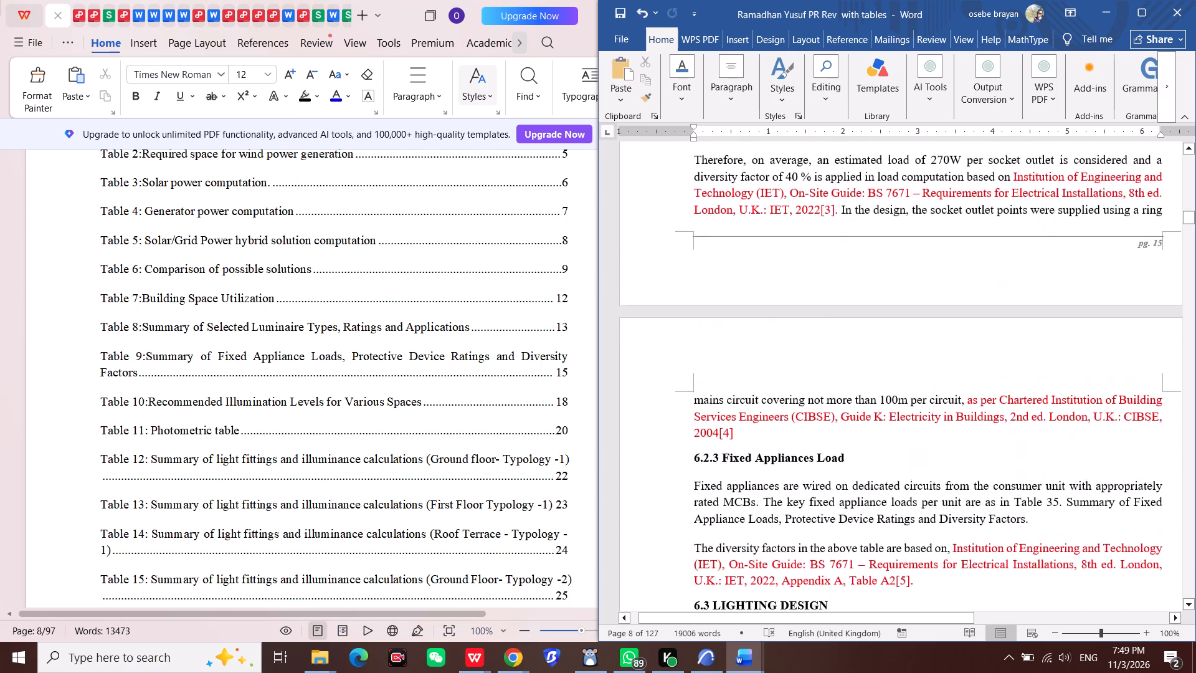
scroll(870, 317, "down", 20)
scroll(870, 317, "down", 5)
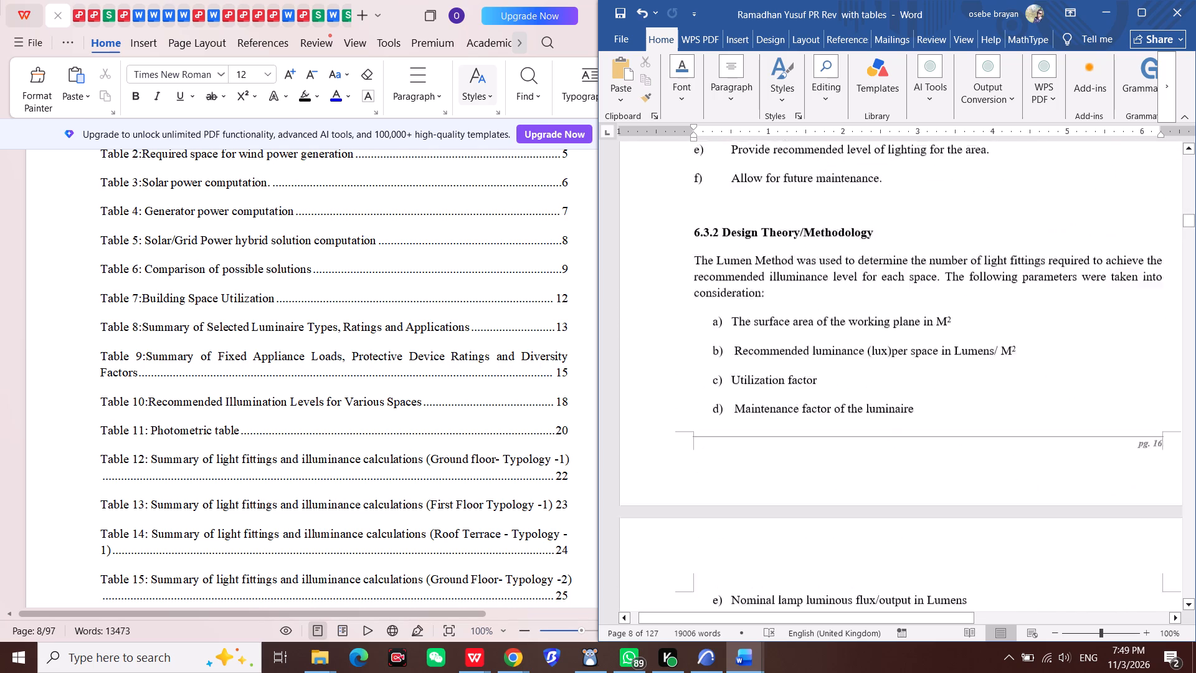
scroll(872, 308, "down", 20)
scroll(872, 308, "down", 2)
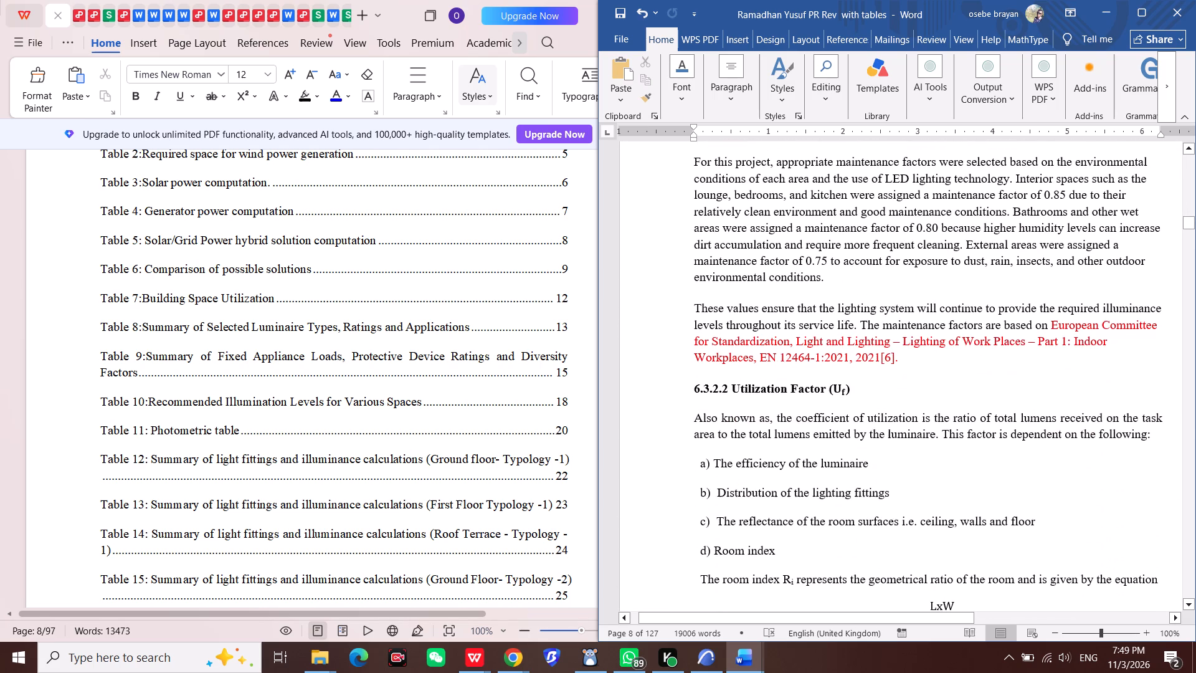
Go back over the lighting design, fixed appliance, socket and lighting load sections up to 4.2.5 Comparison of Possible Solutions.
scroll(872, 303, "up", 6)
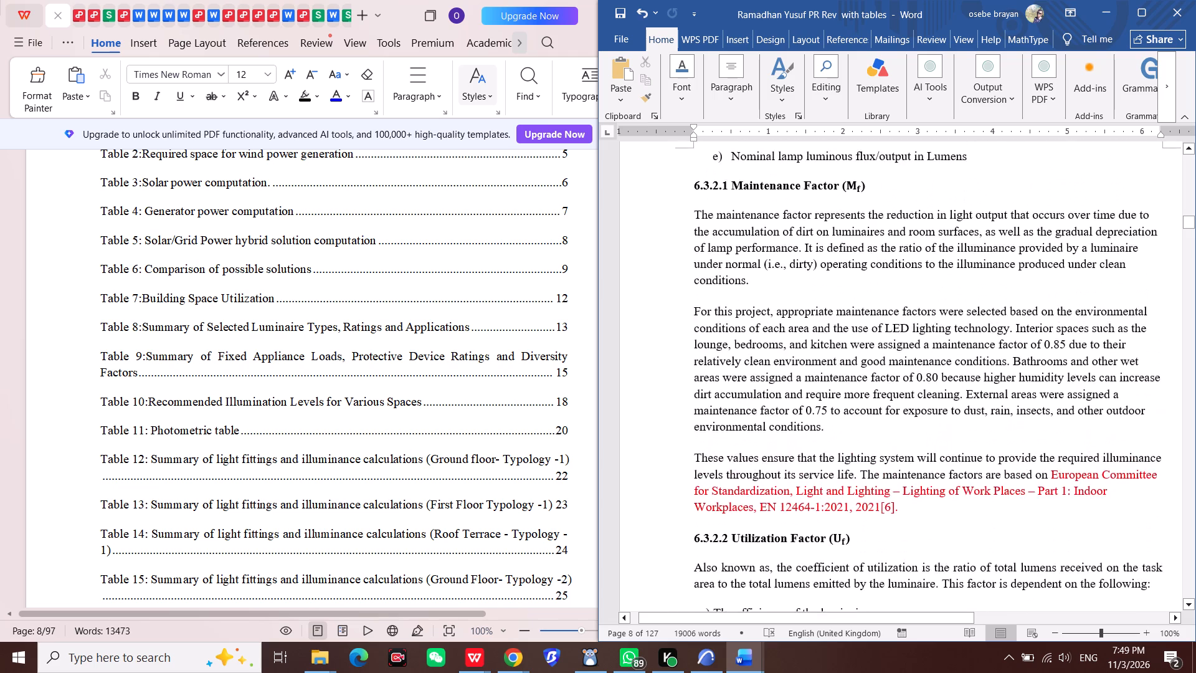
scroll(872, 303, "up", 20)
scroll(872, 303, "up", 17)
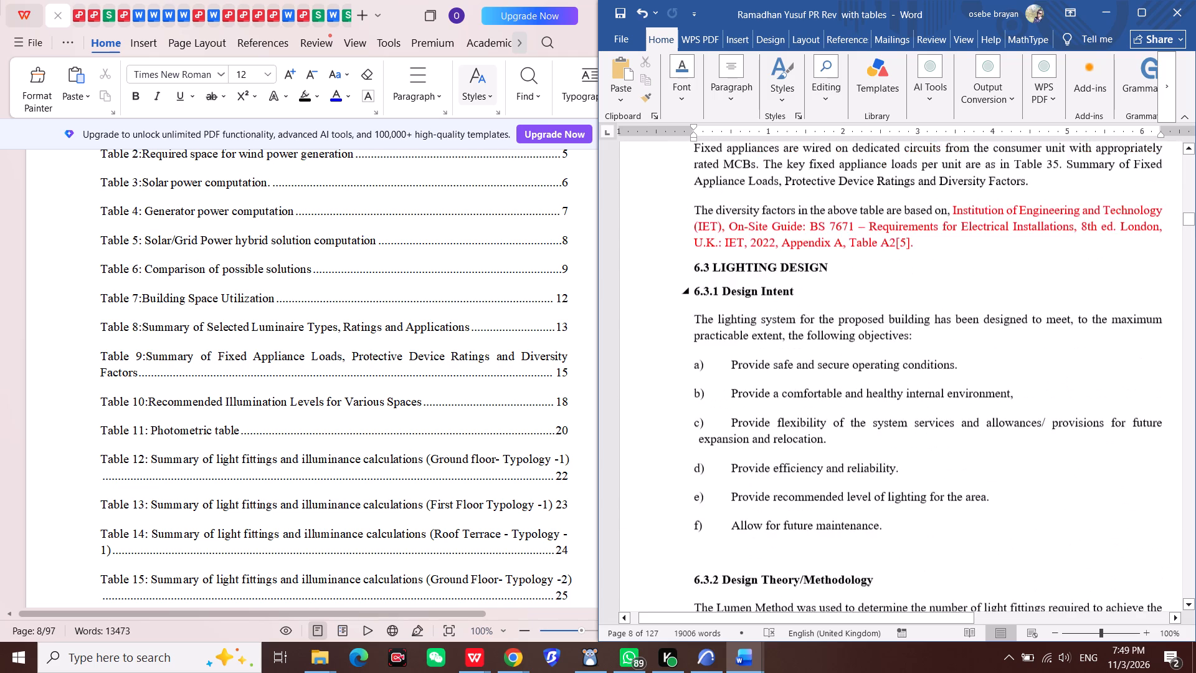
scroll(872, 303, "up", 19)
scroll(872, 303, "up", 3)
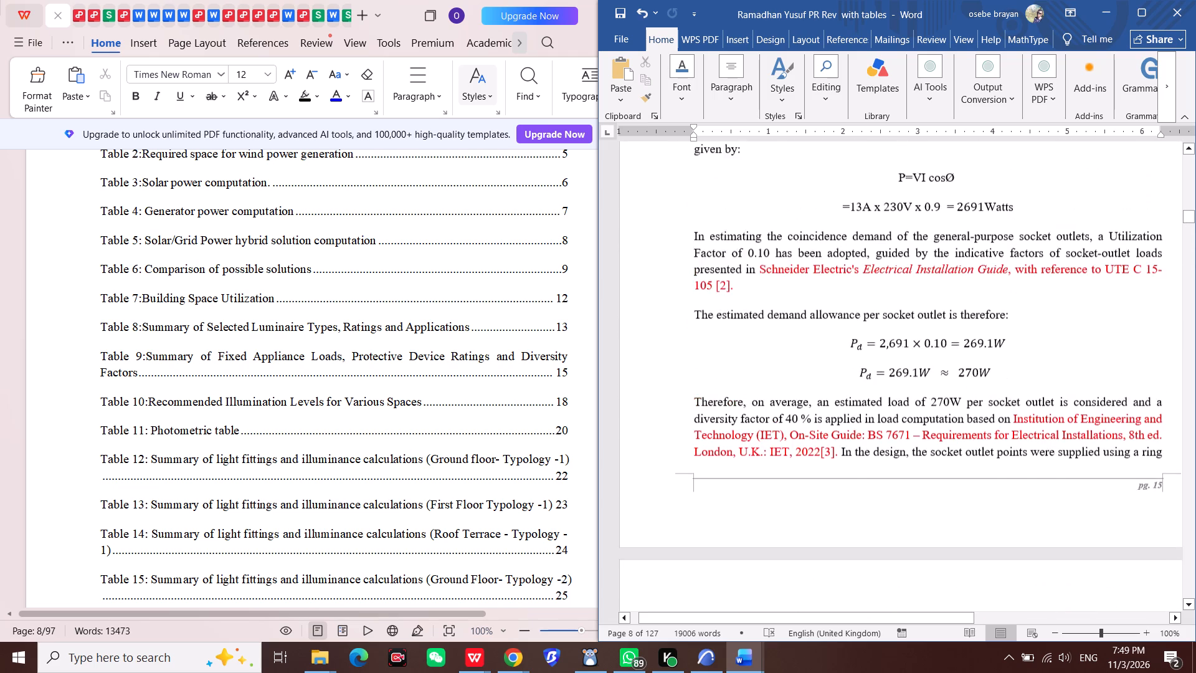
scroll(872, 303, "up", 16)
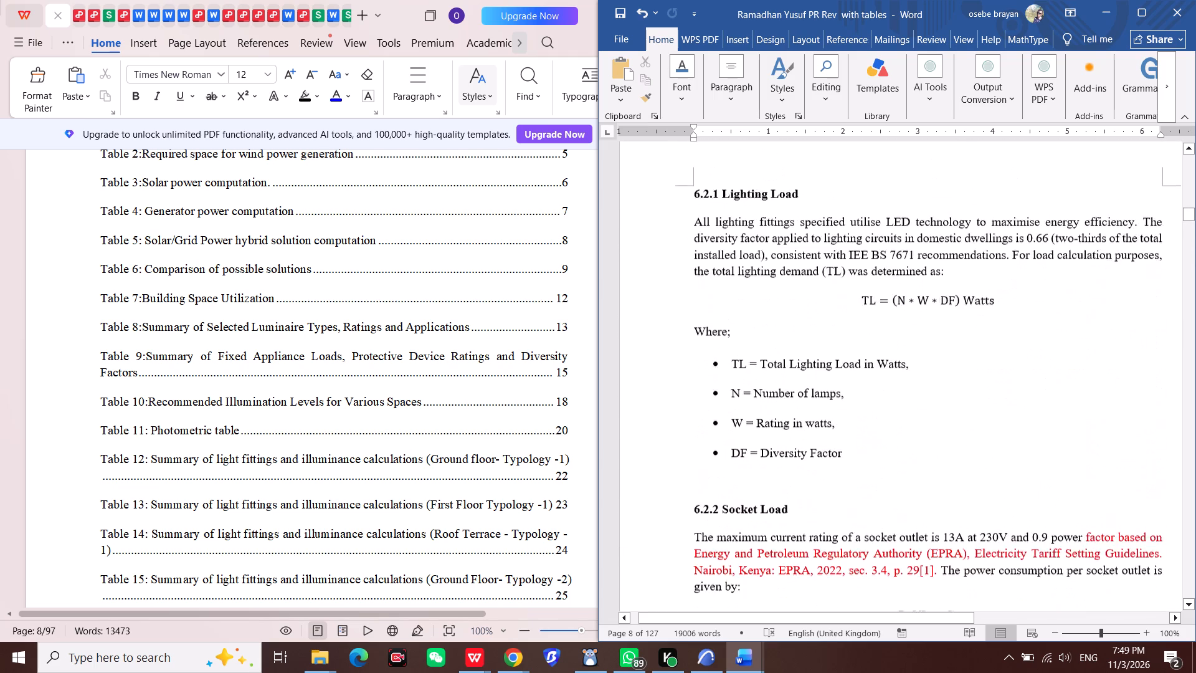
scroll(872, 303, "up", 15)
scroll(872, 303, "up", 13)
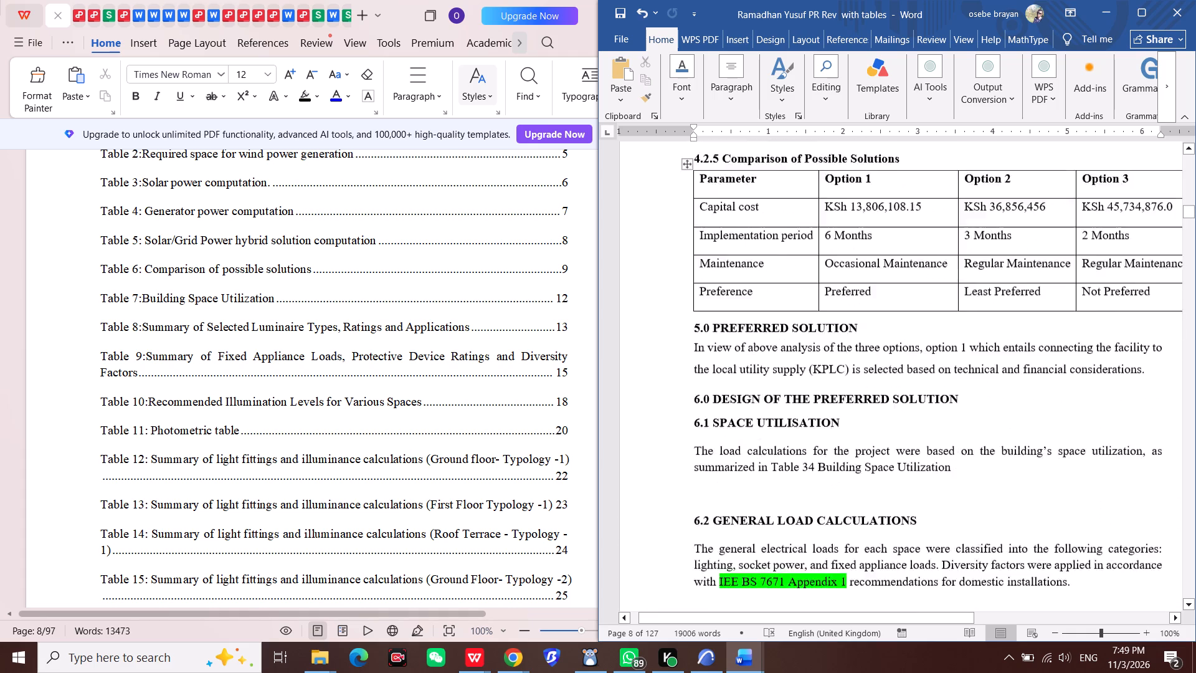
Copy the phrase "Space allocation for the Maisonettes." from the Table 1 reference in section 4.0 of the Word report.
scroll(872, 303, "up", 15)
scroll(872, 303, "up", 11)
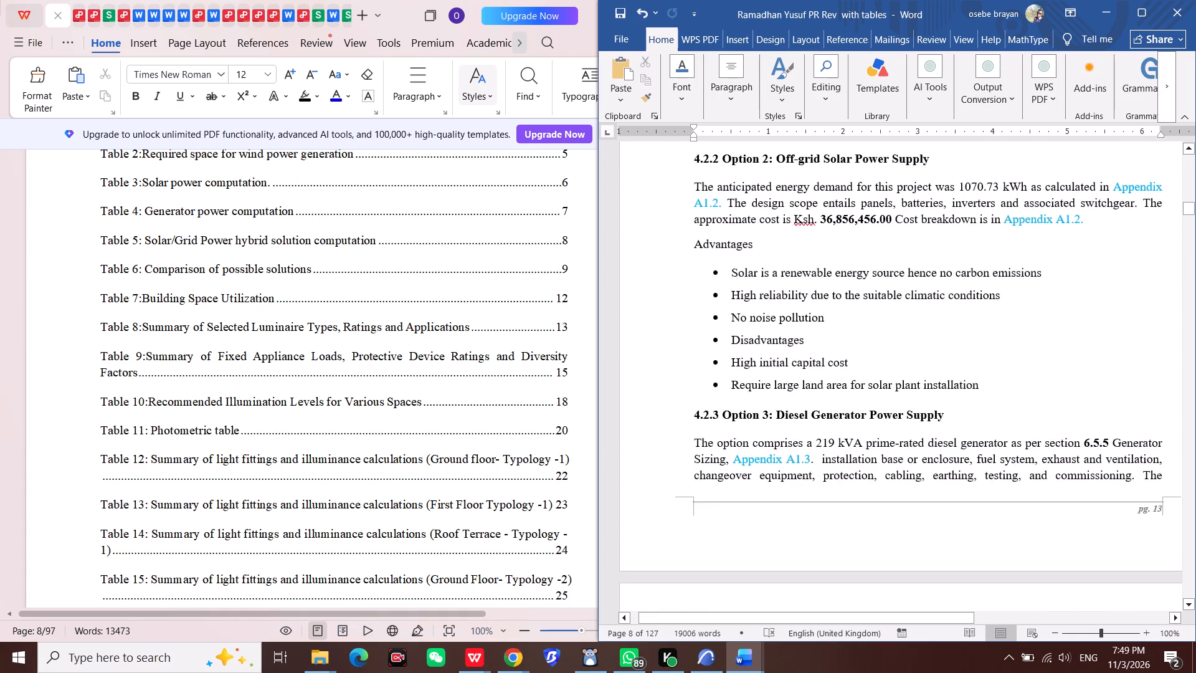
scroll(877, 305, "up", 17)
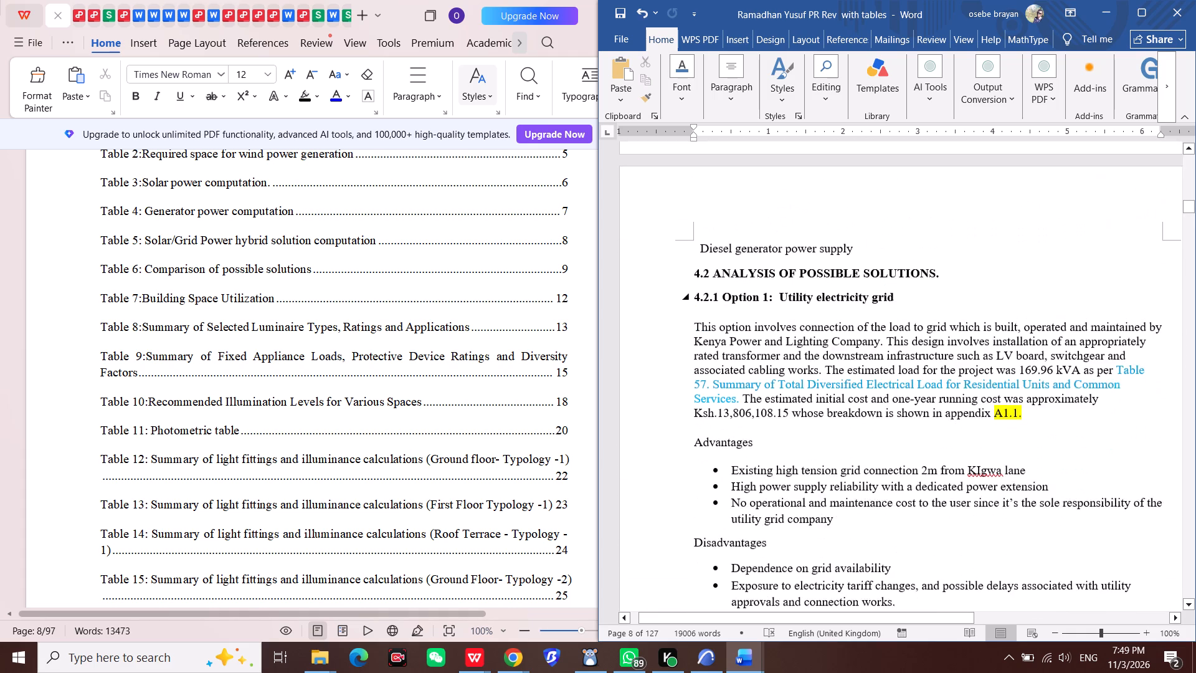
scroll(873, 305, "up", 1)
scroll(886, 357, "up", 6)
scroll(956, 338, "up", 6)
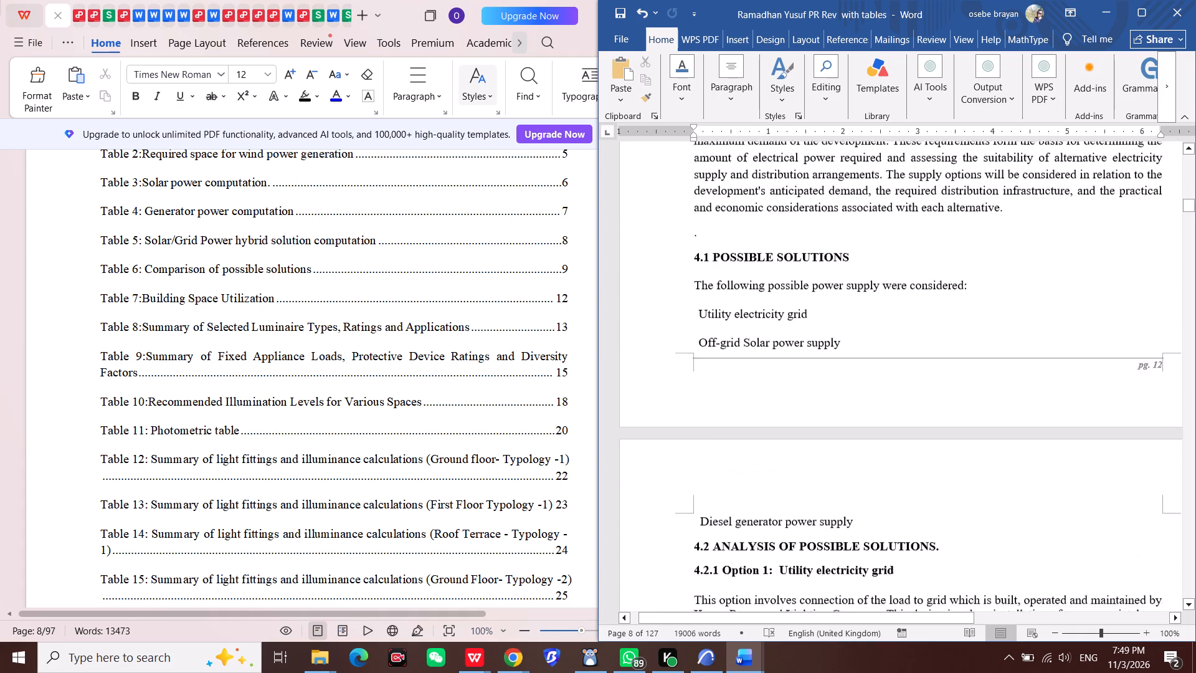
scroll(956, 338, "up", 15)
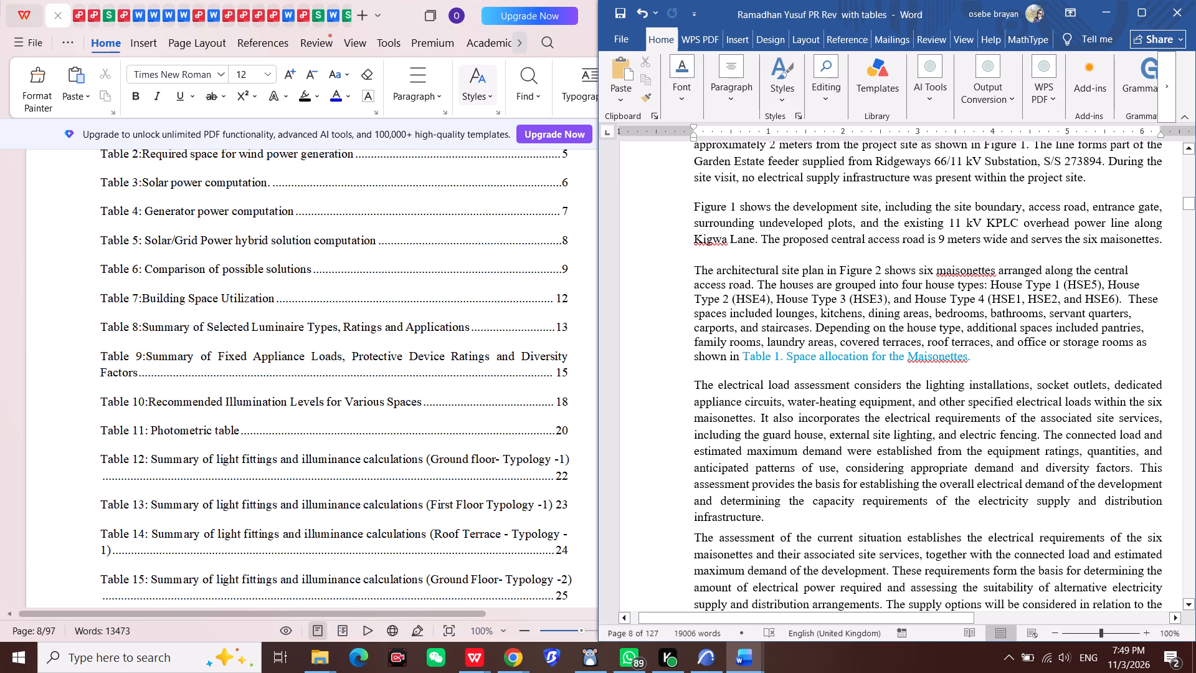
left_click_drag(785, 360, 952, 364)
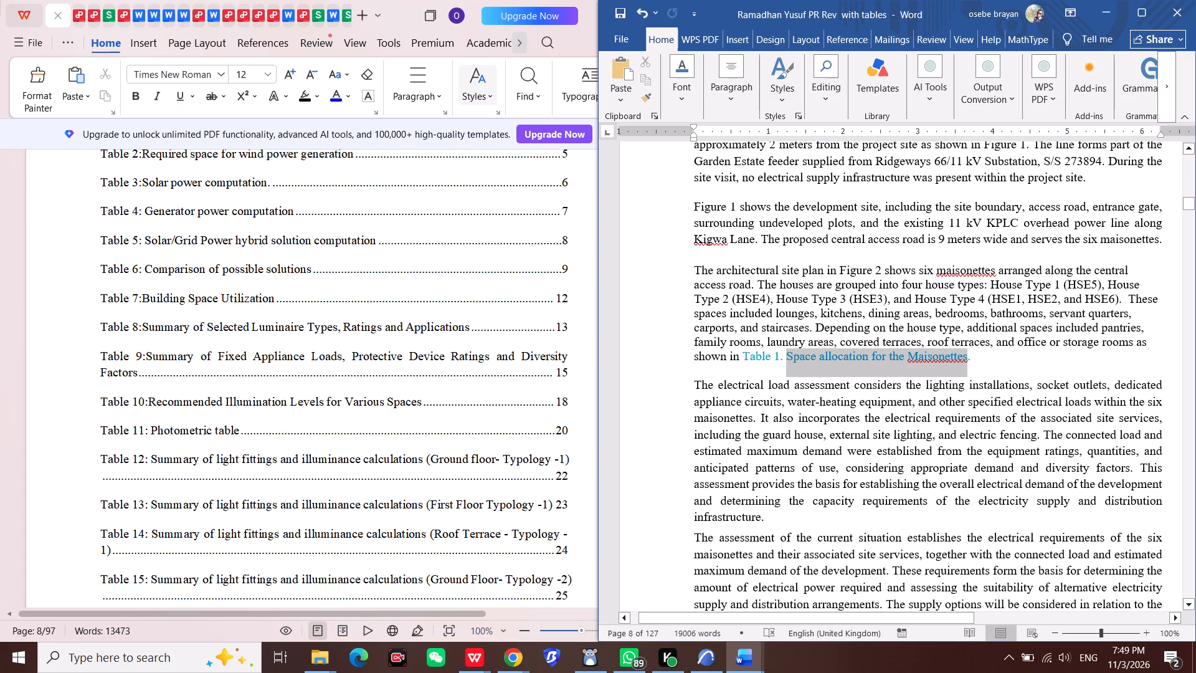
left_click_drag(952, 364, 972, 363)
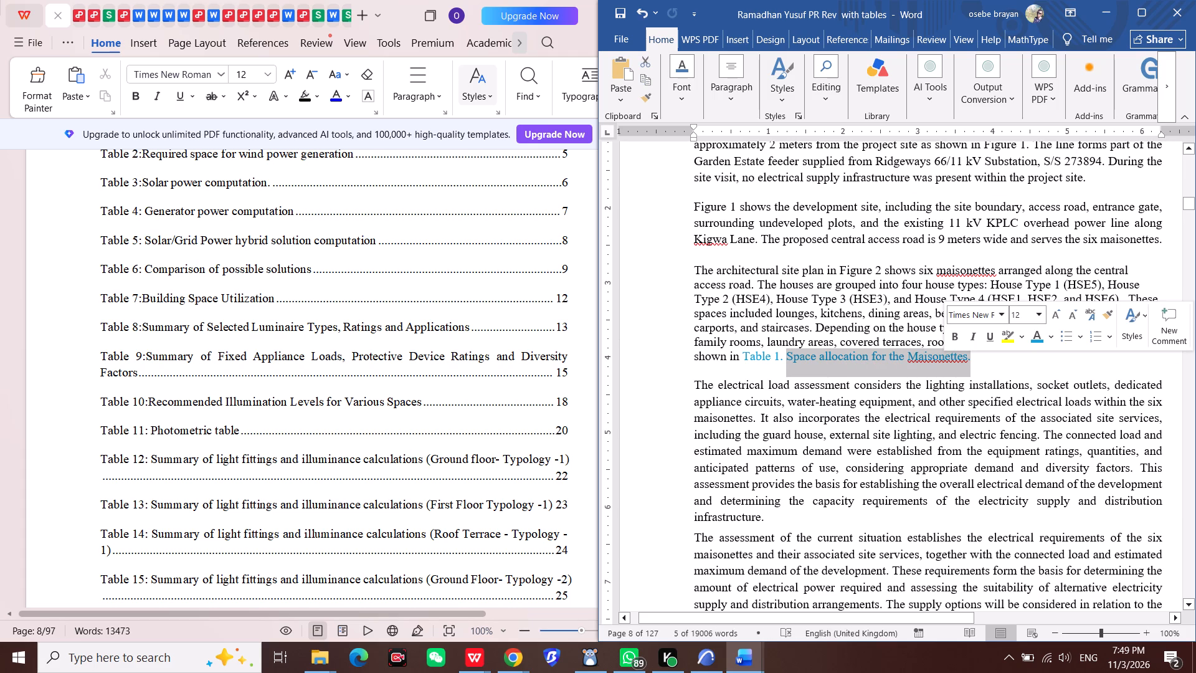
key("ctrl+c")
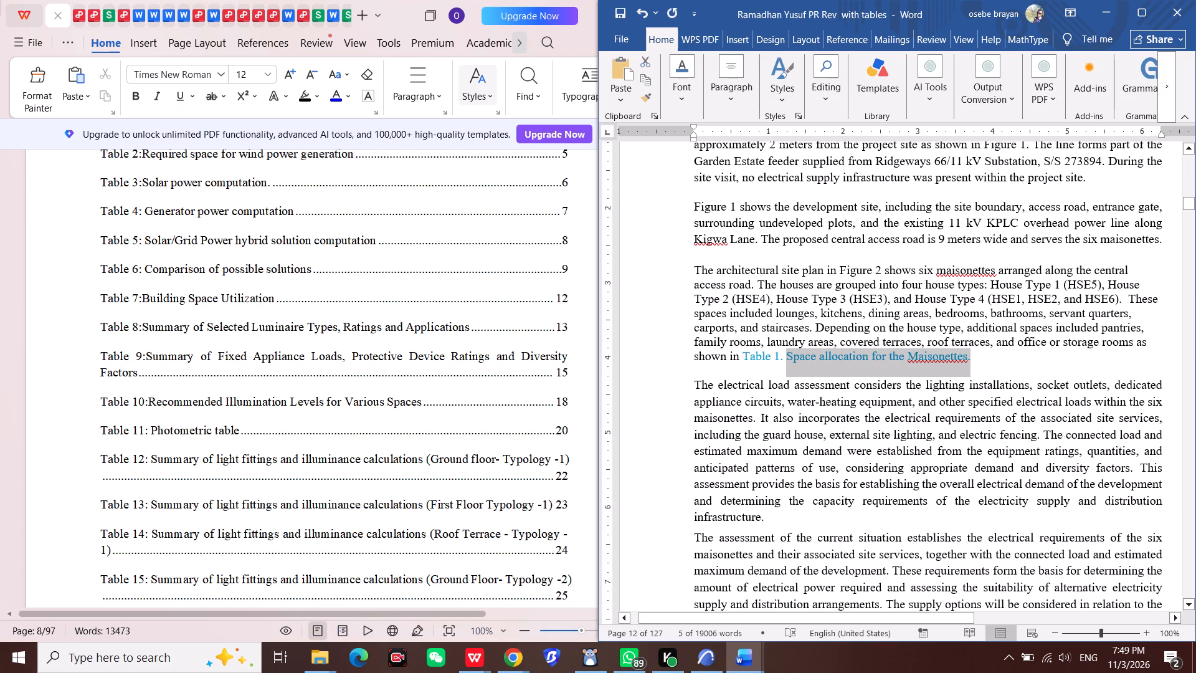
Search the Word report for "Space allocation for the Maisonettes.".
scroll(911, 432, "down", 6)
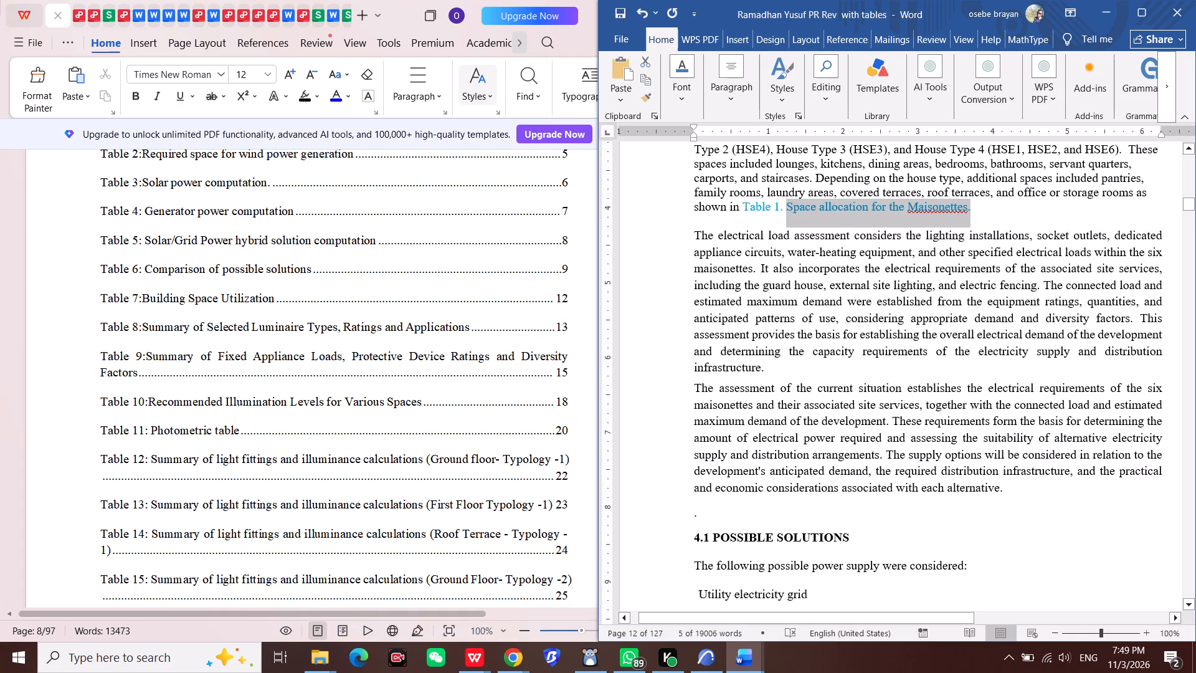
scroll(936, 320, "down", 5)
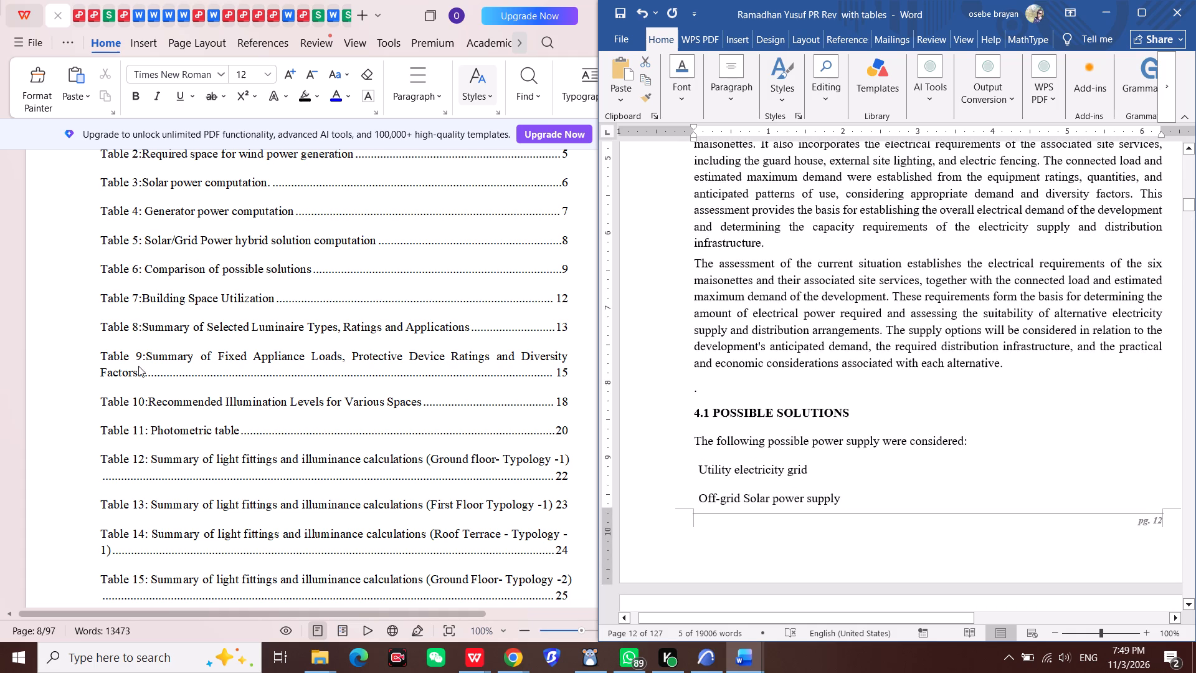
left_click_drag(1189, 201, 1195, 439)
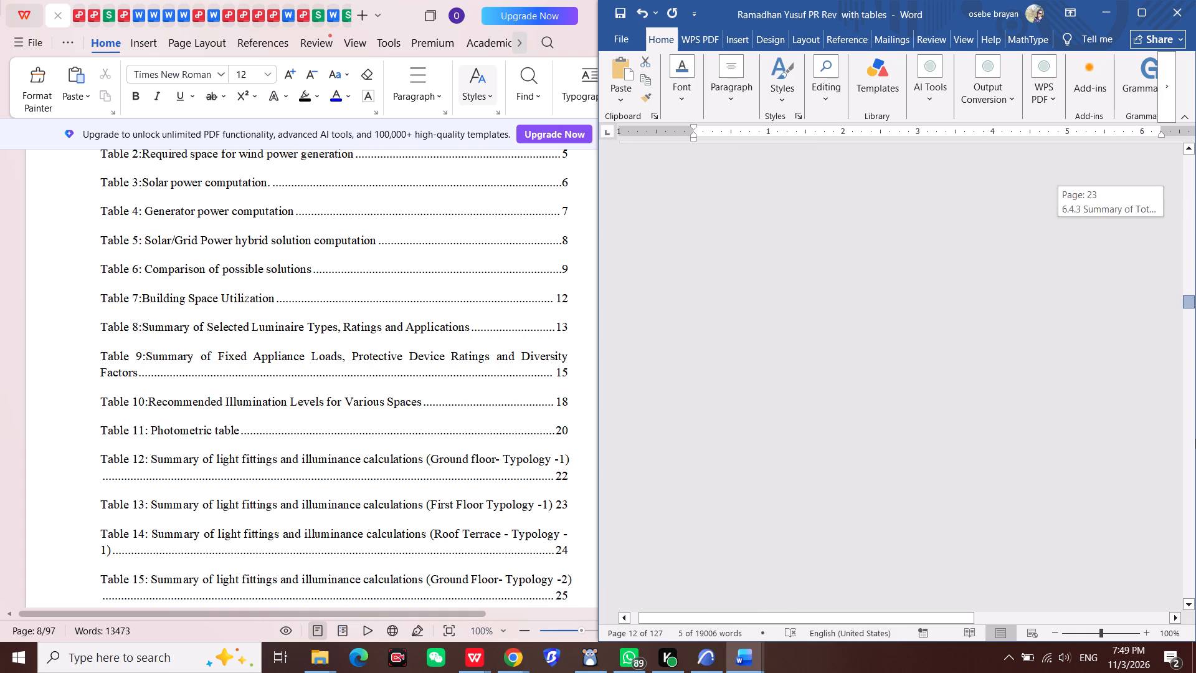
left_click_drag(1195, 439, 1195, 495)
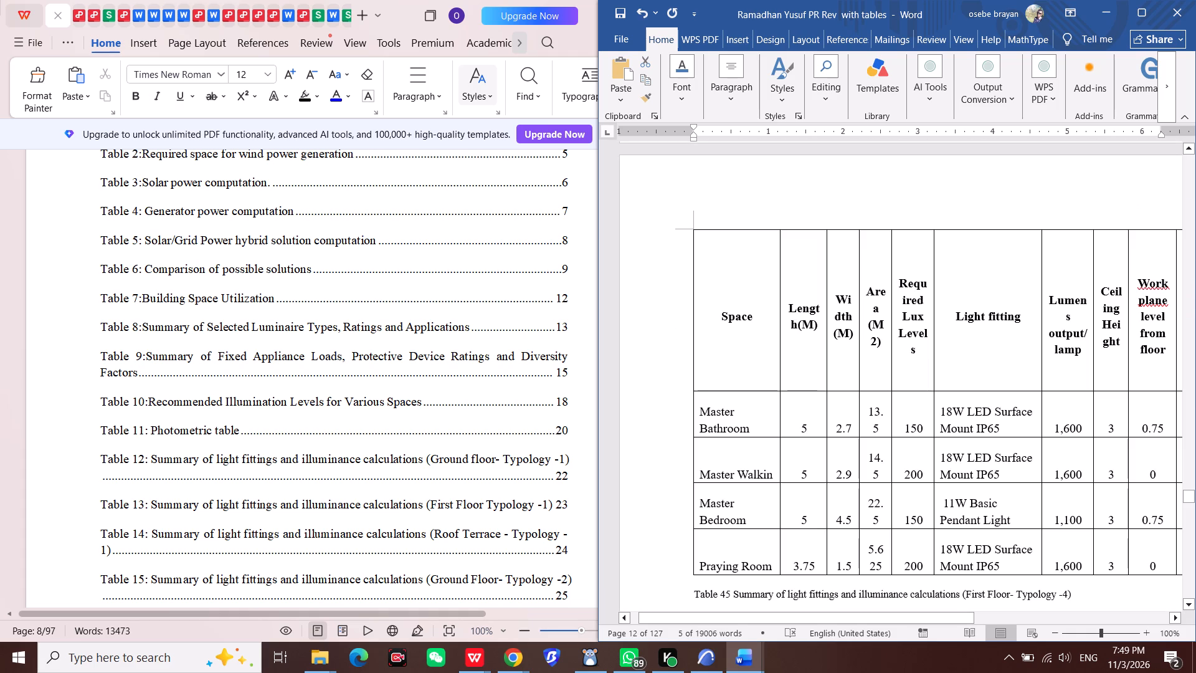
key("ctrl+f")
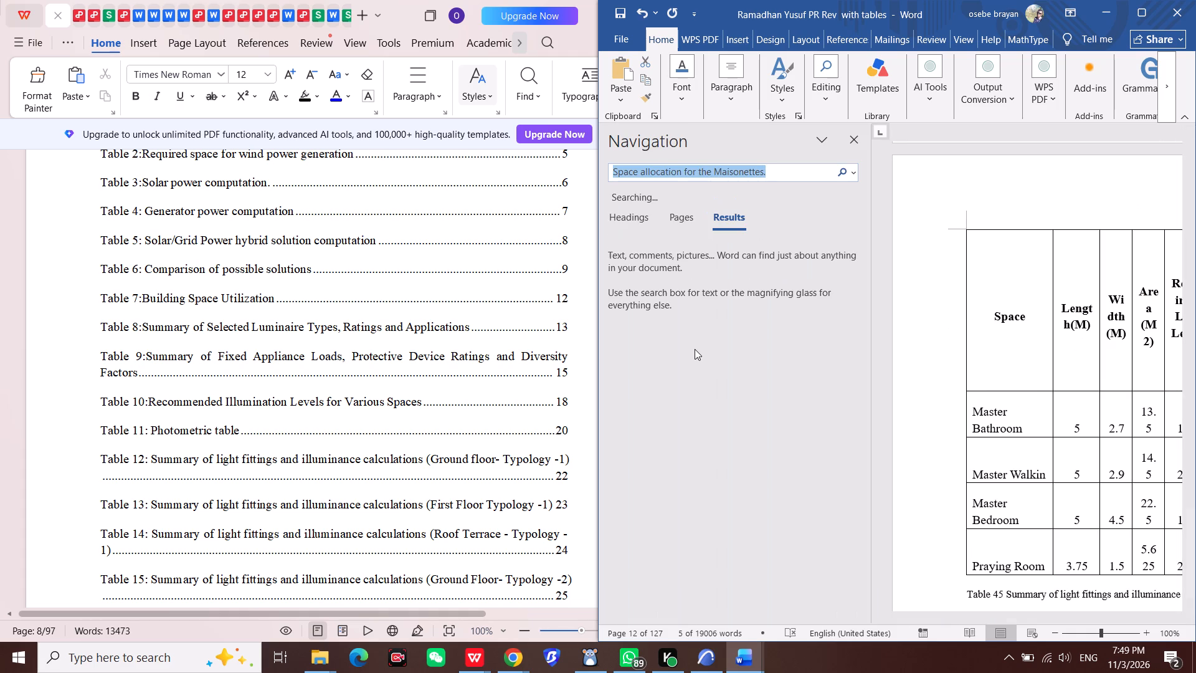
Jump to the APPENDIX C: TABLES heading through the document's heading outline, and close the navigation pane.
left_click(616, 218)
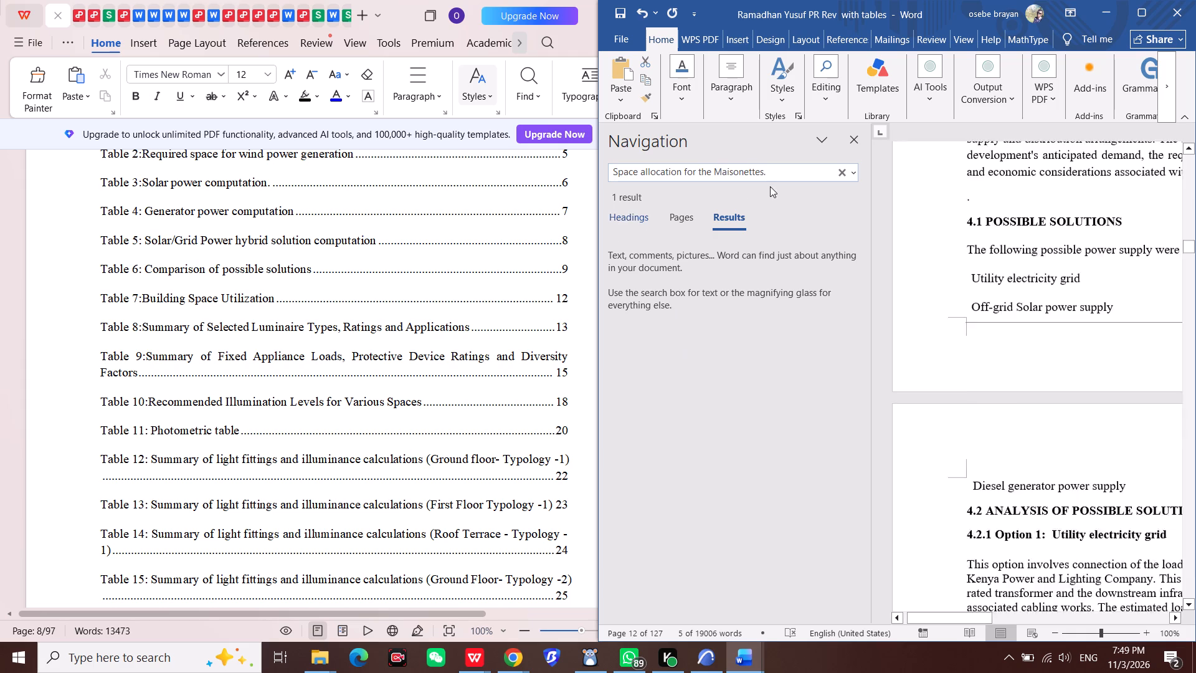
scroll(747, 381, "down", 11)
scroll(757, 535, "down", 9)
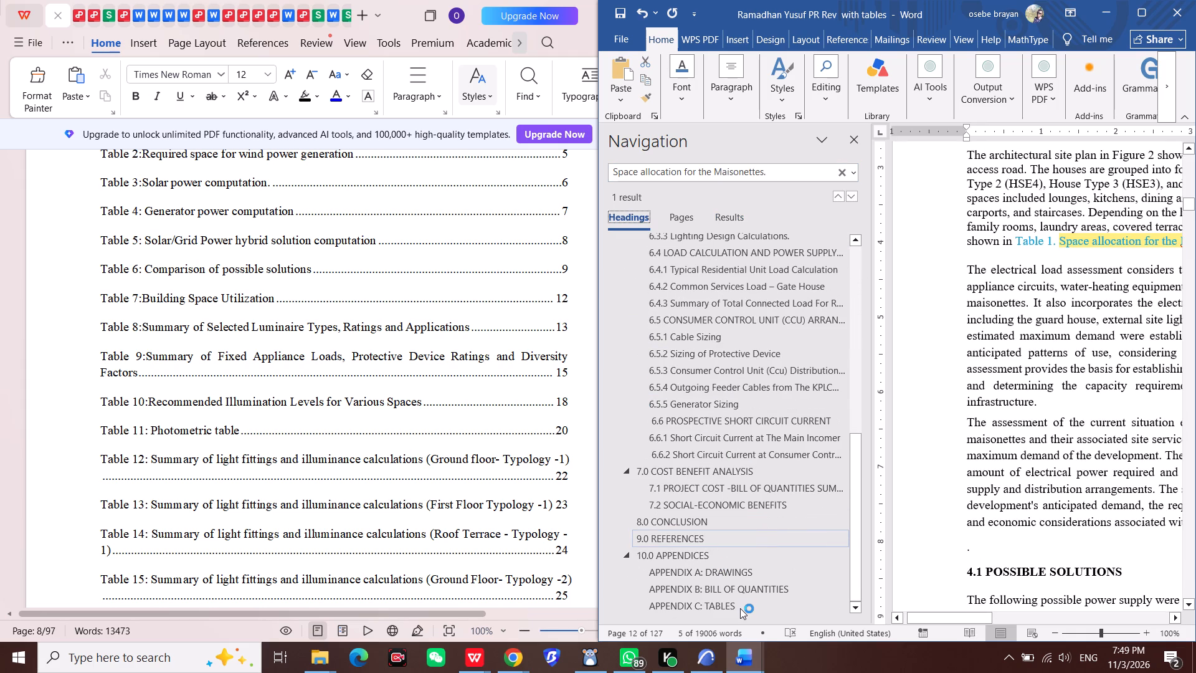
left_click(746, 604)
left_click(746, 604)
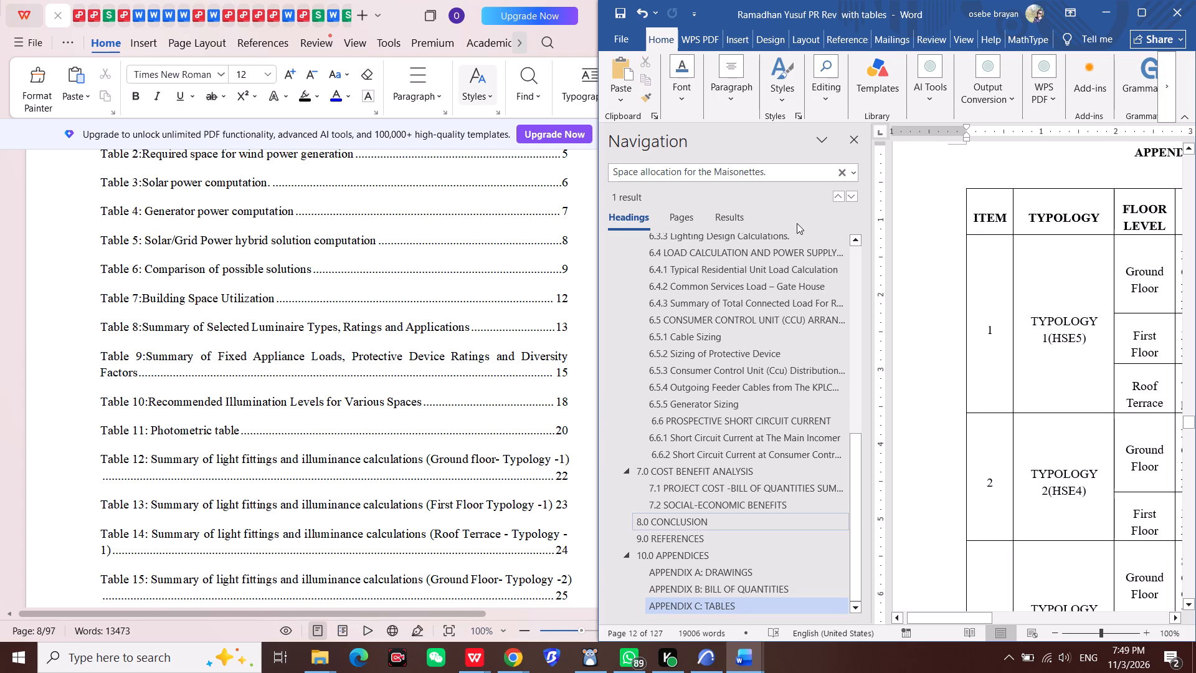
left_click(865, 148)
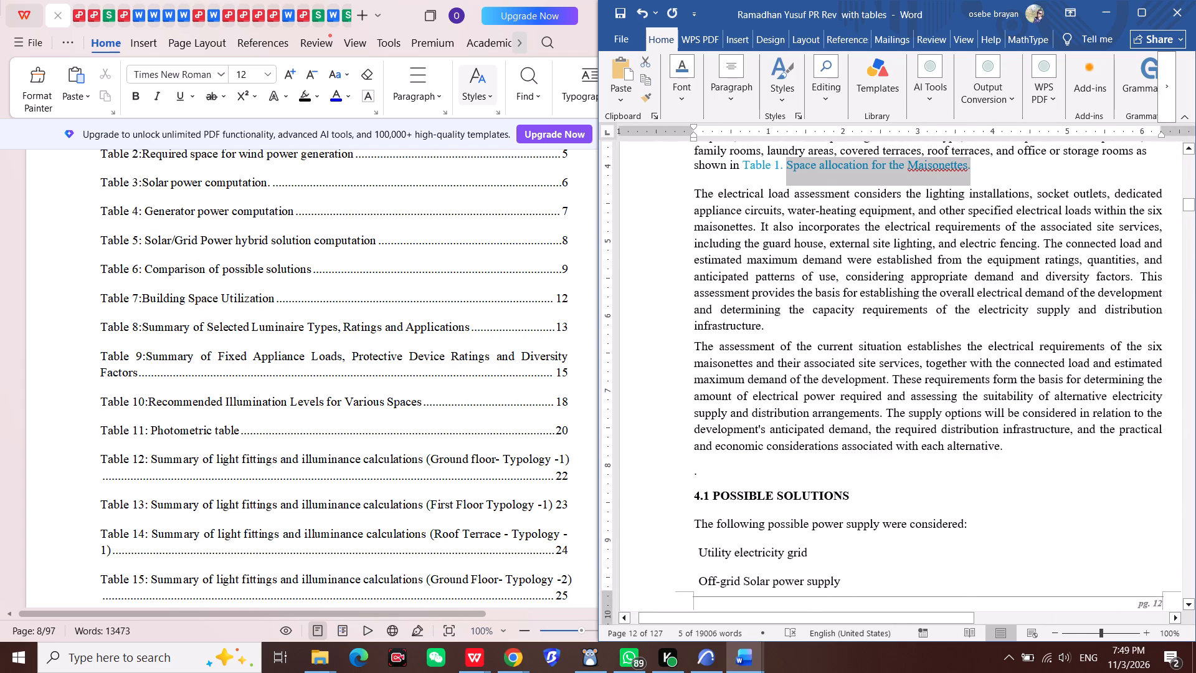
Examine the later Appendix C tables of the Word report backwards, from the cable sizing schedules through the consumer unit load schedules to Table 57.
left_click_drag(1189, 204, 1190, 585)
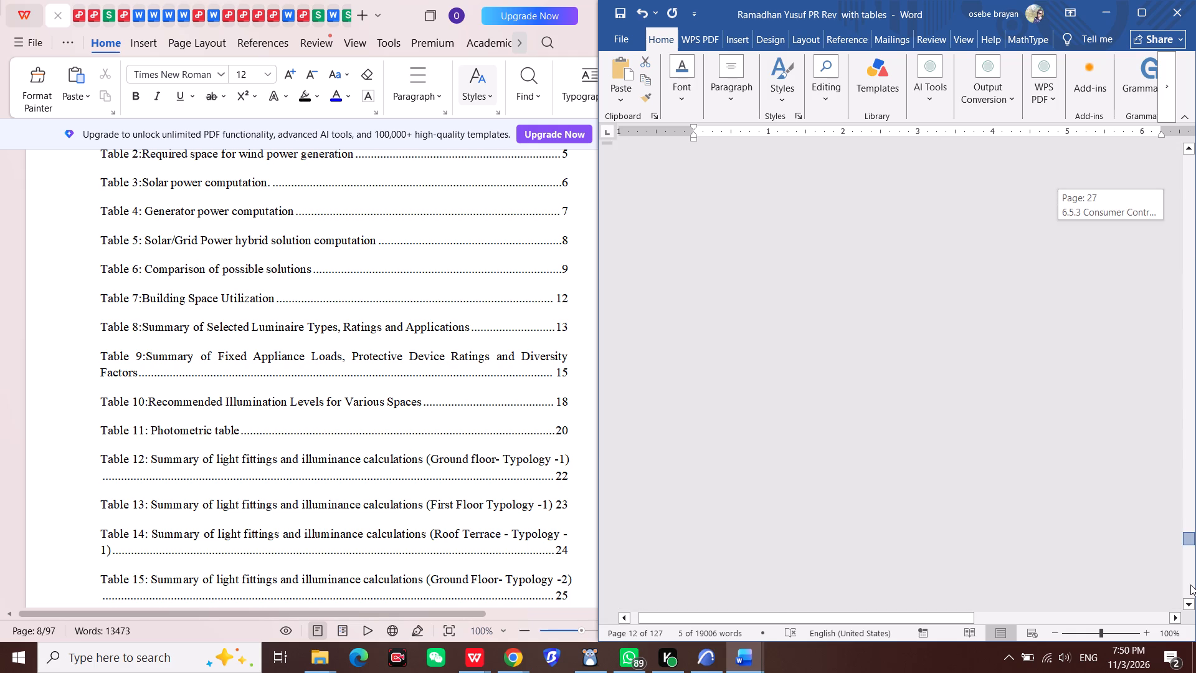
left_click_drag(1190, 585, 1195, 599)
scroll(873, 346, "up", 9)
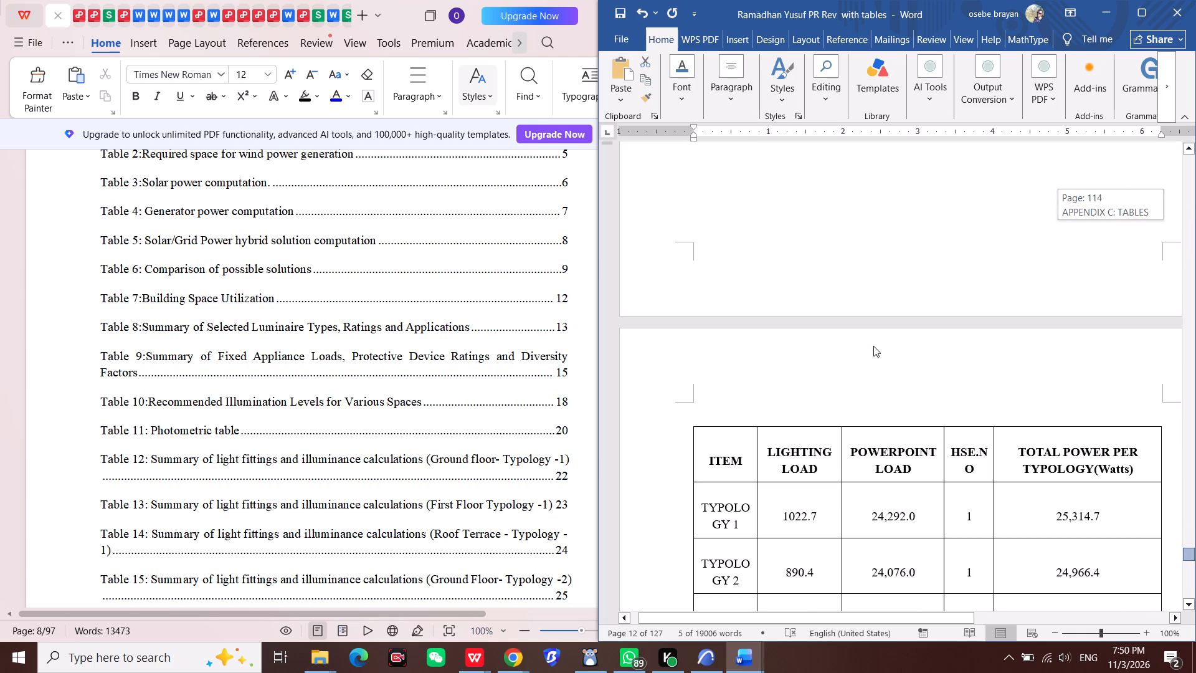
scroll(873, 346, "up", 18)
scroll(873, 346, "up", 16)
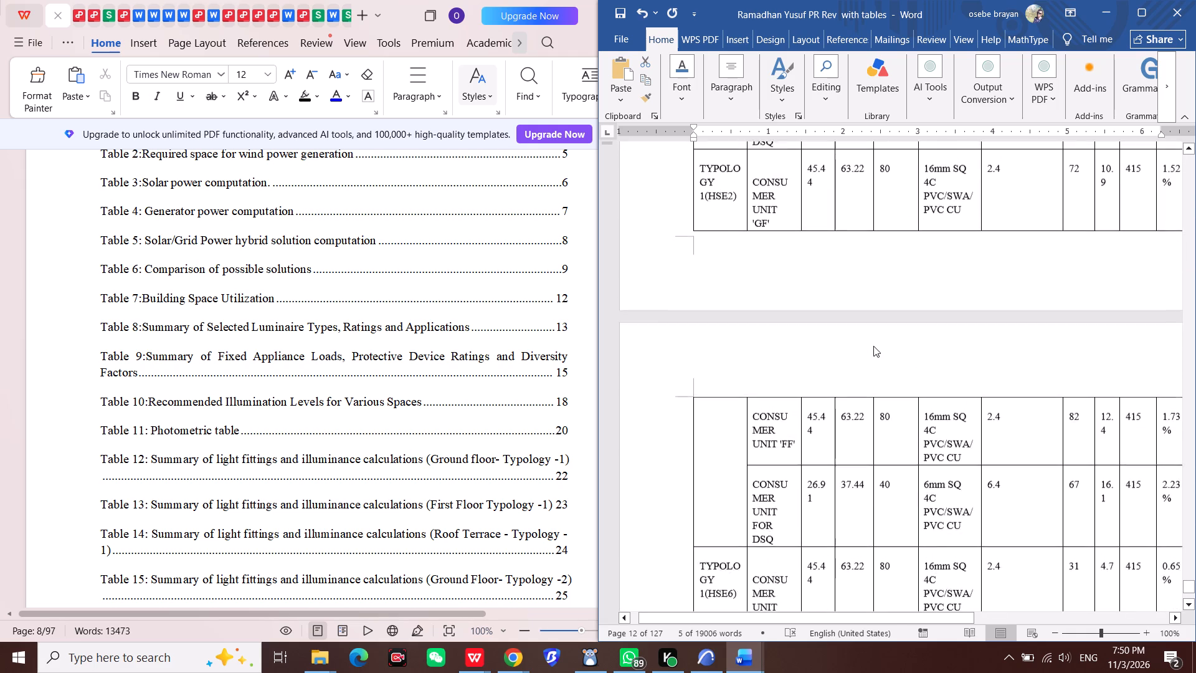
scroll(873, 346, "up", 20)
scroll(873, 346, "up", 20)
scroll(873, 346, "up", 4)
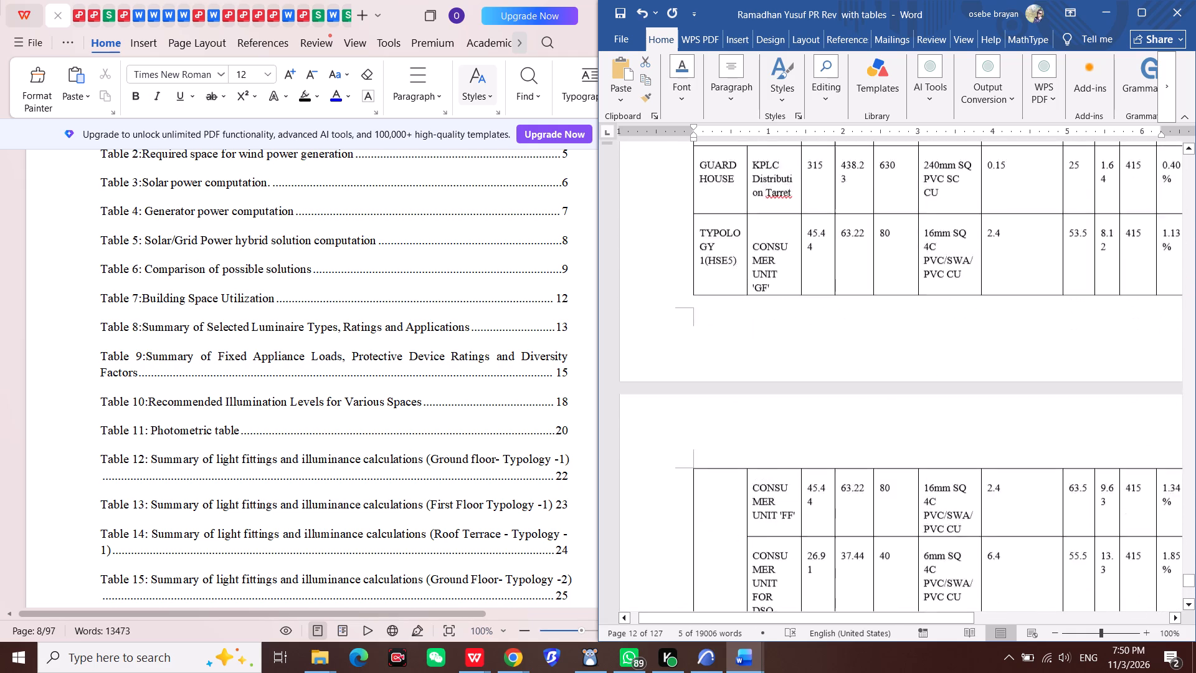
scroll(873, 346, "up", 20)
scroll(873, 346, "up", 20)
scroll(873, 346, "up", 4)
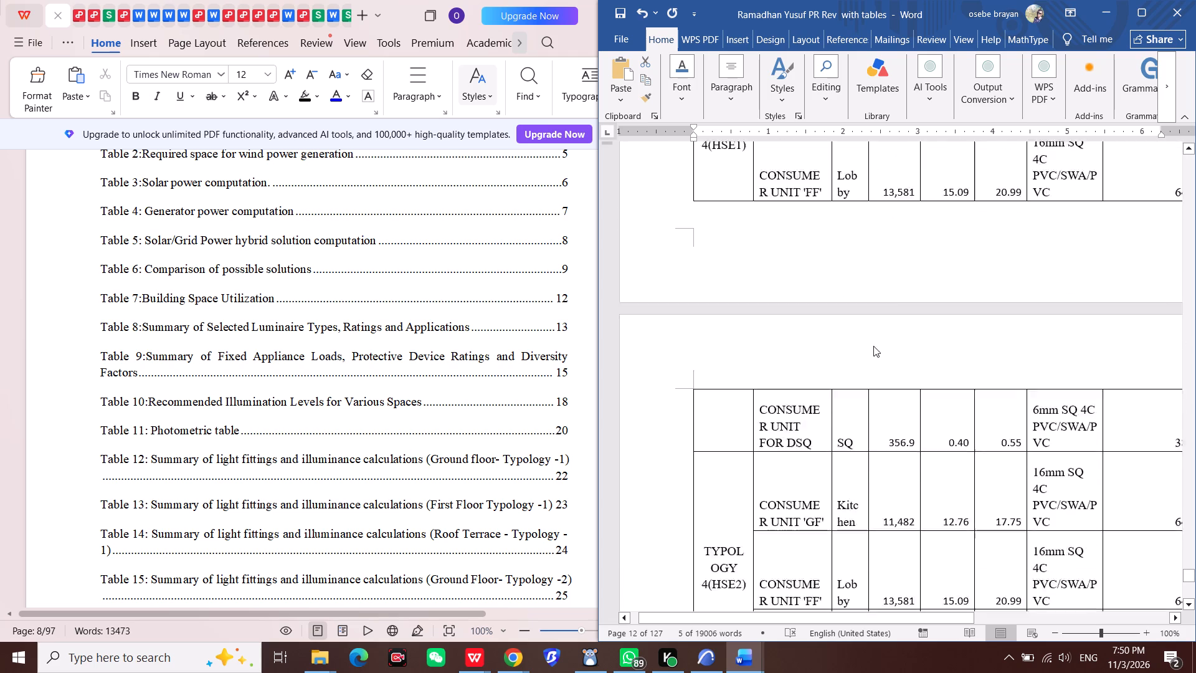
scroll(873, 346, "up", 20)
scroll(873, 346, "up", 20)
scroll(873, 346, "up", 4)
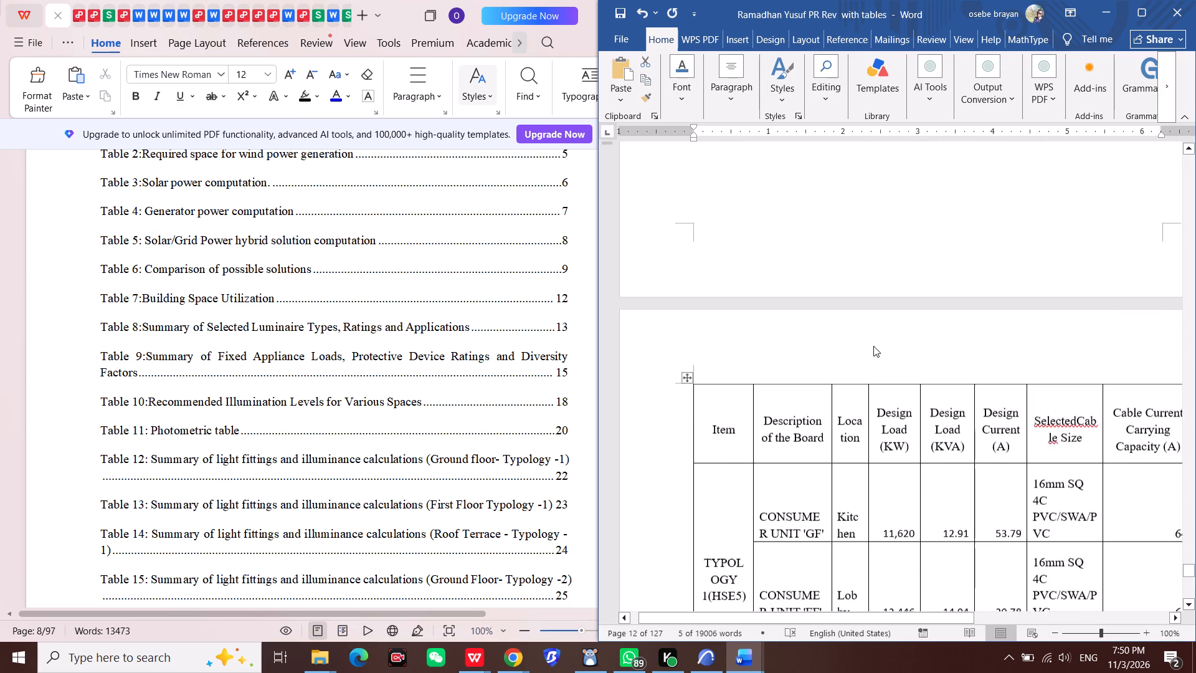
scroll(873, 346, "up", 20)
scroll(873, 346, "up", 18)
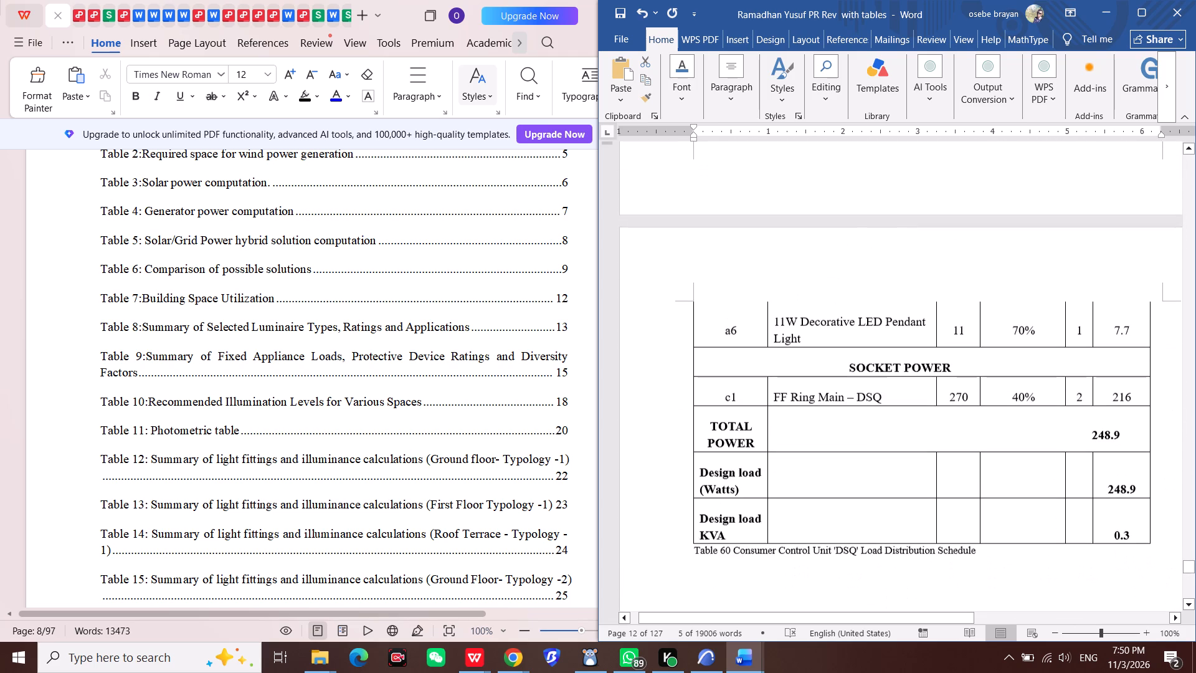
scroll(873, 346, "up", 20)
scroll(873, 346, "up", 17)
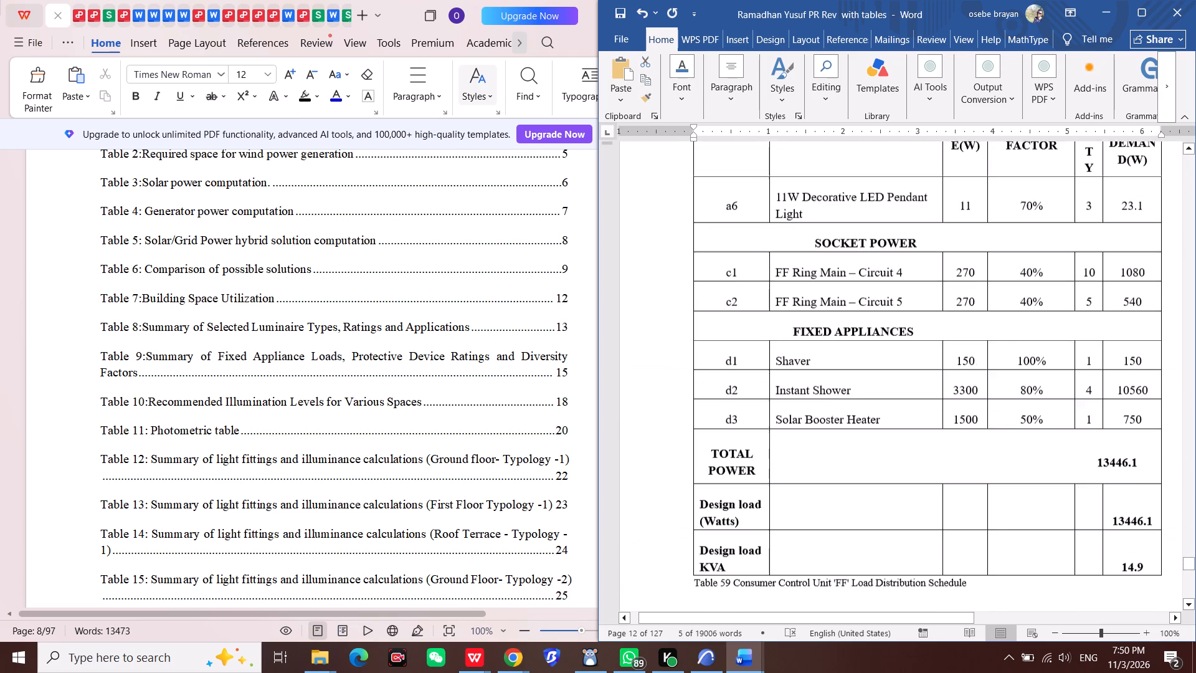
scroll(873, 346, "up", 20)
scroll(873, 346, "up", 20)
scroll(873, 346, "up", 7)
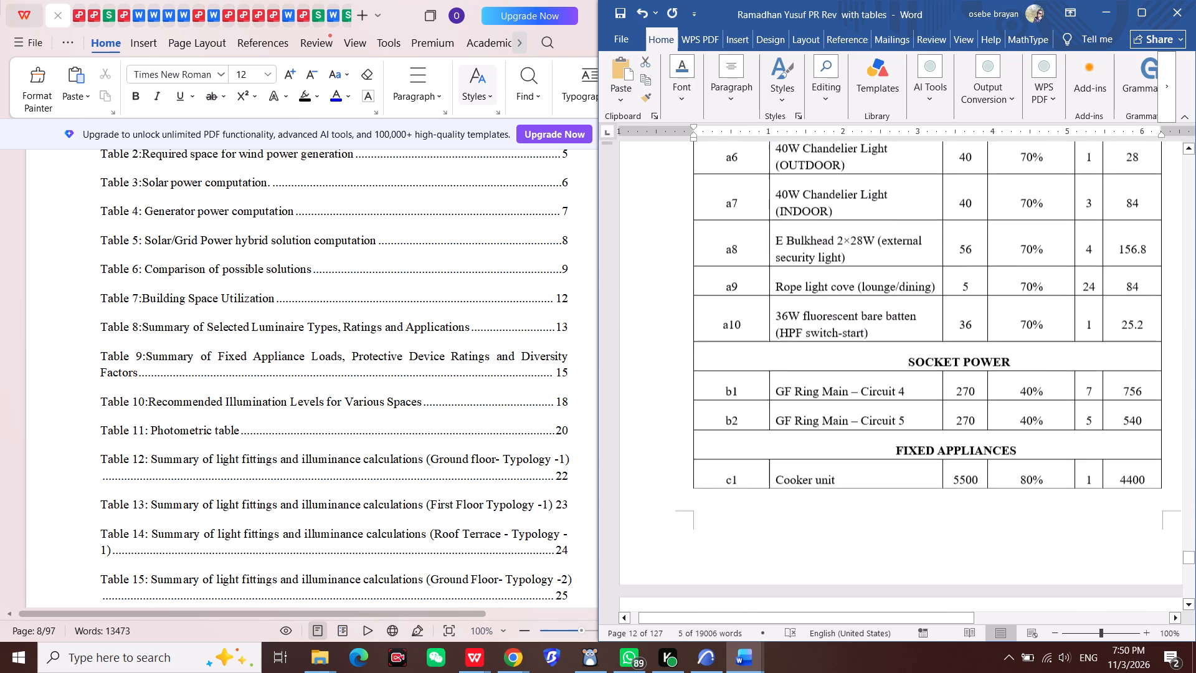
scroll(861, 327, "up", 20)
scroll(861, 327, "up", 20)
scroll(861, 327, "up", 7)
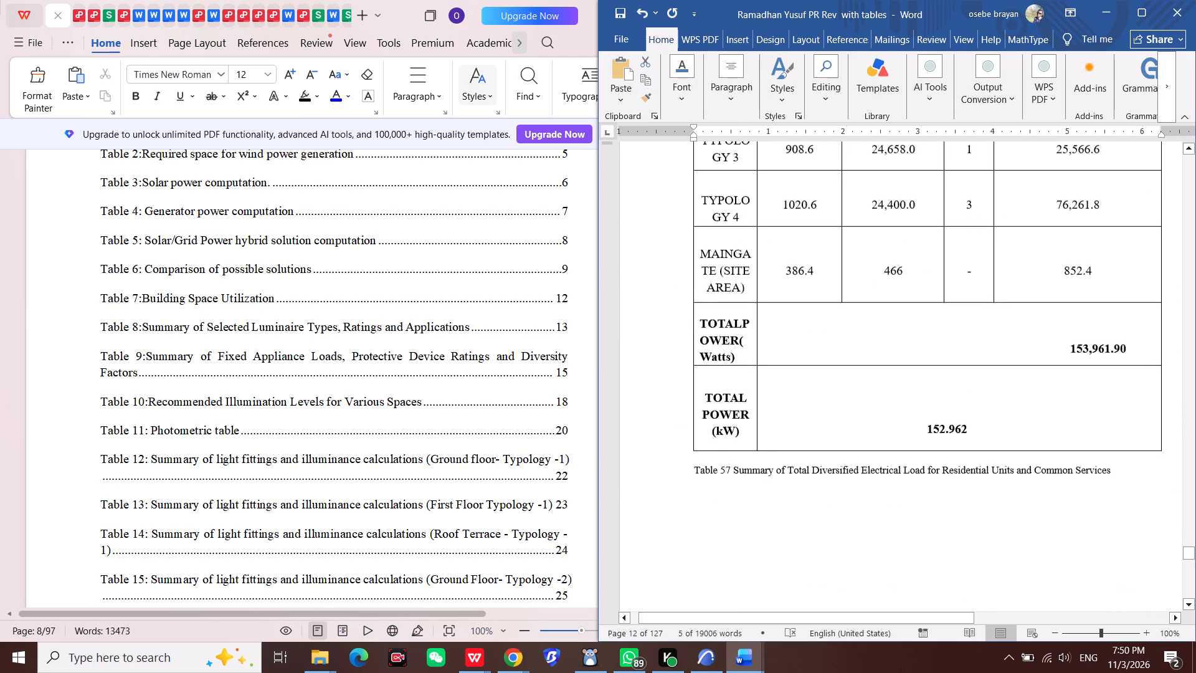
Review the Appendix C site area and Typology 4, 3 and 2 lighting, socket and fixed appliance load tables back to Table 51.
scroll(861, 327, "up", 20)
scroll(861, 327, "up", 17)
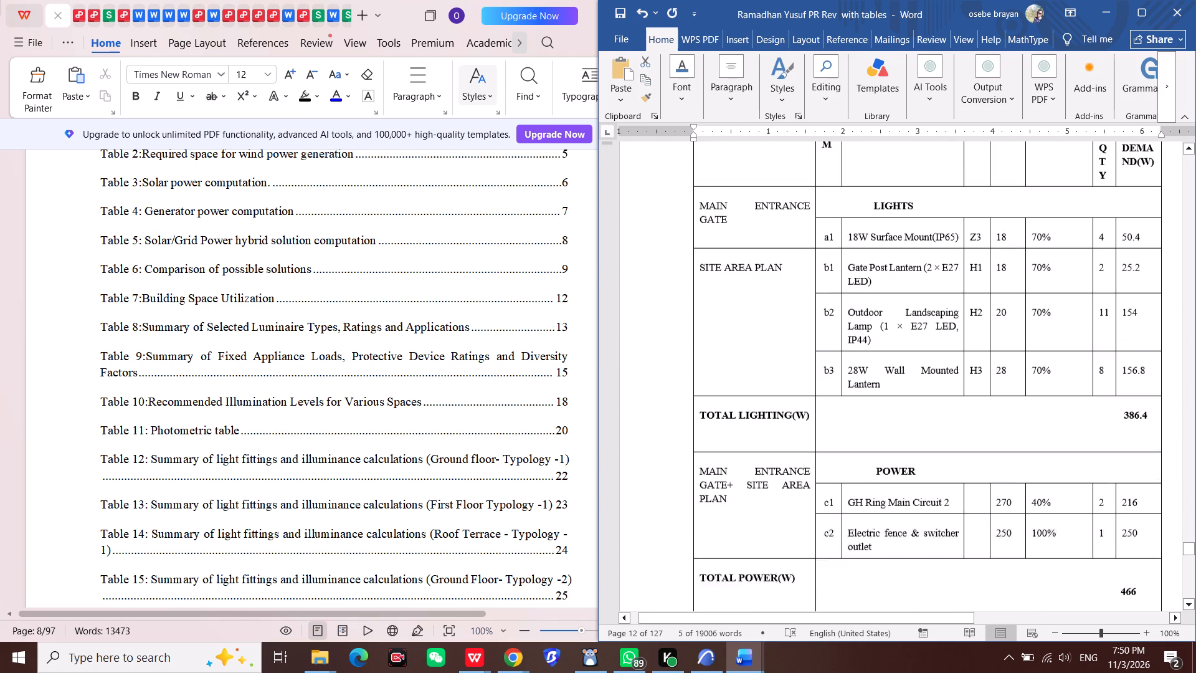
scroll(861, 327, "up", 8)
scroll(861, 327, "up", 20)
scroll(861, 327, "up", 5)
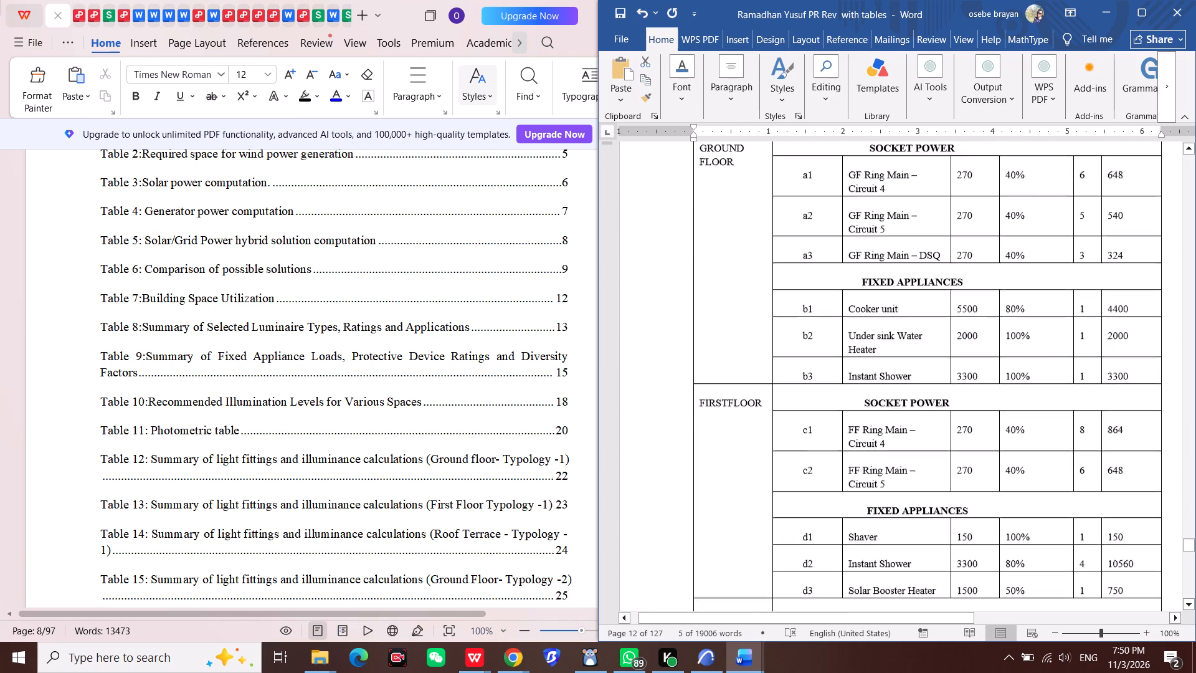
scroll(861, 322, "up", 20)
scroll(861, 322, "up", 20)
scroll(861, 322, "up", 1)
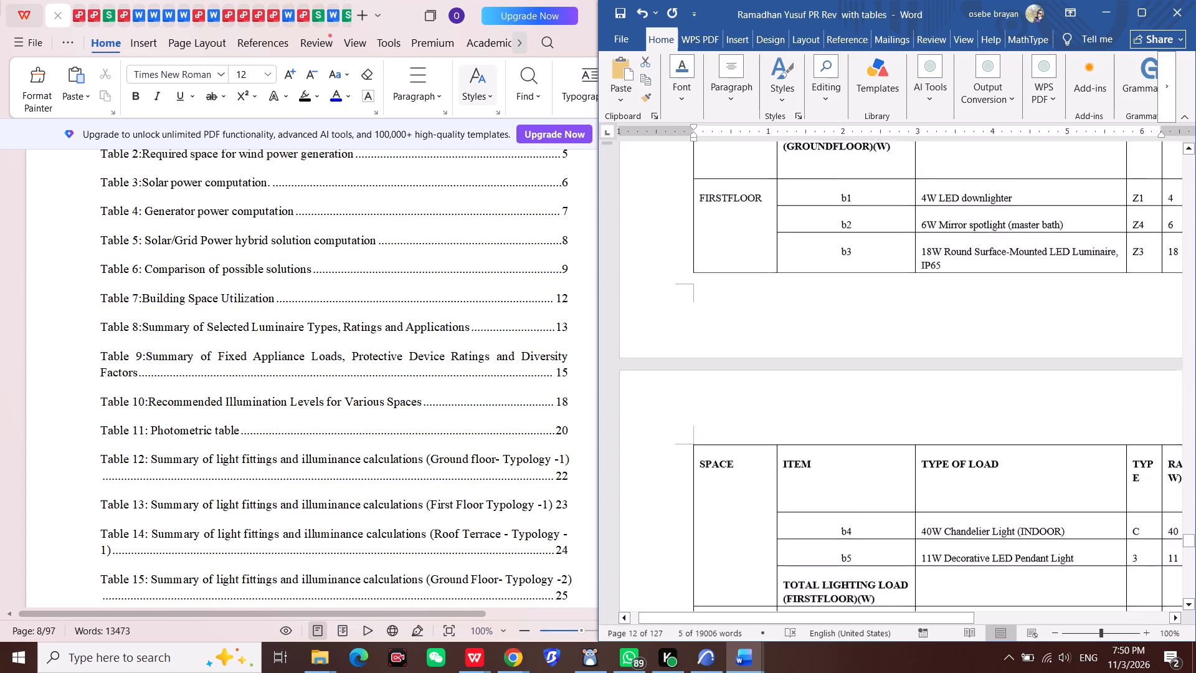
scroll(860, 322, "up", 20)
scroll(860, 322, "up", 20)
scroll(860, 322, "up", 1)
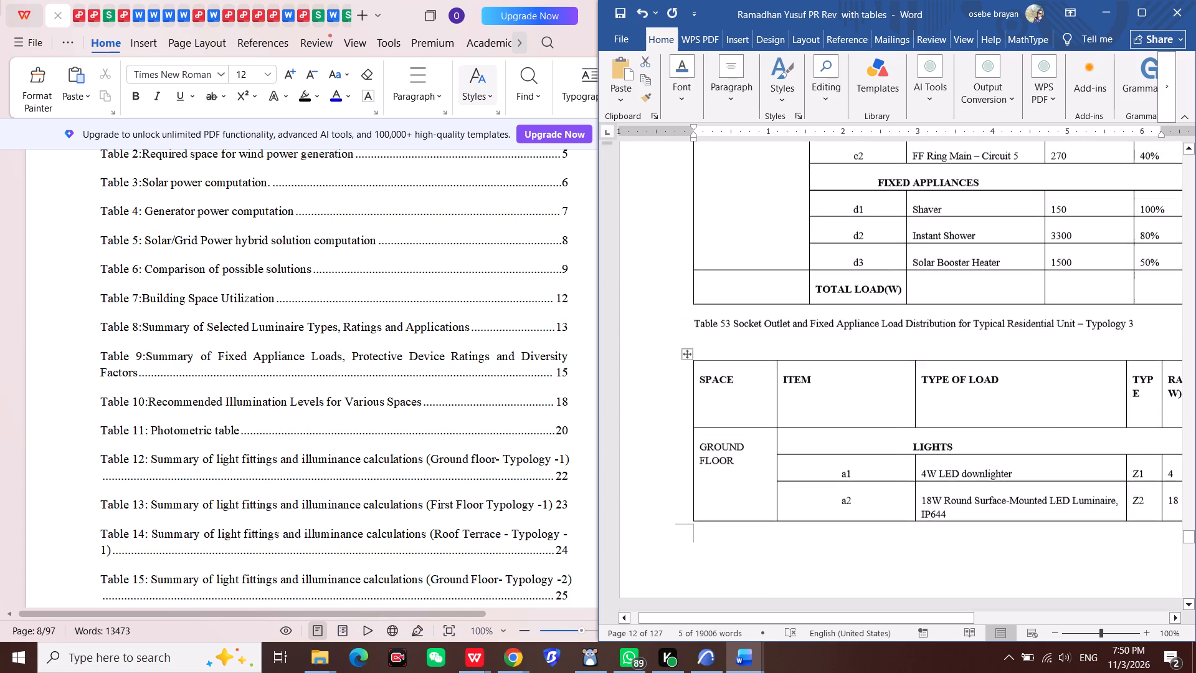
scroll(860, 323, "up", 20)
scroll(860, 323, "up", 4)
scroll(802, 287, "up", 5)
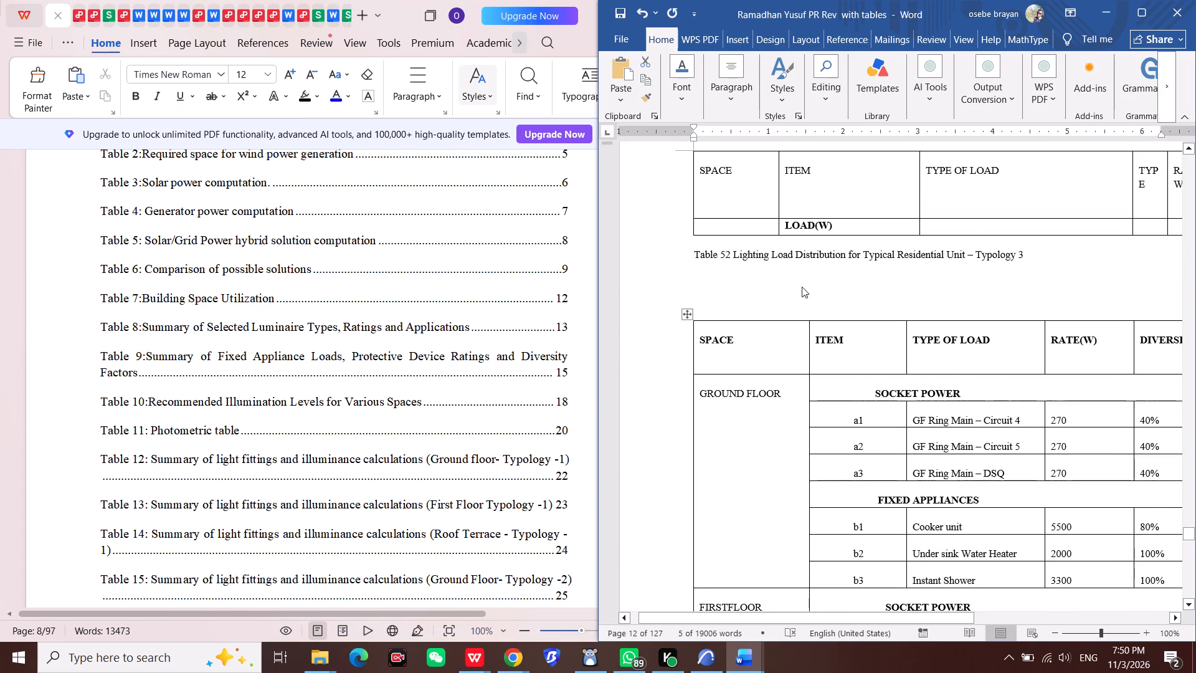
scroll(802, 287, "up", 7)
scroll(885, 276, "up", 2)
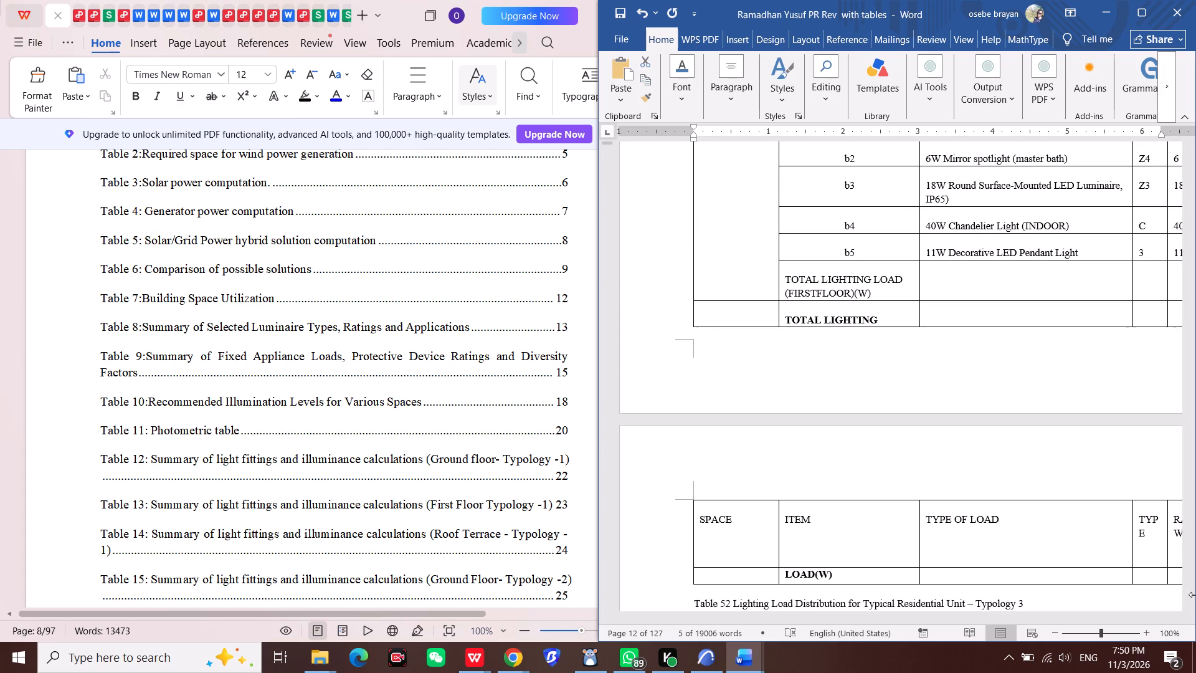
scroll(1117, 343, "up", 6)
scroll(861, 362, "up", 10)
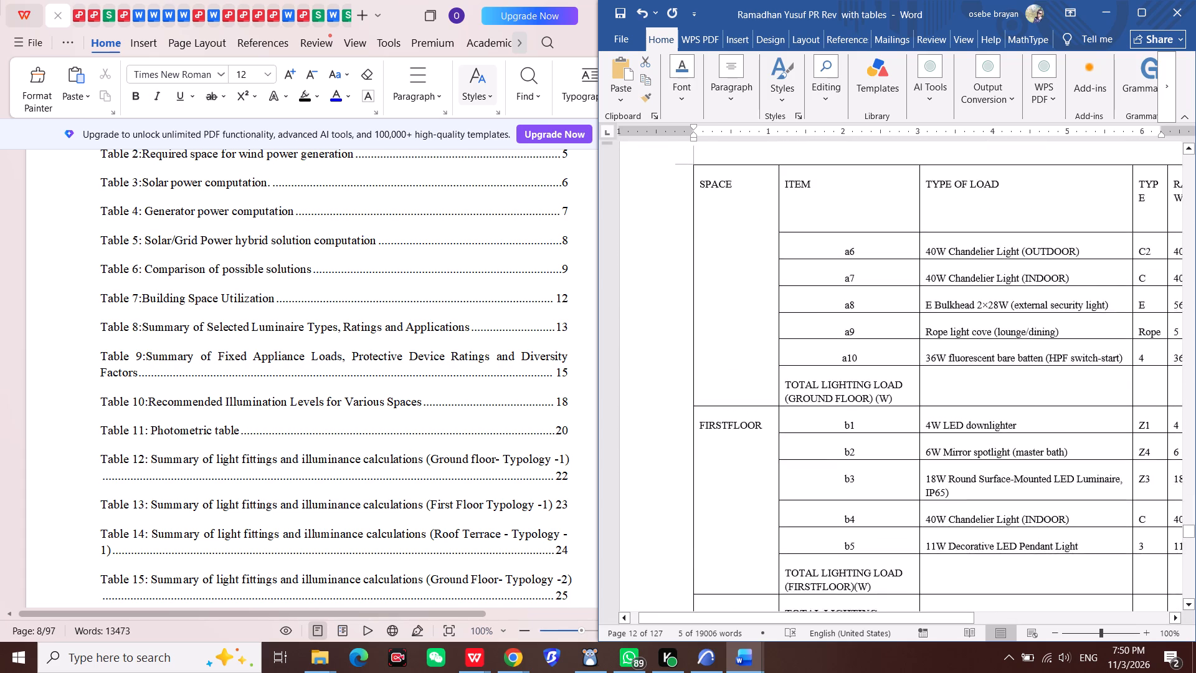
scroll(861, 362, "up", 15)
scroll(861, 362, "up", 7)
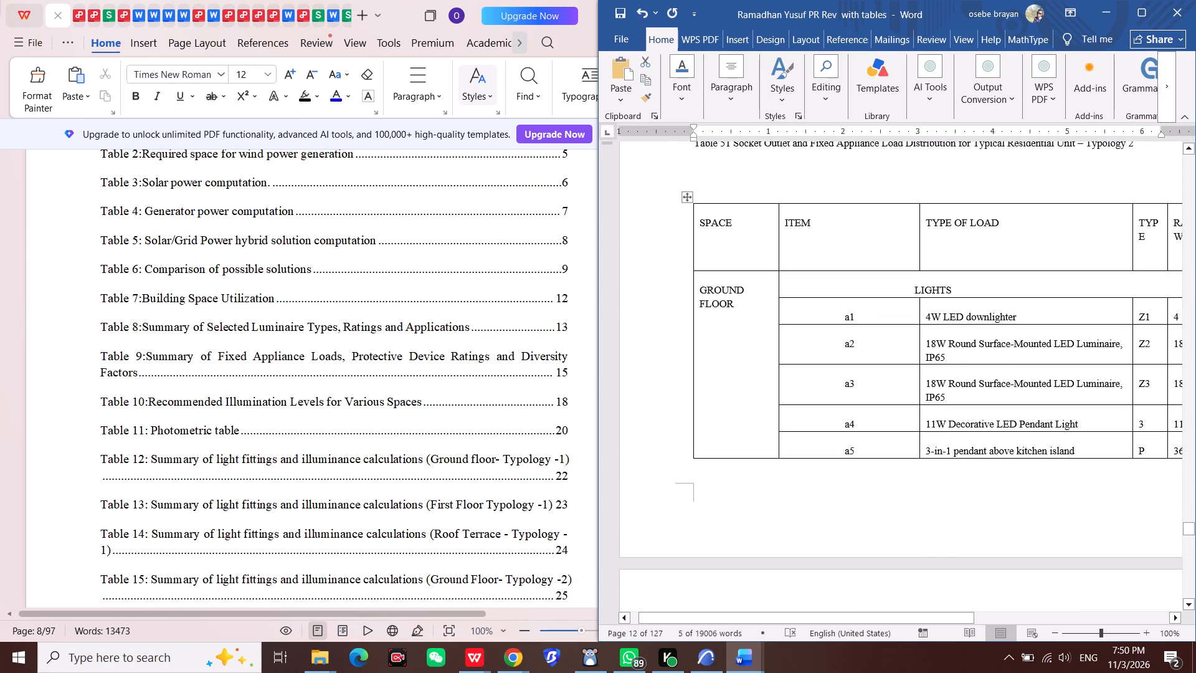
scroll(741, 289, "up", 1)
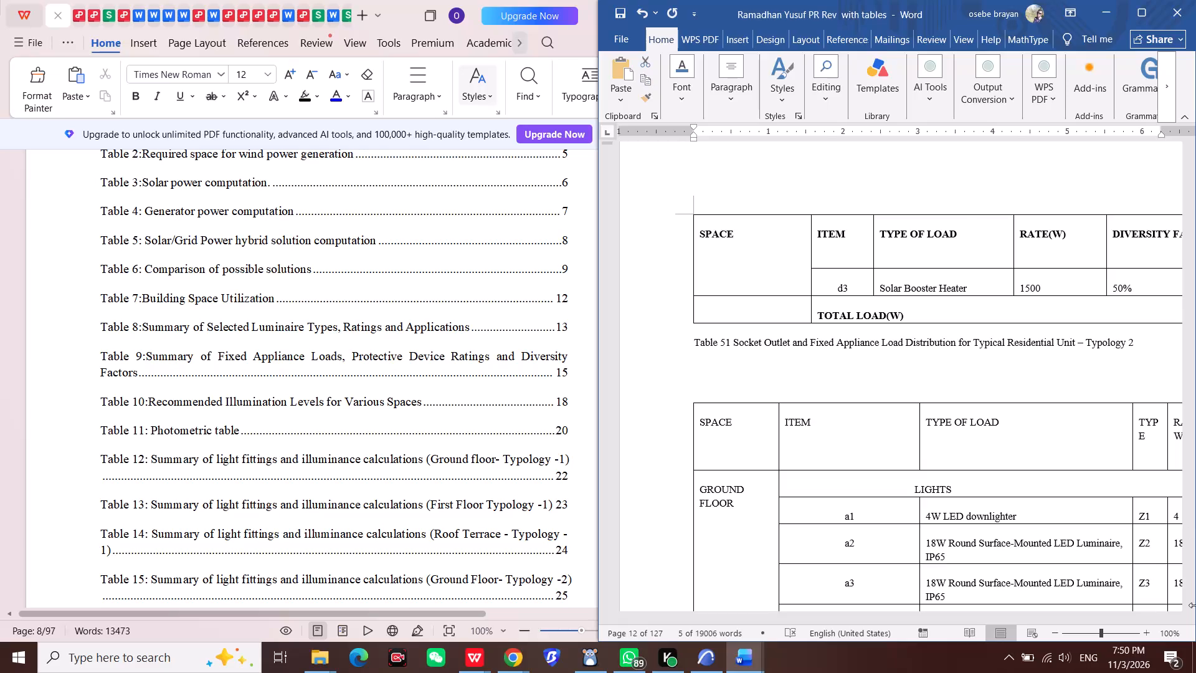
scroll(1127, 281, "up", 13)
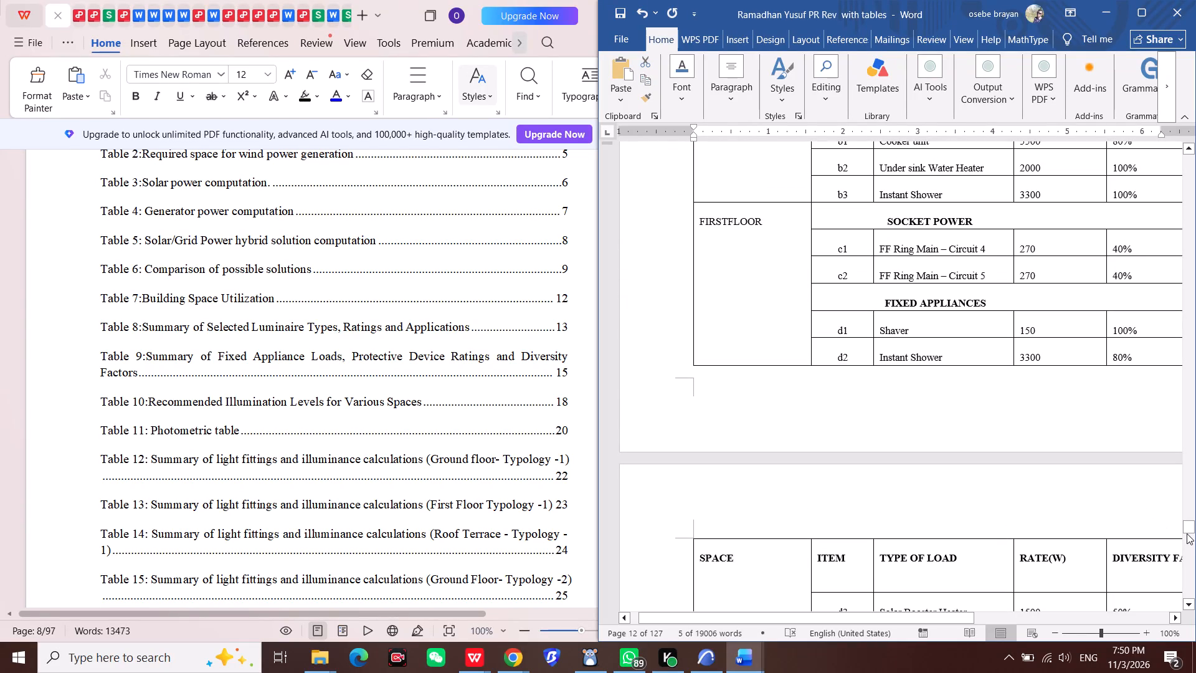
Examine the Appendix C light fittings and illuminance calculation tables, going back past Table 38 for the First Floor Typology -1.
left_click_drag(1187, 523, 1170, 472)
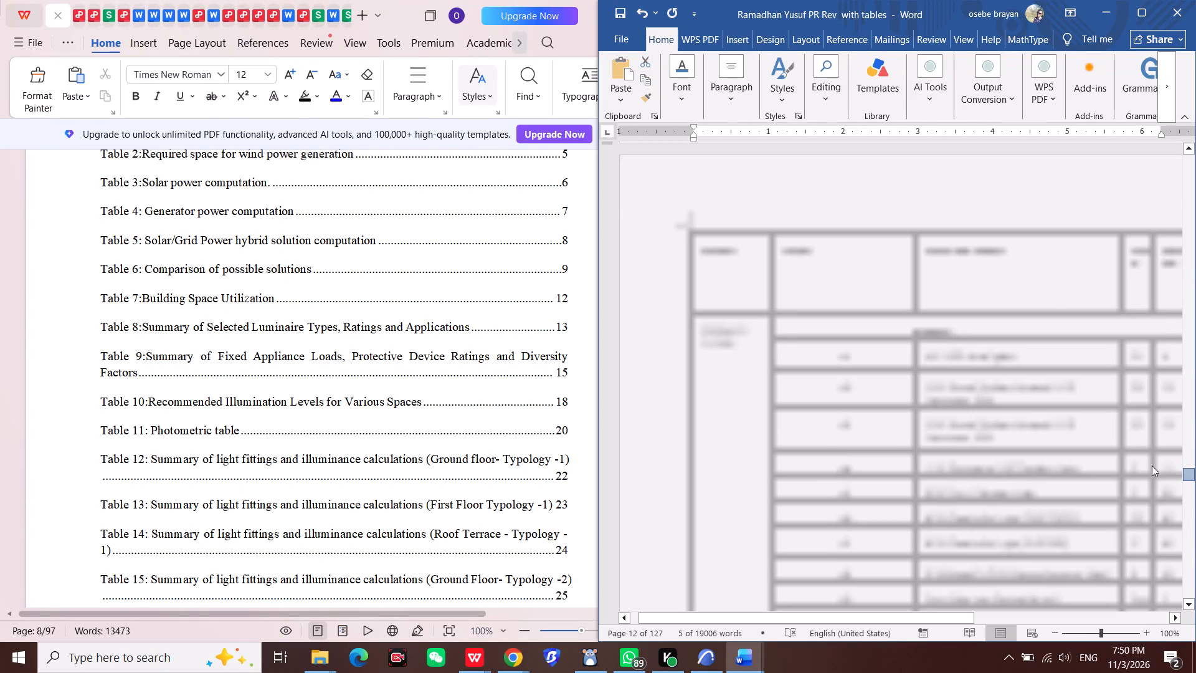
scroll(881, 411, "up", 20)
scroll(881, 411, "up", 8)
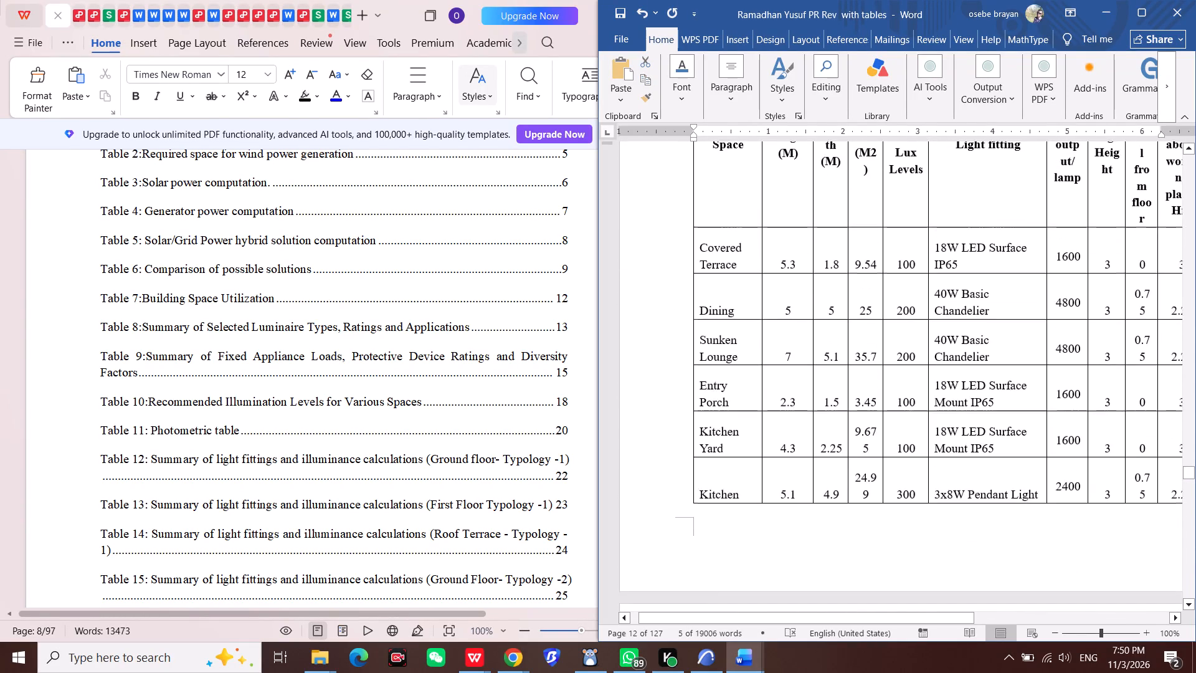
scroll(881, 411, "up", 17)
scroll(881, 411, "up", 9)
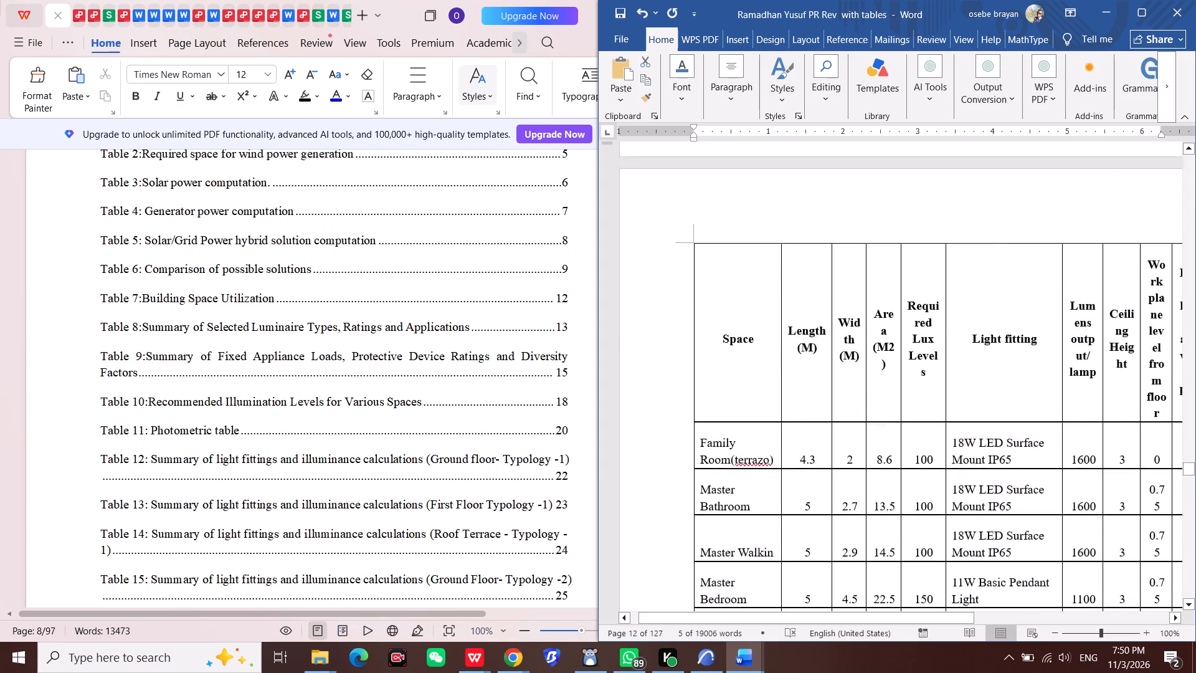
scroll(881, 411, "up", 20)
scroll(881, 411, "up", 20)
scroll(881, 411, "up", 13)
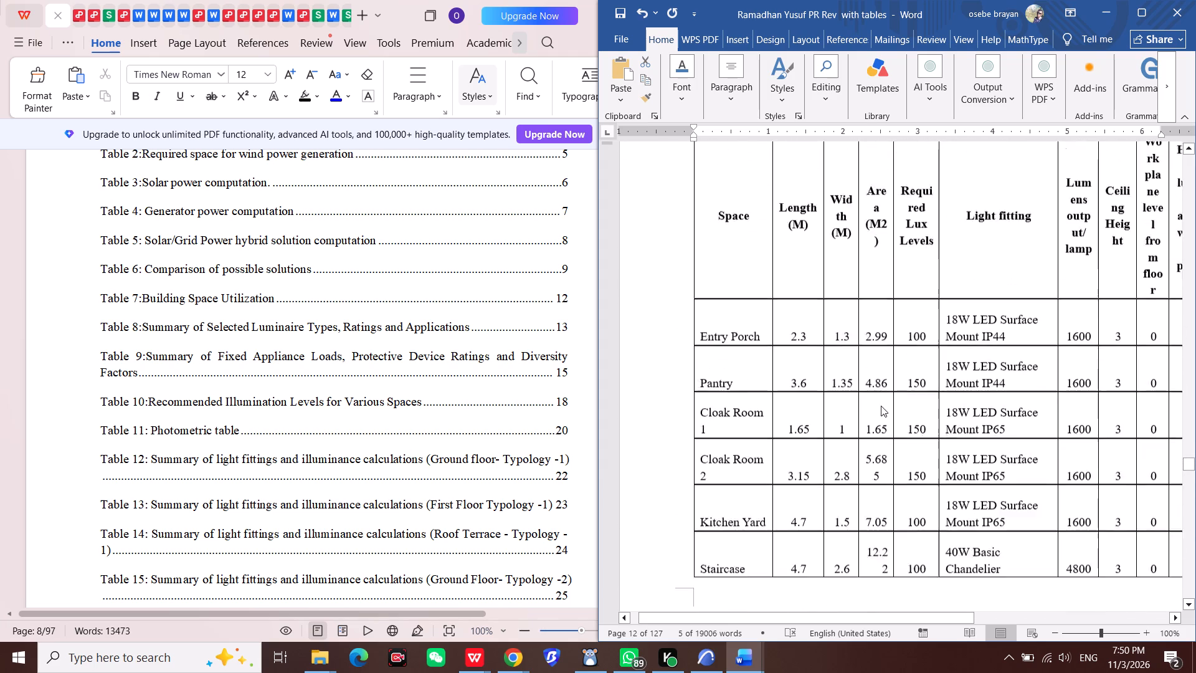
scroll(881, 406, "up", 6)
scroll(903, 278, "up", 20)
scroll(906, 282, "up", 5)
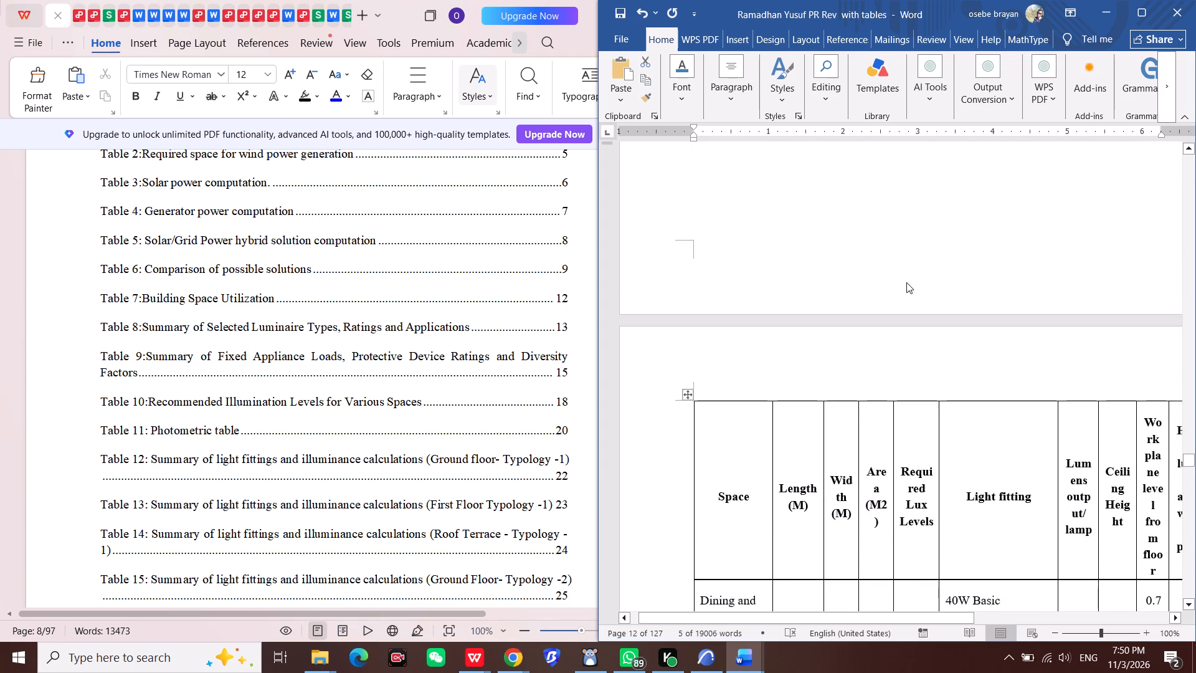
scroll(906, 282, "up", 14)
scroll(906, 282, "up", 20)
scroll(906, 282, "up", 5)
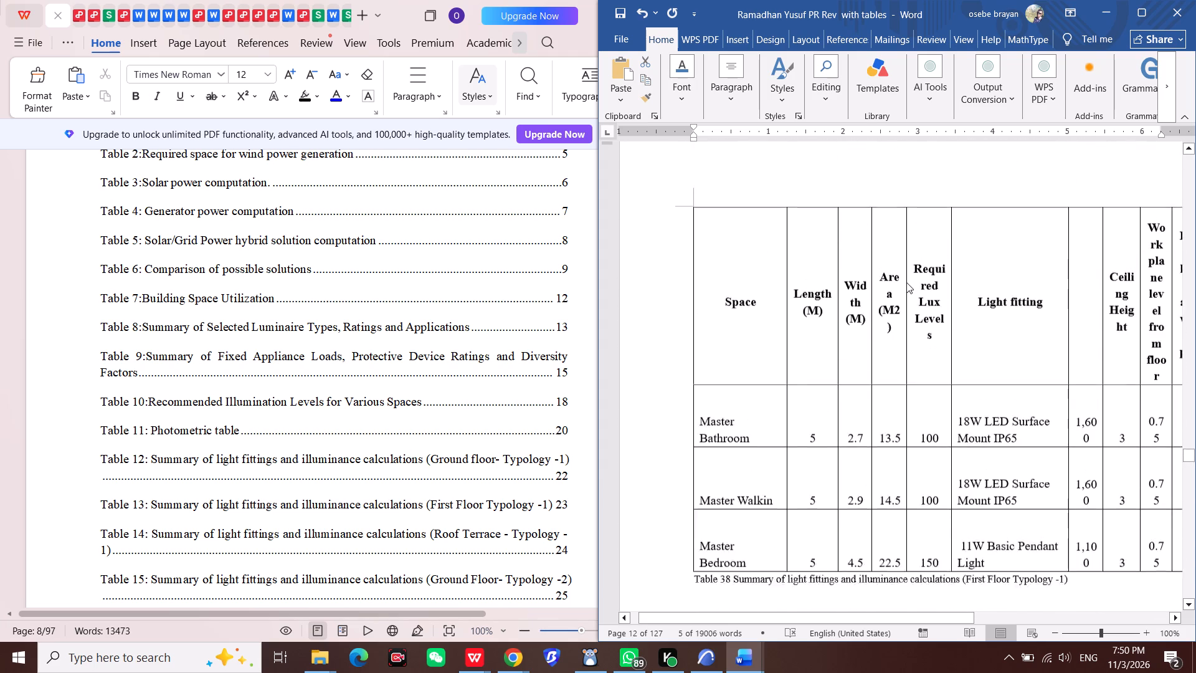
scroll(906, 282, "up", 20)
scroll(906, 282, "up", 20)
scroll(906, 282, "up", 3)
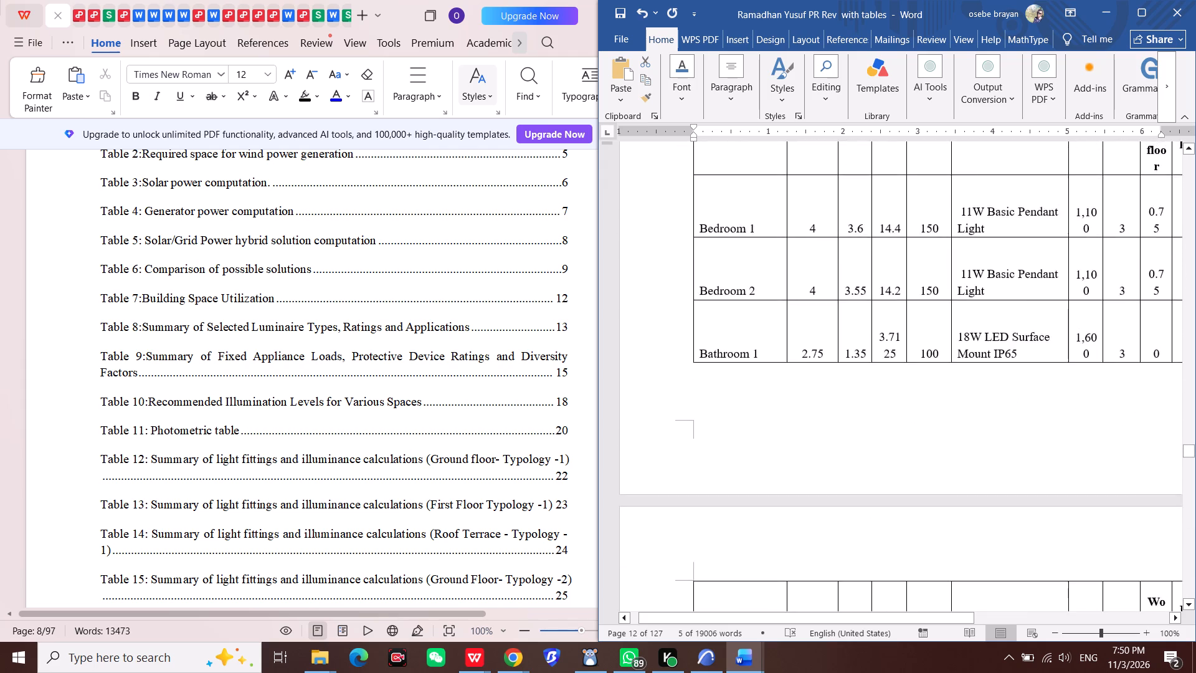
scroll(906, 282, "up", 20)
scroll(906, 282, "up", 20)
scroll(906, 282, "up", 3)
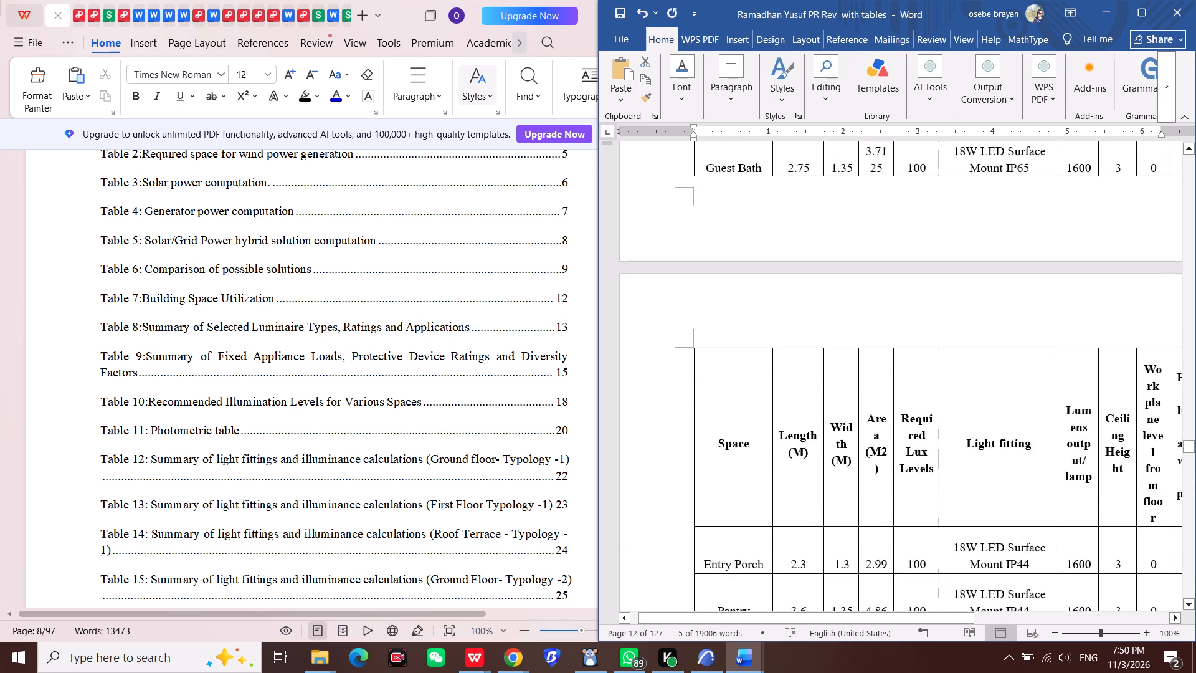
scroll(906, 282, "up", 20)
scroll(906, 282, "up", 6)
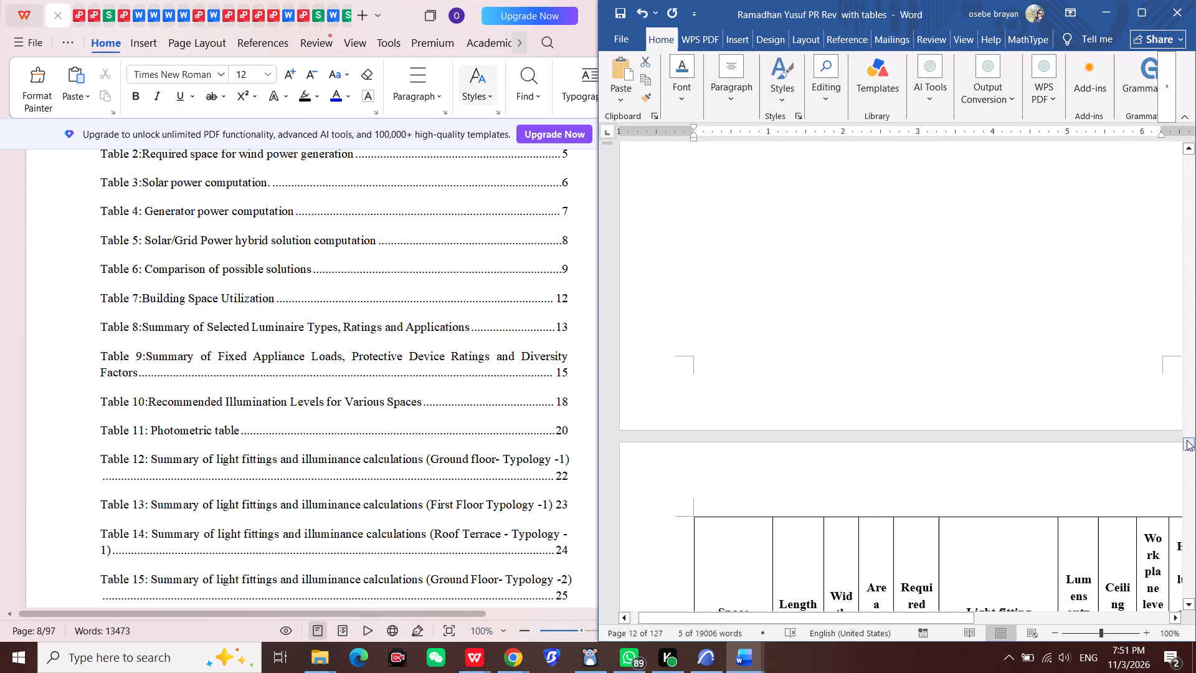
Return to the APPENDIX C: TABLES heading and the space allocation table beneath it.
left_click_drag(1187, 440, 1182, 413)
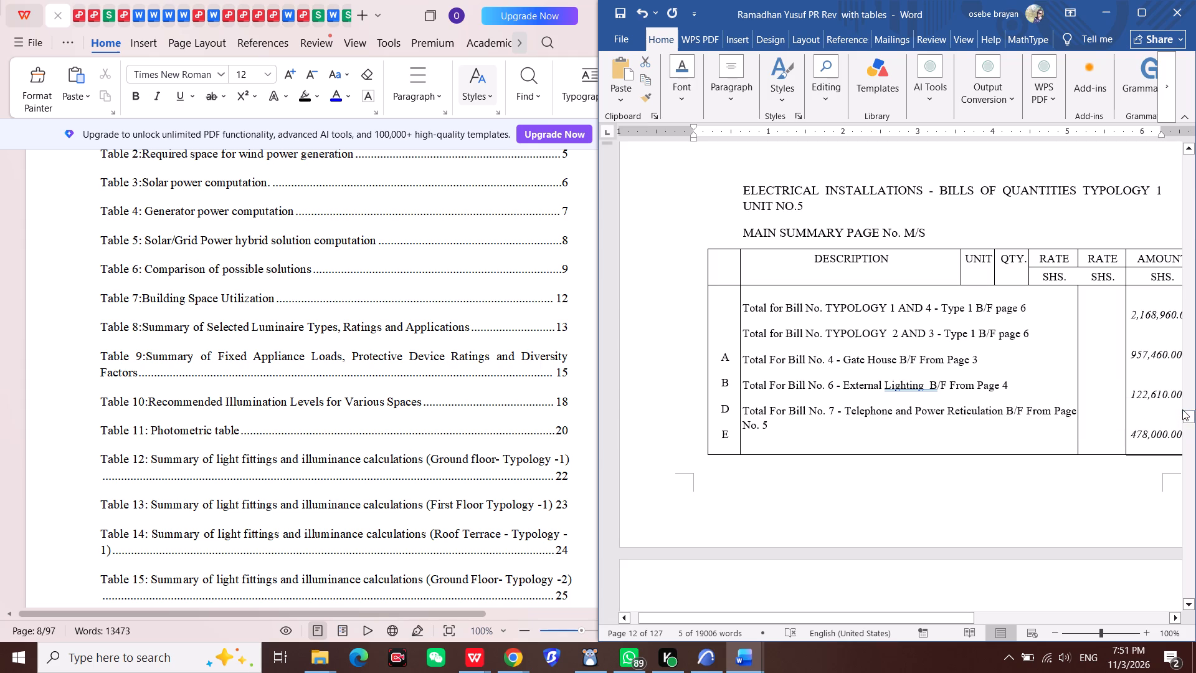
scroll(1035, 386, "down", 17)
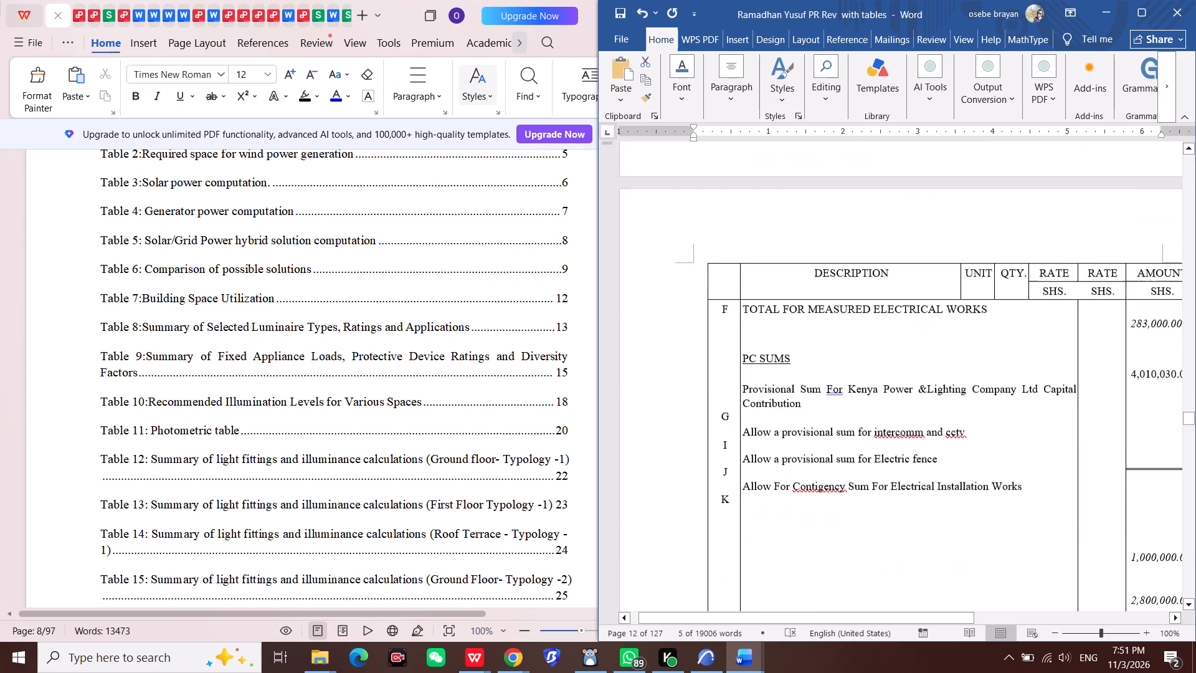
scroll(1048, 401, "down", 20)
scroll(1048, 401, "down", 20)
scroll(1048, 401, "down", 1)
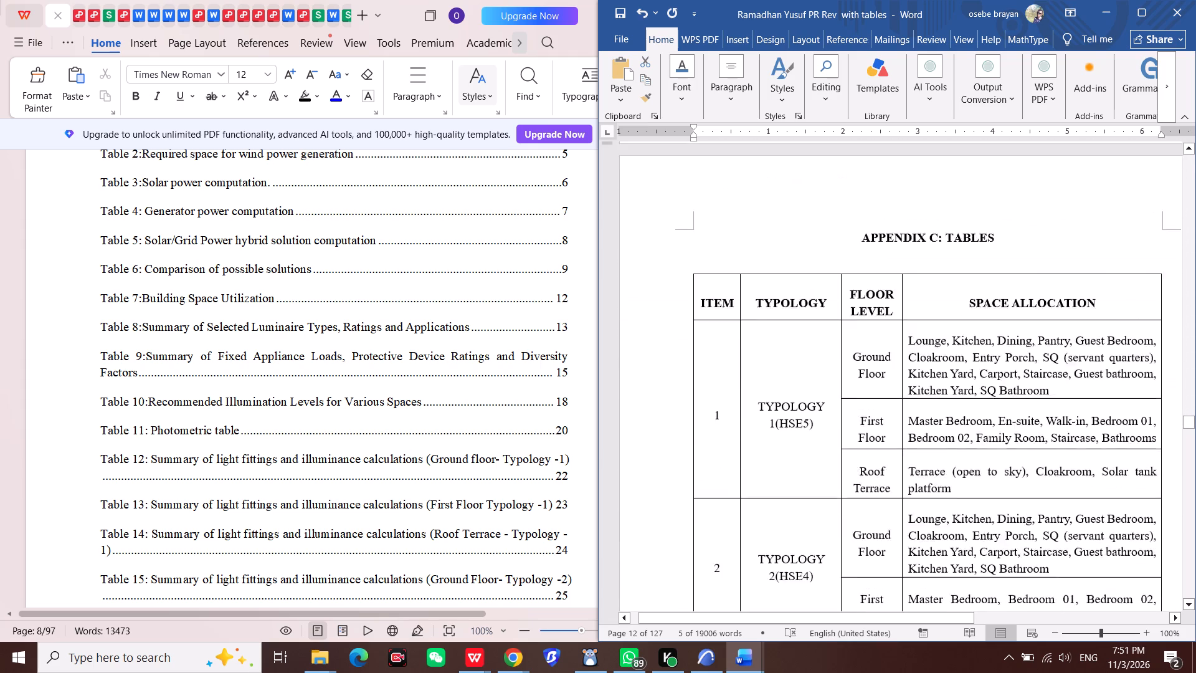
scroll(860, 381, "up", 6)
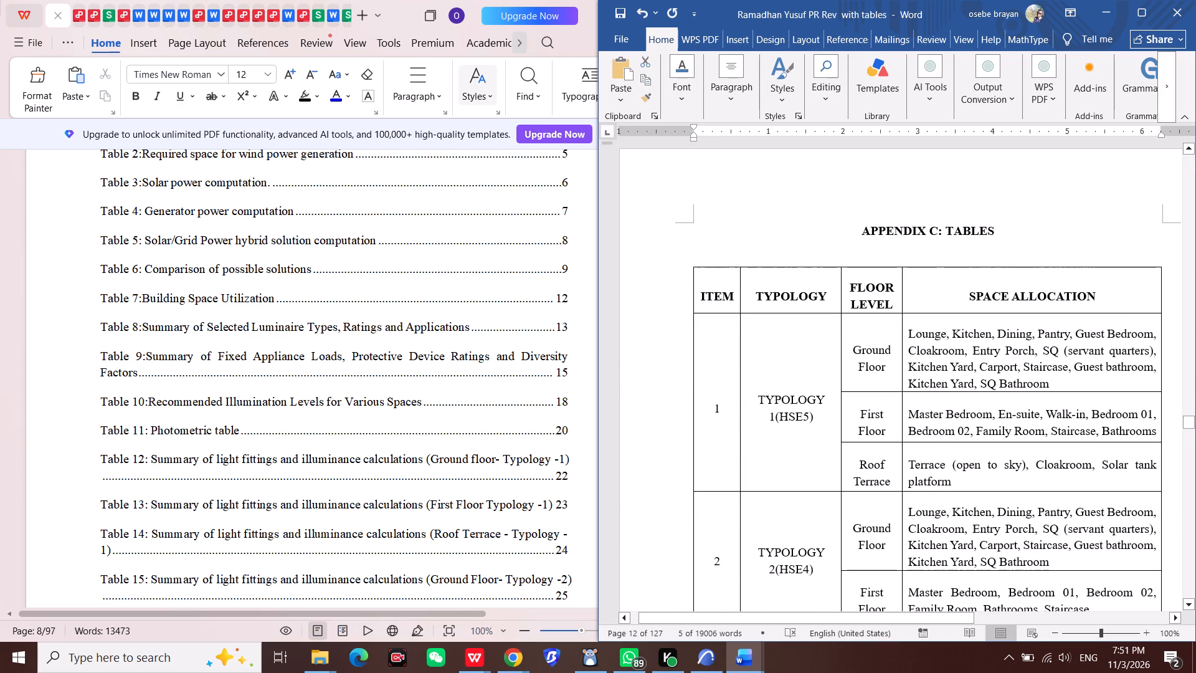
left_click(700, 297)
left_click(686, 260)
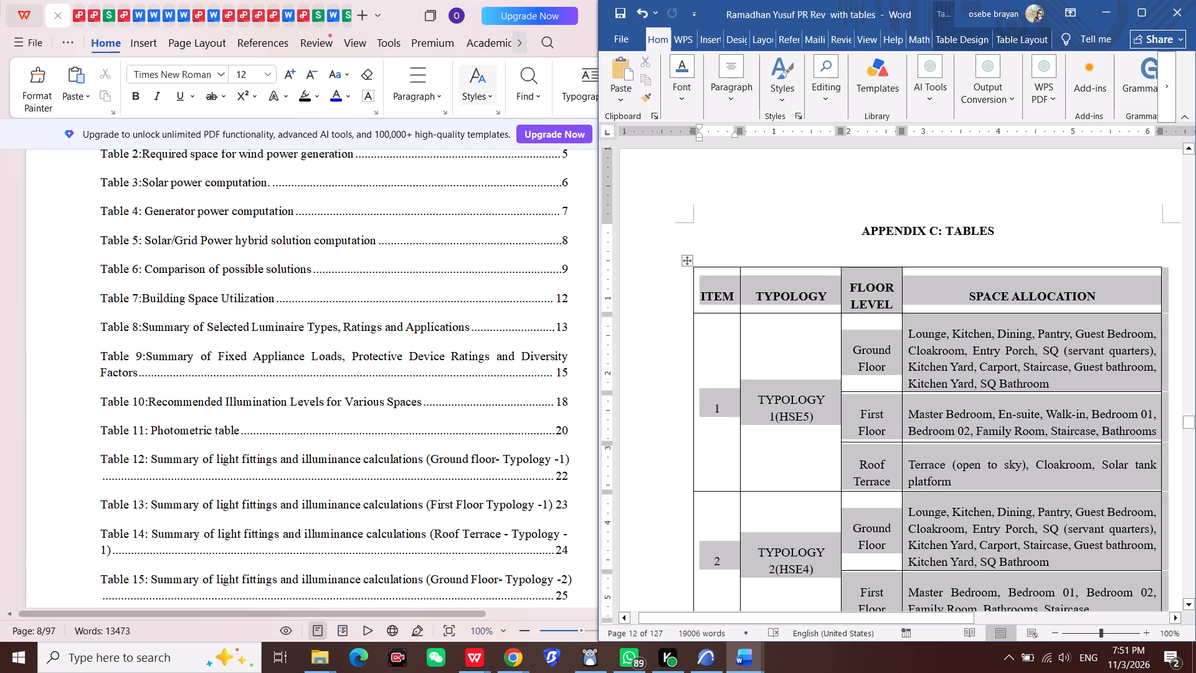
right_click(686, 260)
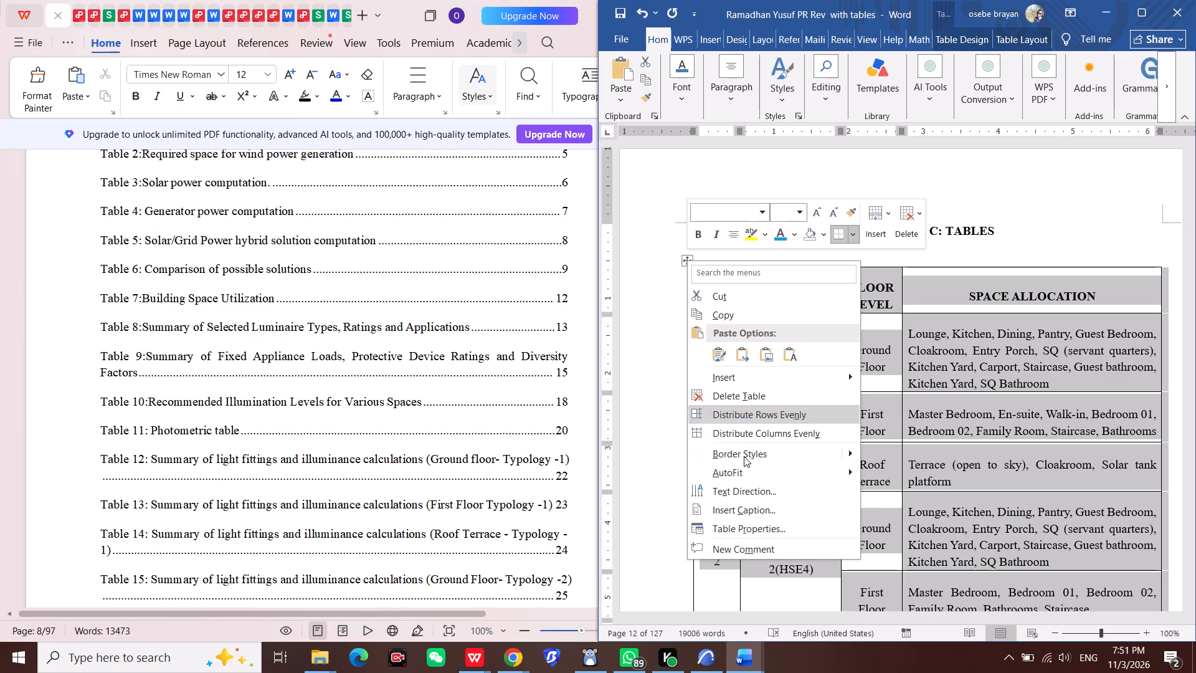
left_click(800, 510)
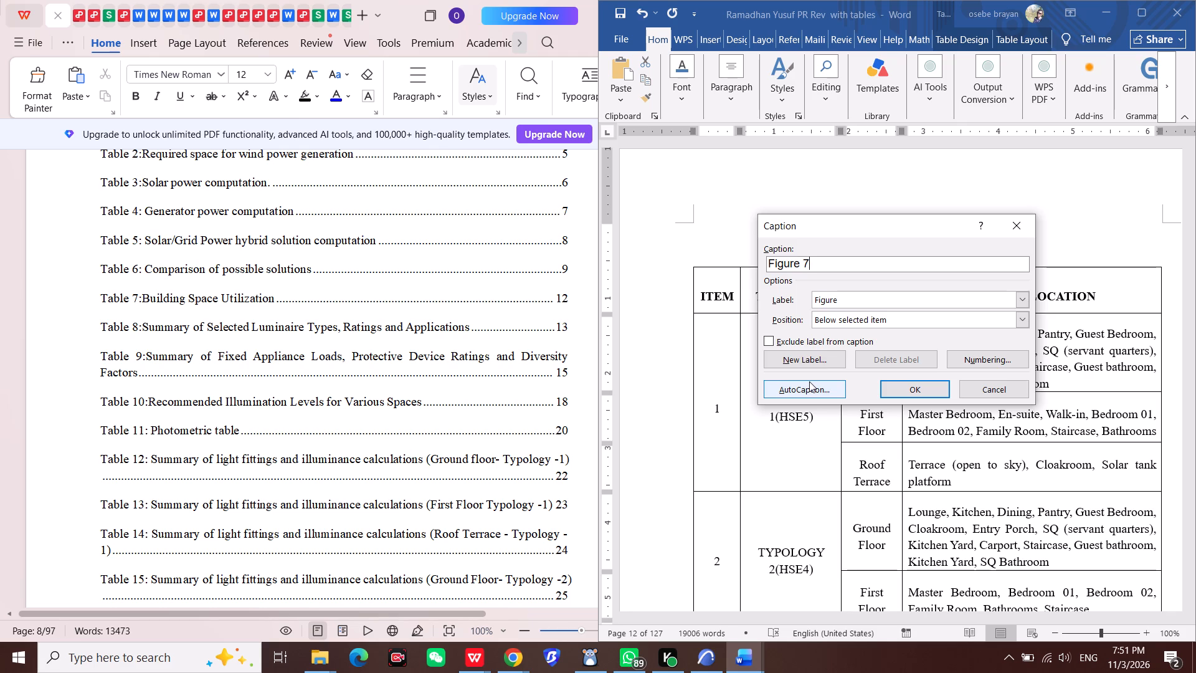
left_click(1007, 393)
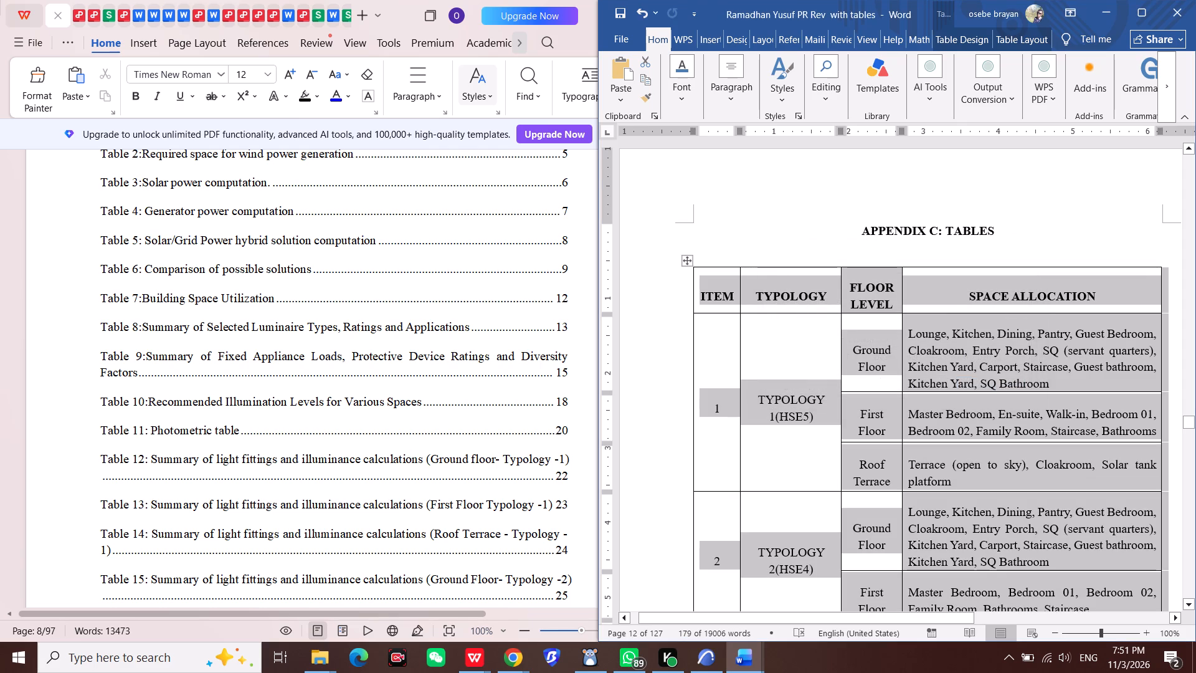
Insert a Table-label caption above the first Appendix C table, reading "Table 1.Space allocation for the Maisonettes.".
left_click(693, 253)
left_click(698, 274)
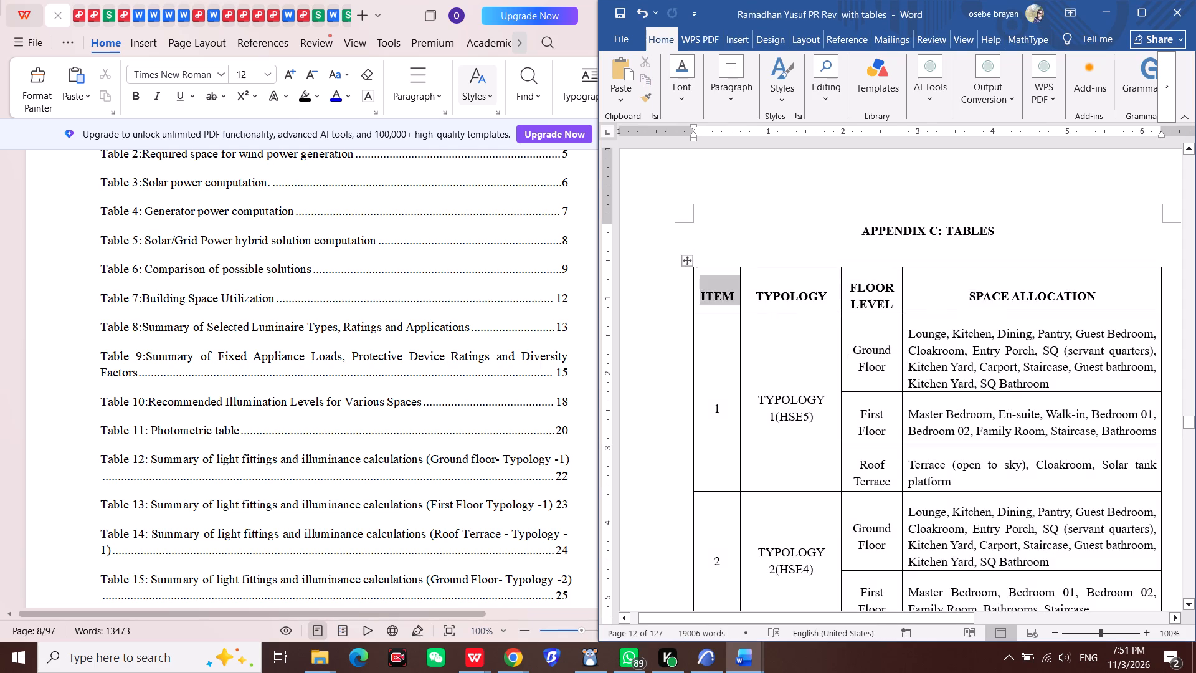
left_click(688, 264)
right_click(688, 264)
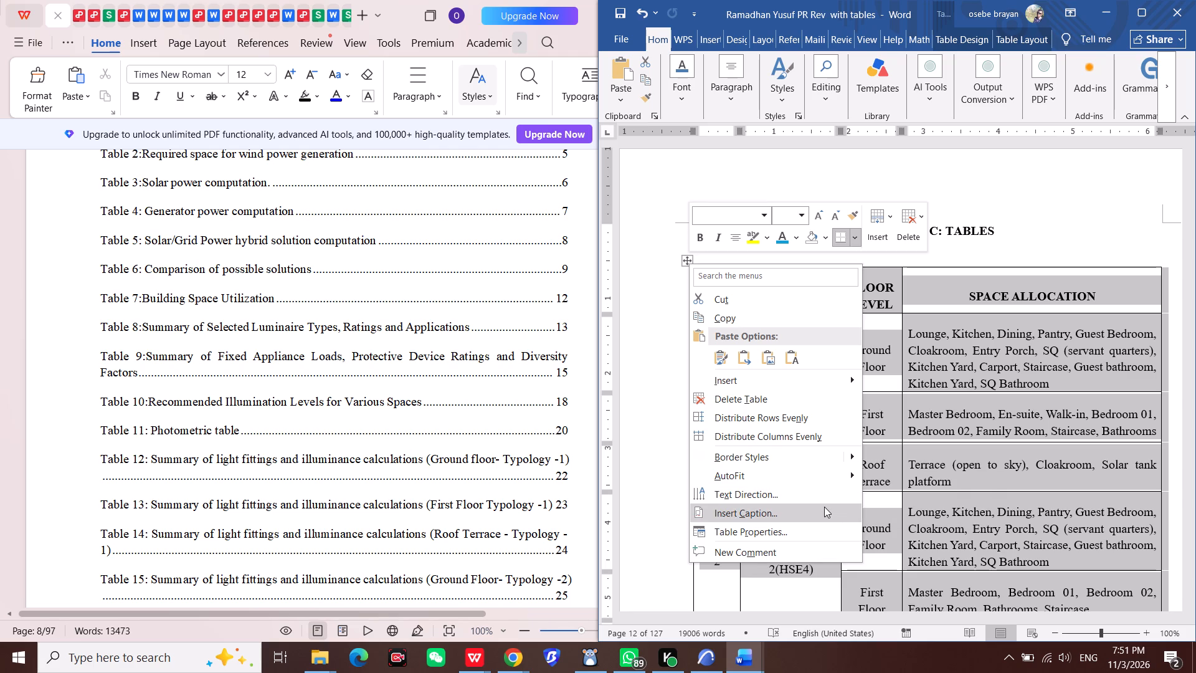
left_click(824, 507)
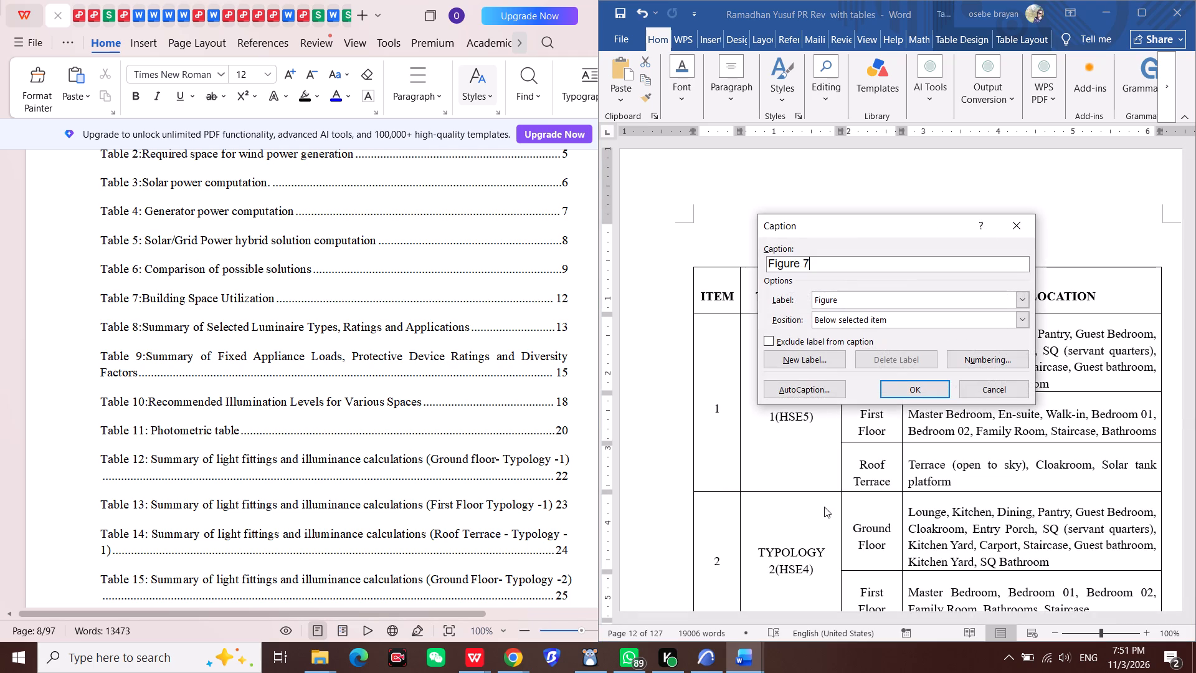
left_click(1027, 300)
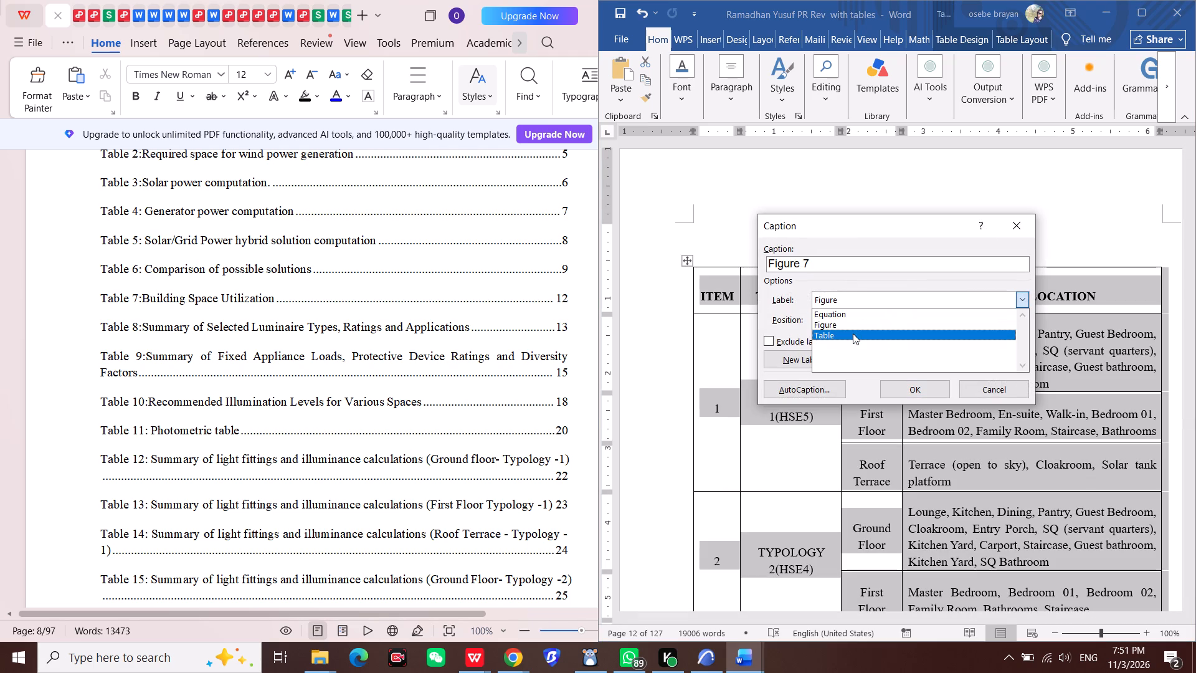
left_click(848, 333)
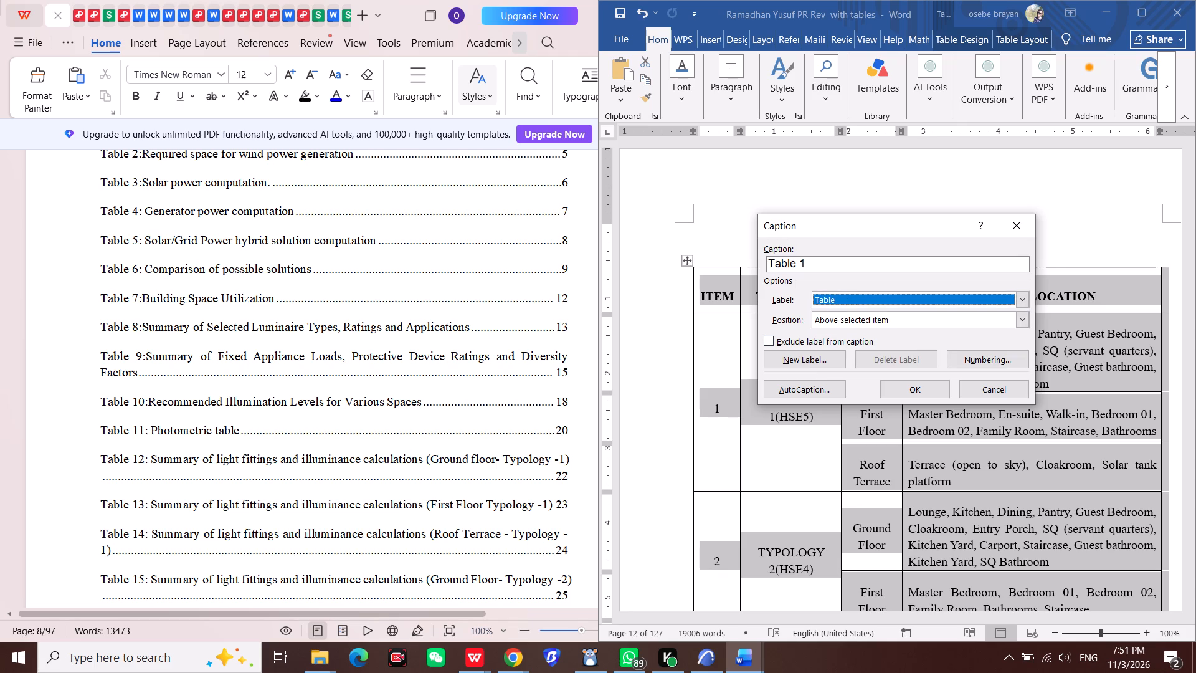
left_click(814, 265)
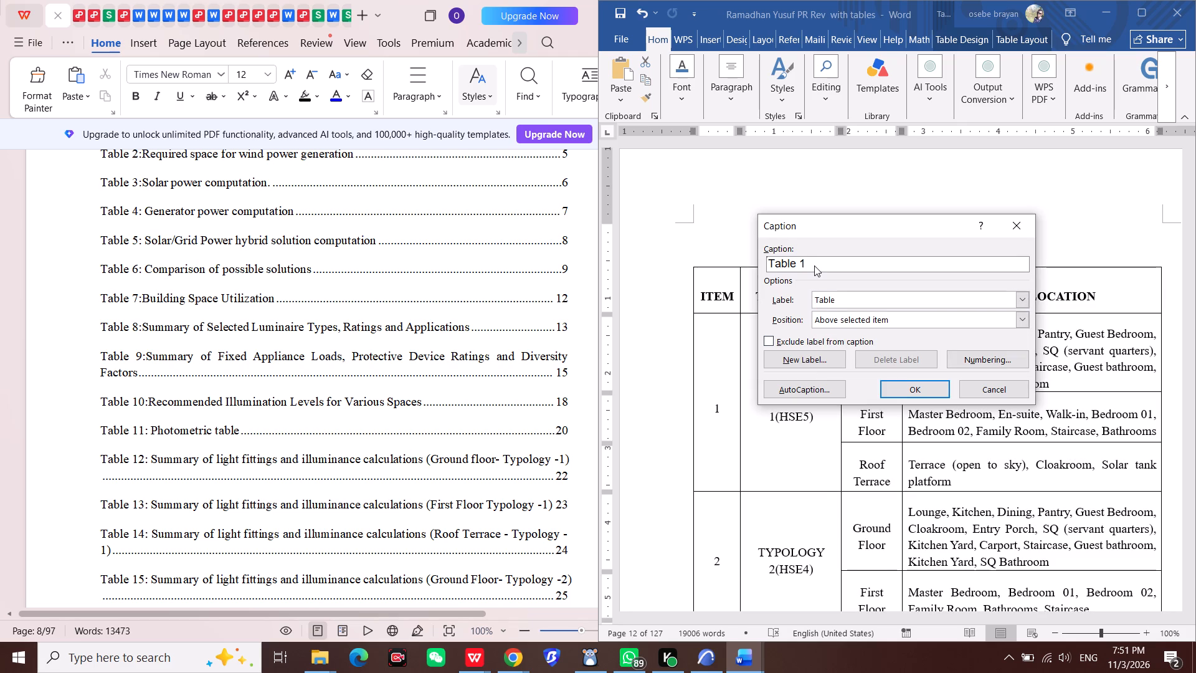
key("period")
key("ctrl+v")
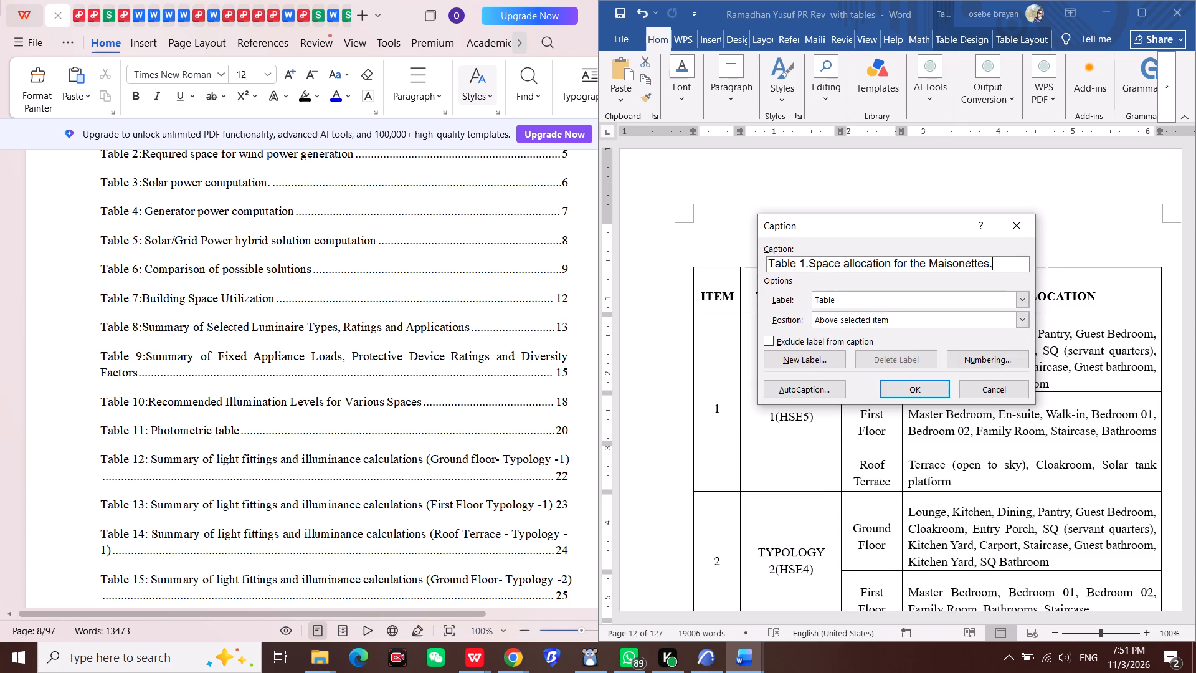
left_click(931, 394)
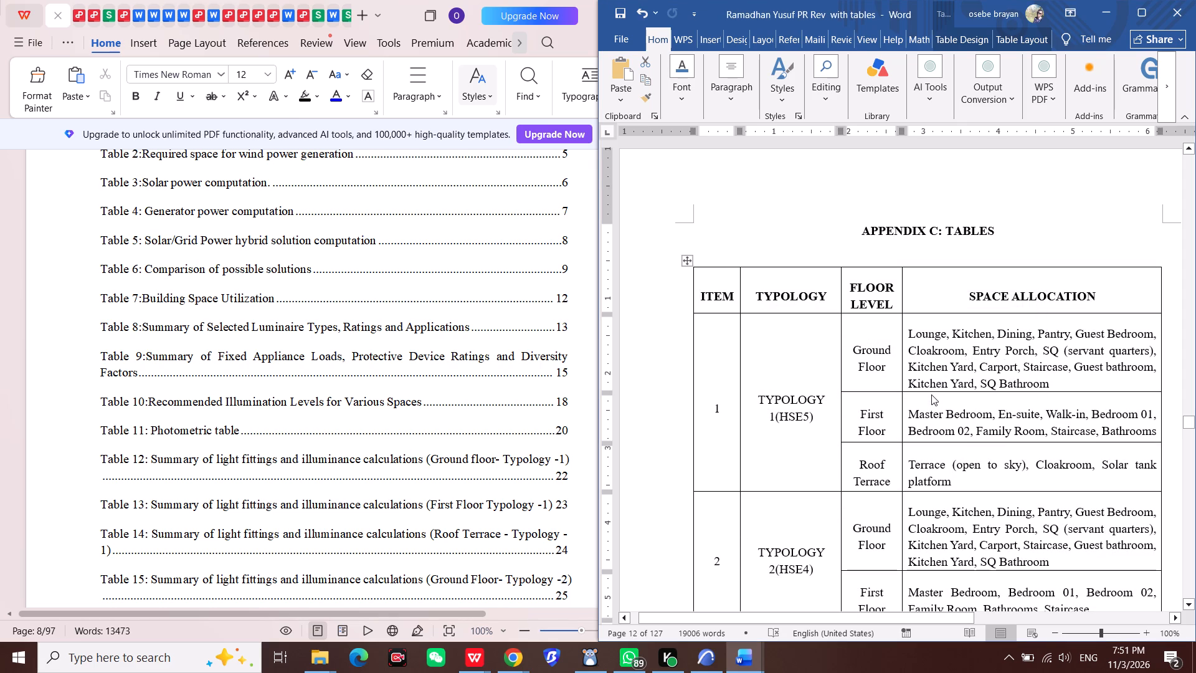
scroll(931, 394, "down", 6)
scroll(767, 313, "up", 3)
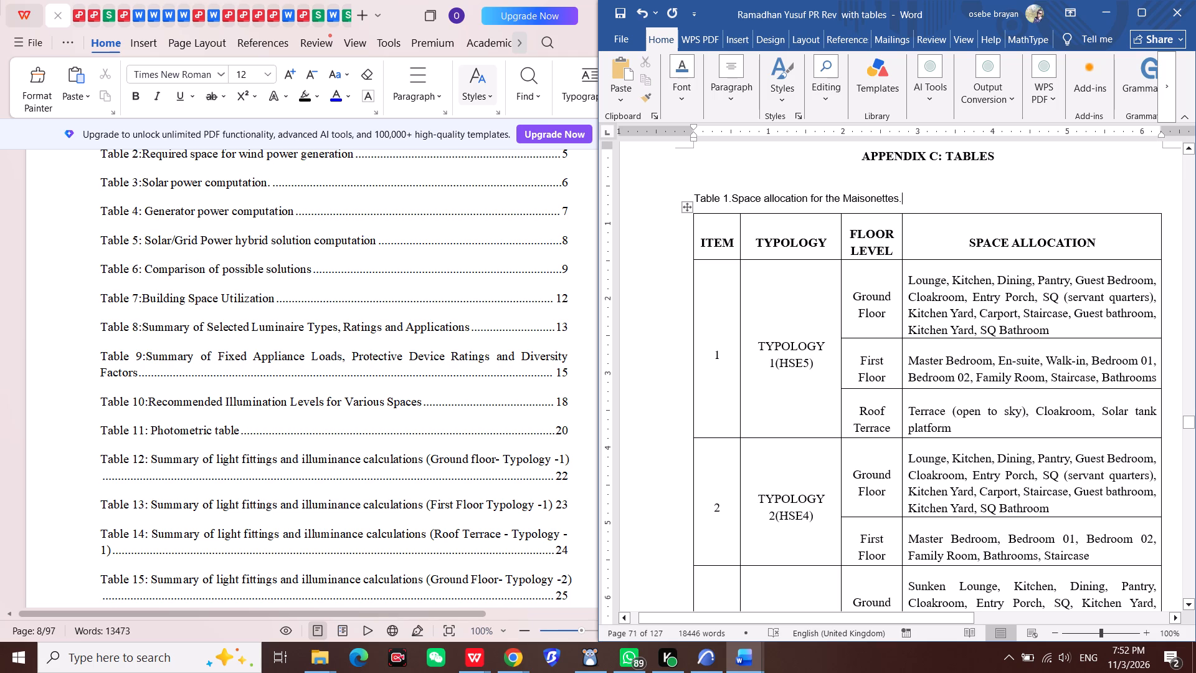
Examine the rest of the space allocation table and the tables after it, down to Appendix A1.2.
scroll(956, 173, "down", 6)
scroll(899, 297, "down", 5)
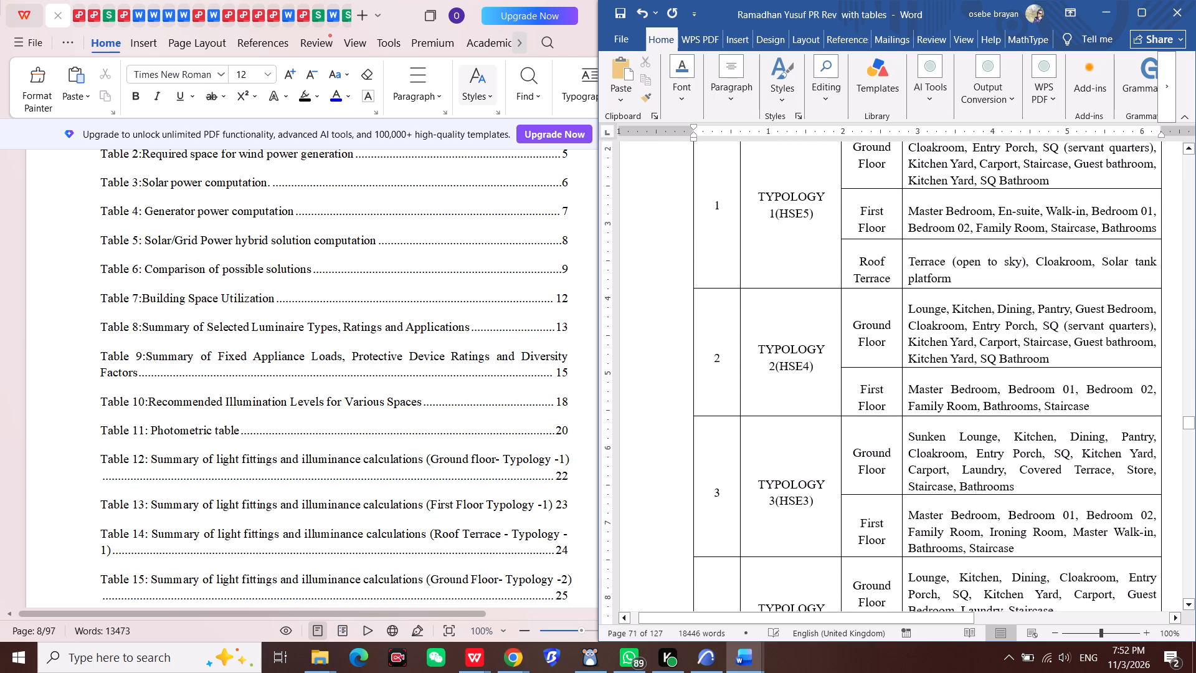
scroll(821, 375, "down", 14)
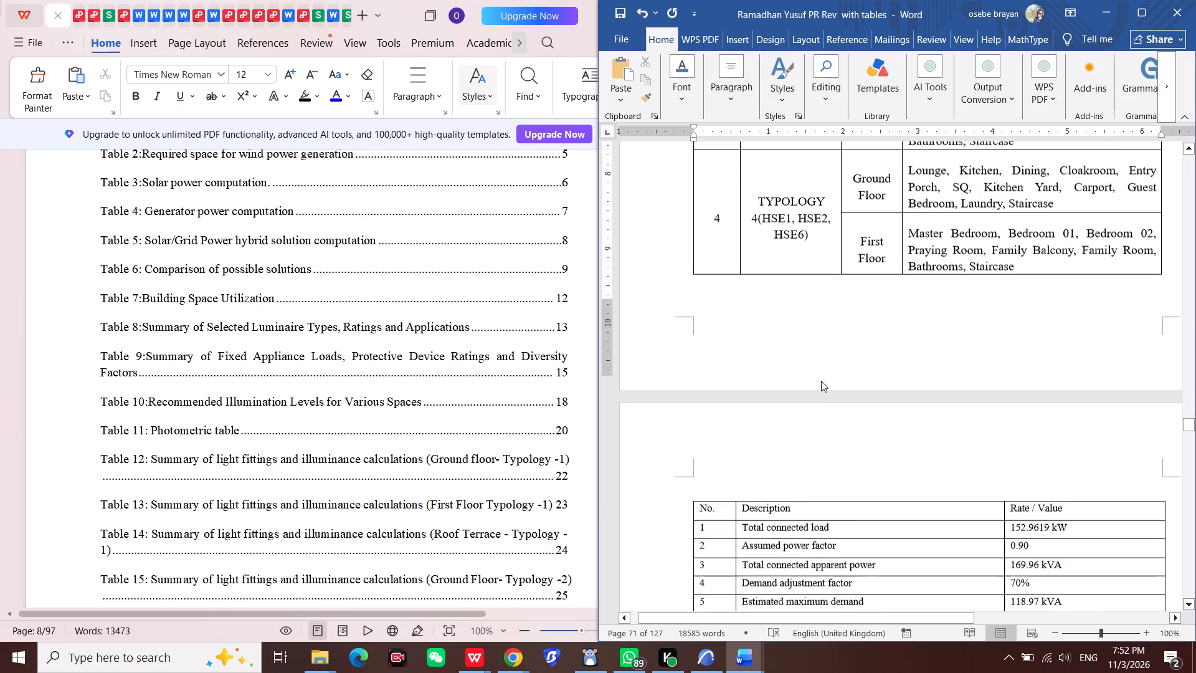
scroll(821, 381, "down", 17)
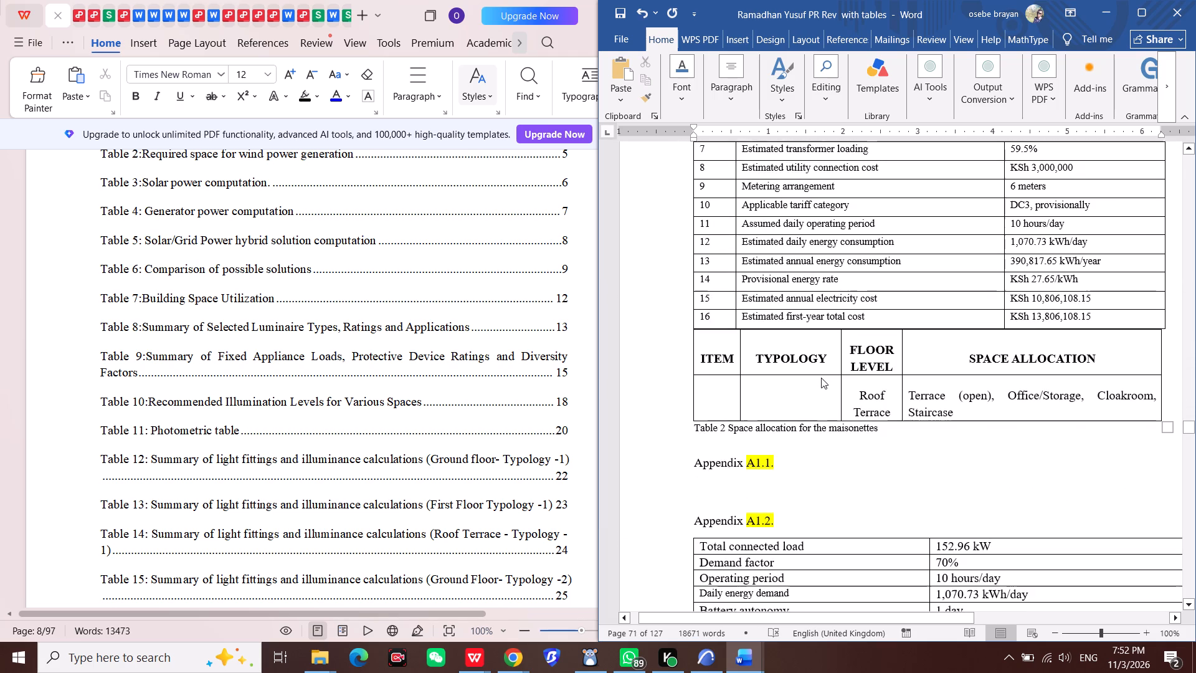
scroll(821, 378, "down", 3)
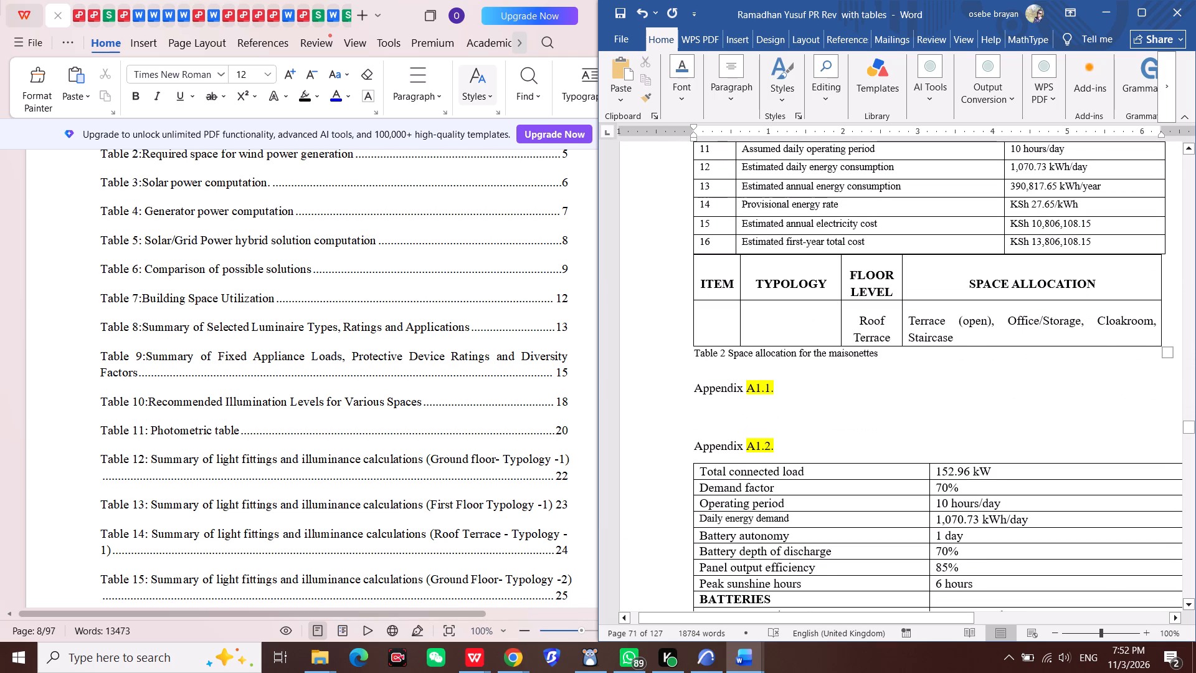
scroll(821, 376, "up", 5)
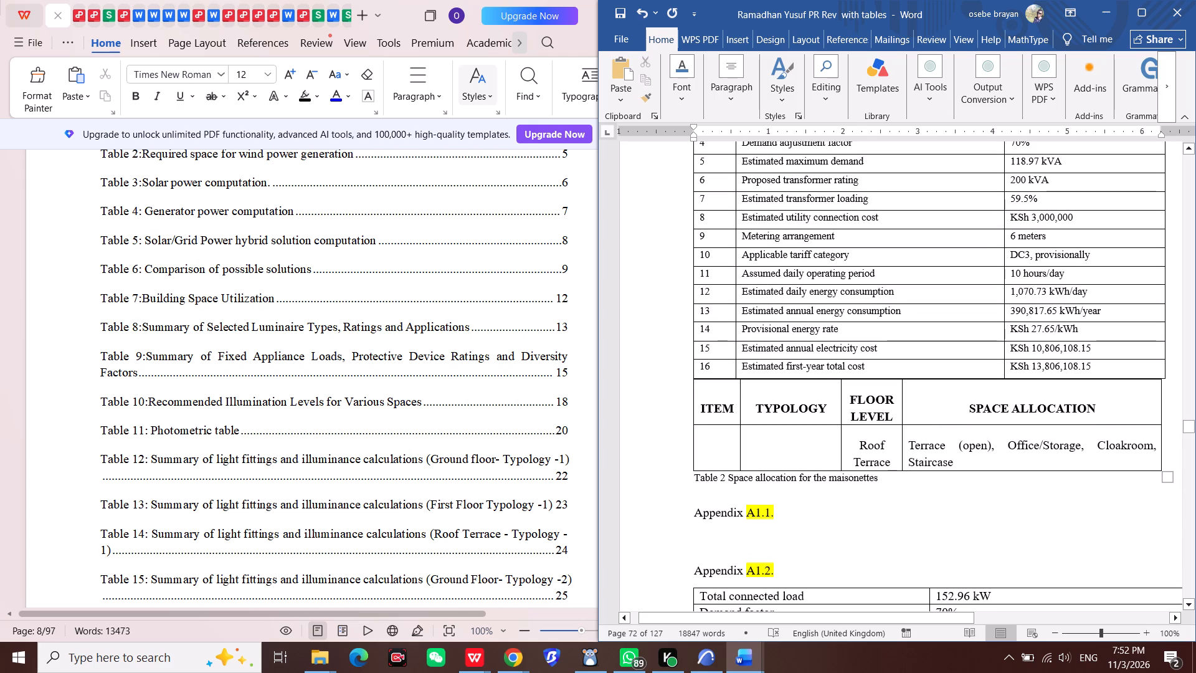
scroll(821, 376, "down", 5)
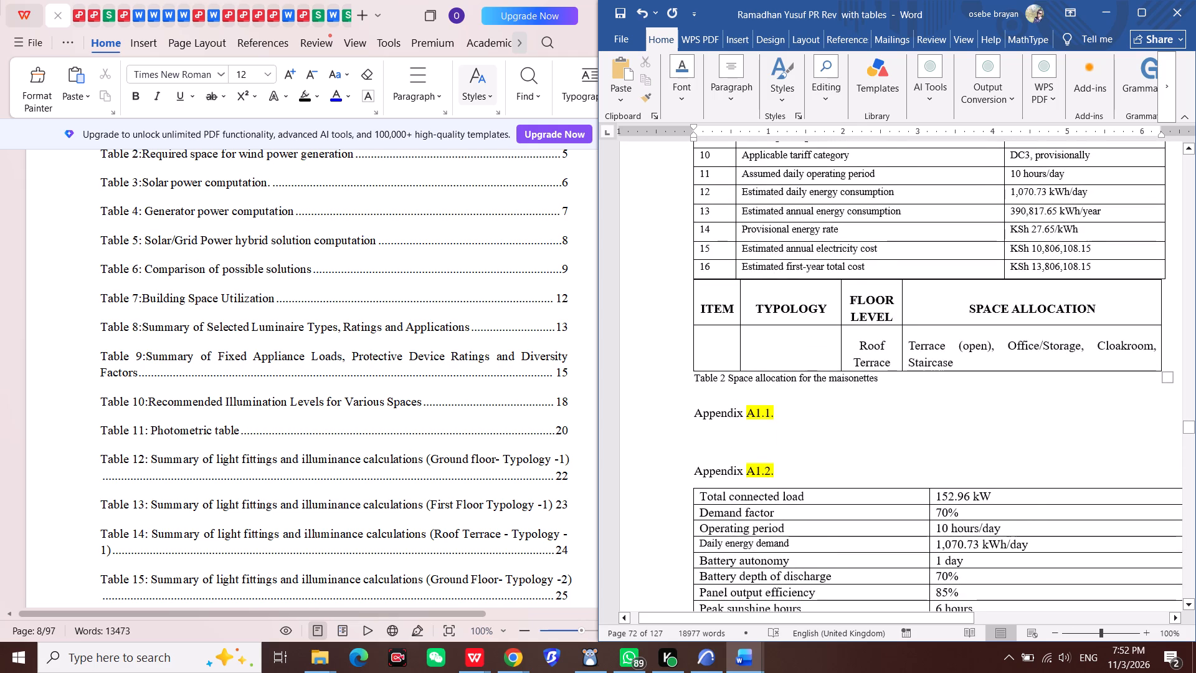
scroll(821, 376, "down", 3)
scroll(821, 376, "up", 4)
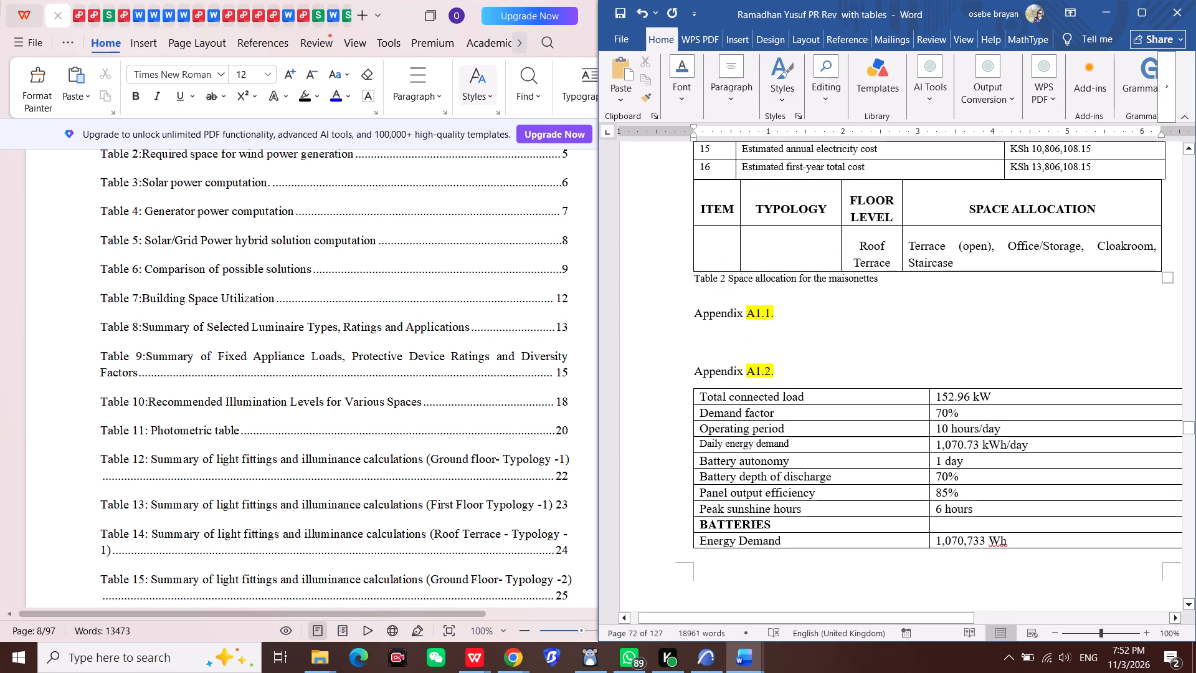
Recheck the layout between the Typology 4 rows, the uncaptioned connected load table and the leftover Roof Terrace row with its old caption.
scroll(821, 376, "up", 15)
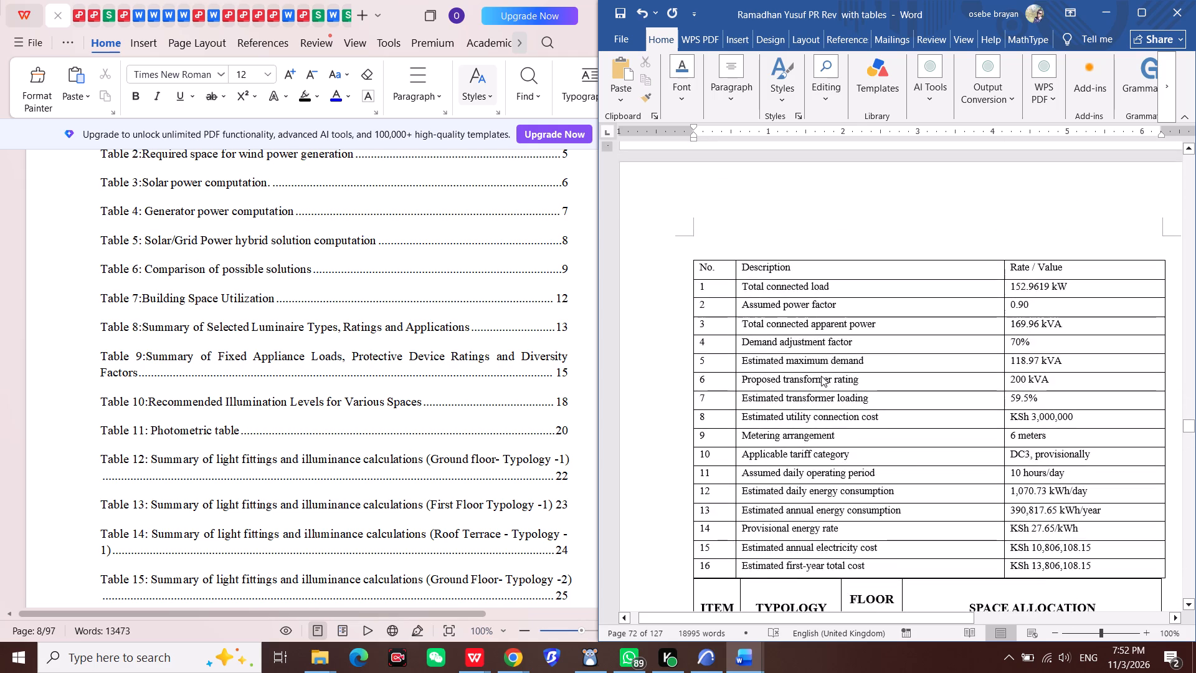
scroll(821, 376, "up", 8)
scroll(810, 308, "up", 6)
scroll(810, 308, "down", 2)
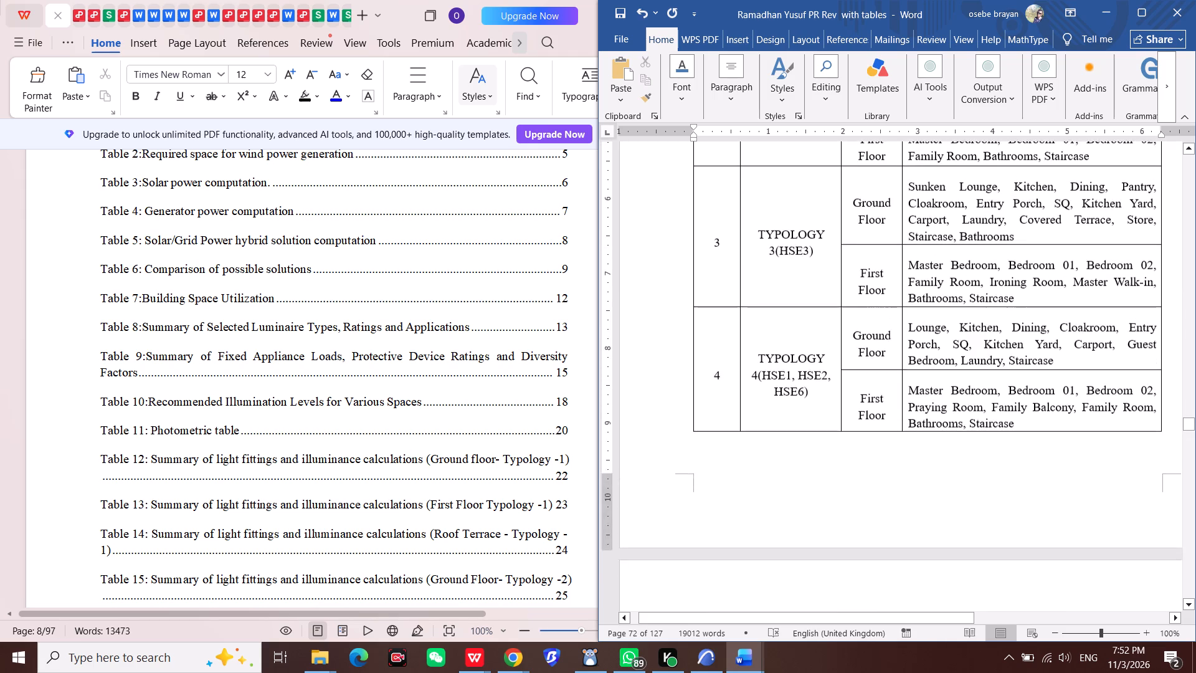
scroll(810, 308, "down", 15)
scroll(810, 308, "down", 9)
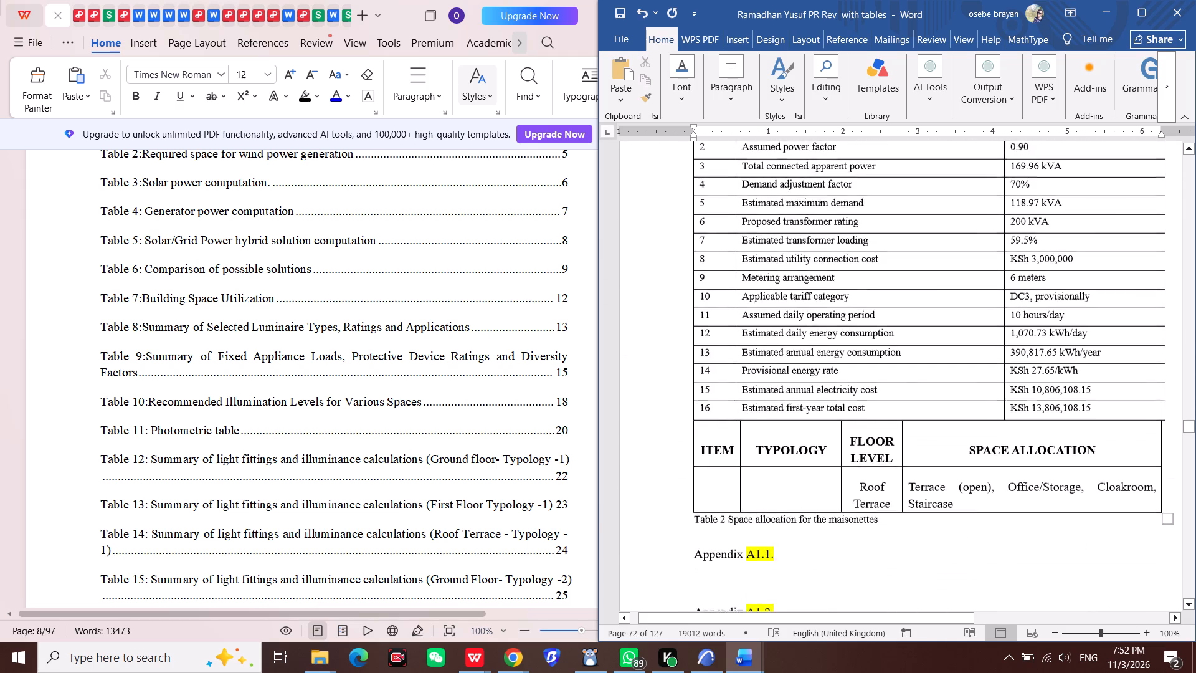
scroll(810, 308, "down", 4)
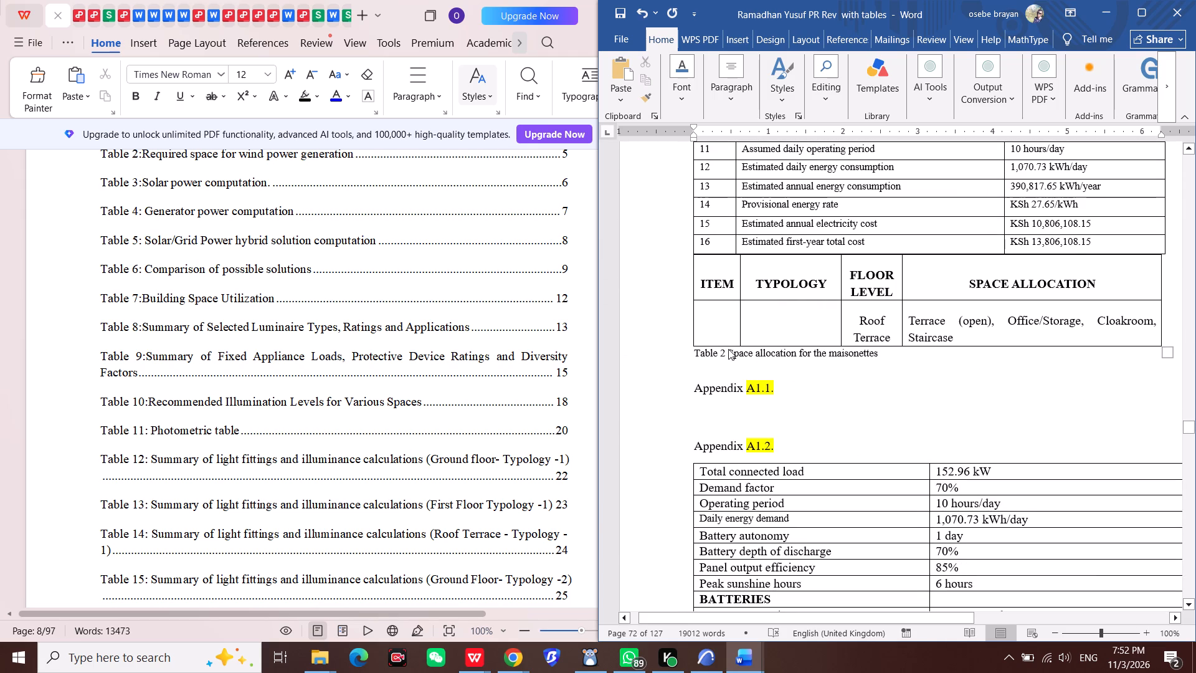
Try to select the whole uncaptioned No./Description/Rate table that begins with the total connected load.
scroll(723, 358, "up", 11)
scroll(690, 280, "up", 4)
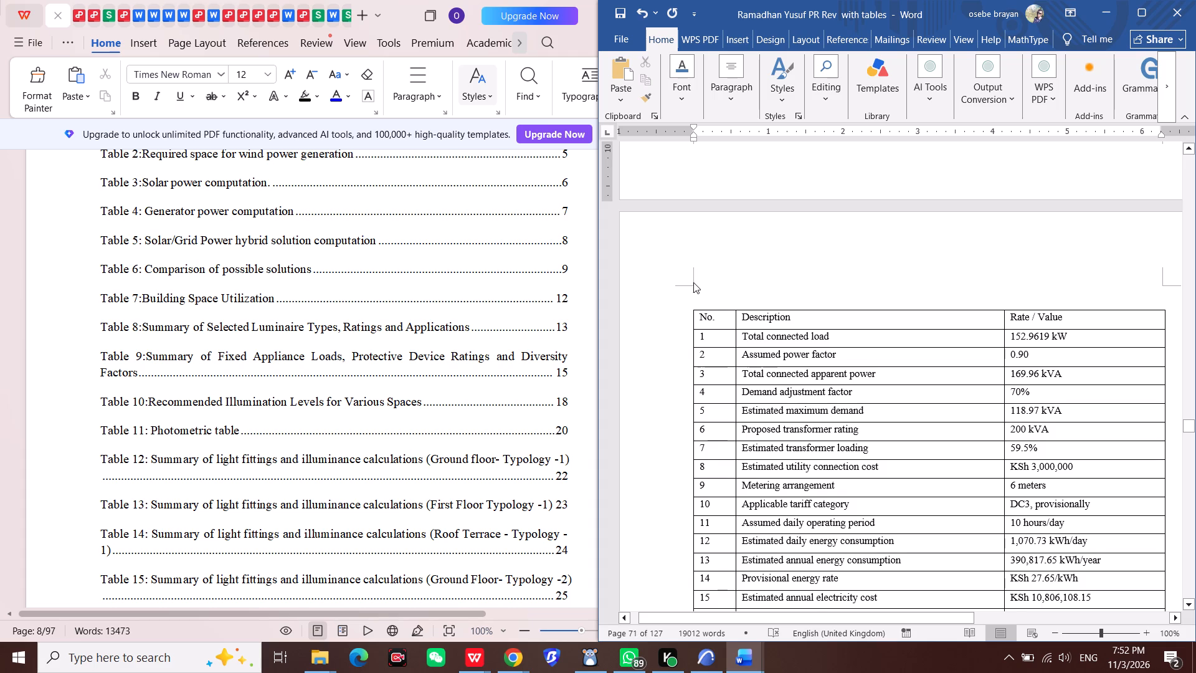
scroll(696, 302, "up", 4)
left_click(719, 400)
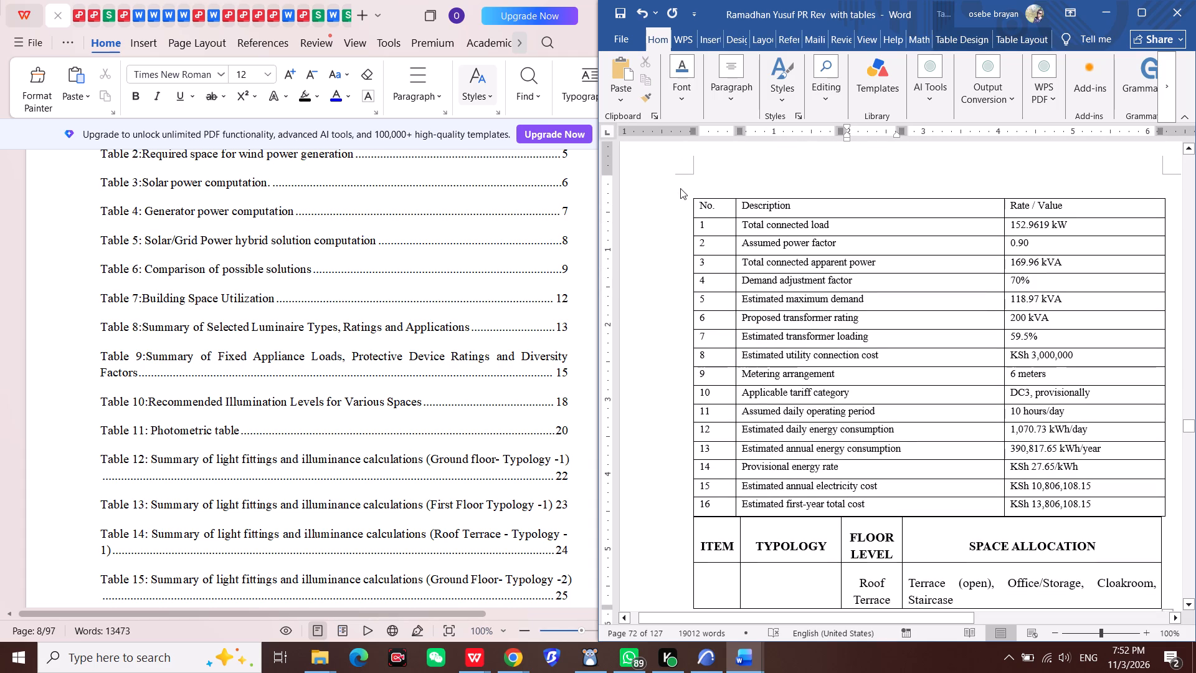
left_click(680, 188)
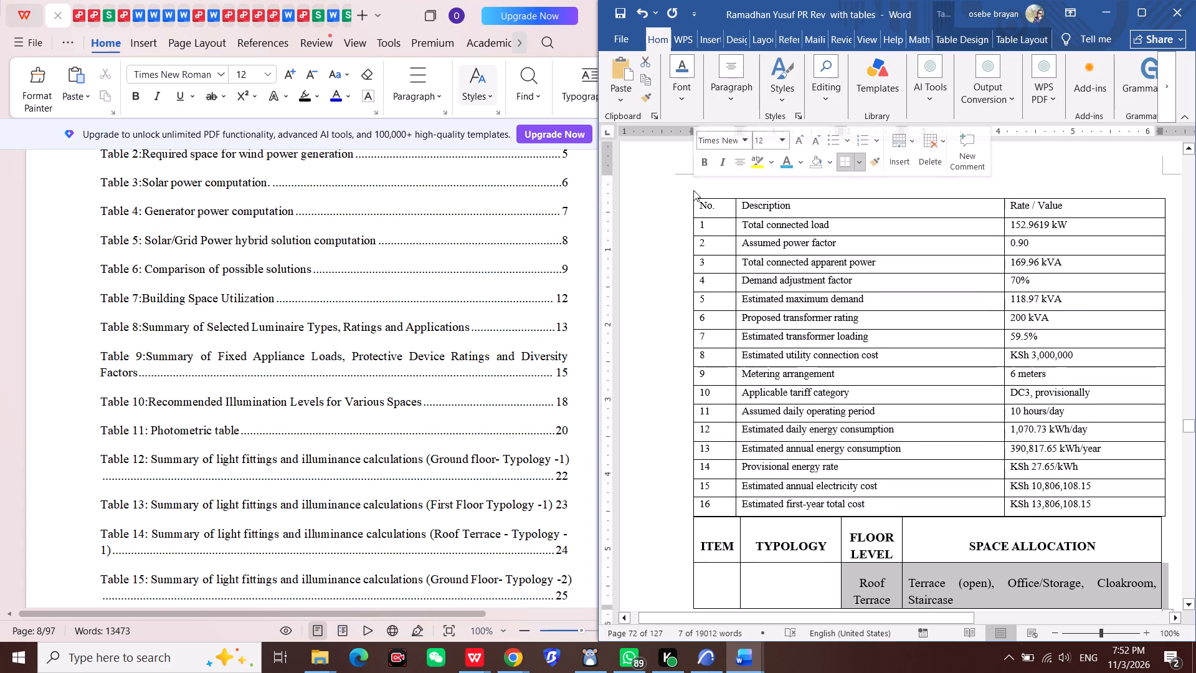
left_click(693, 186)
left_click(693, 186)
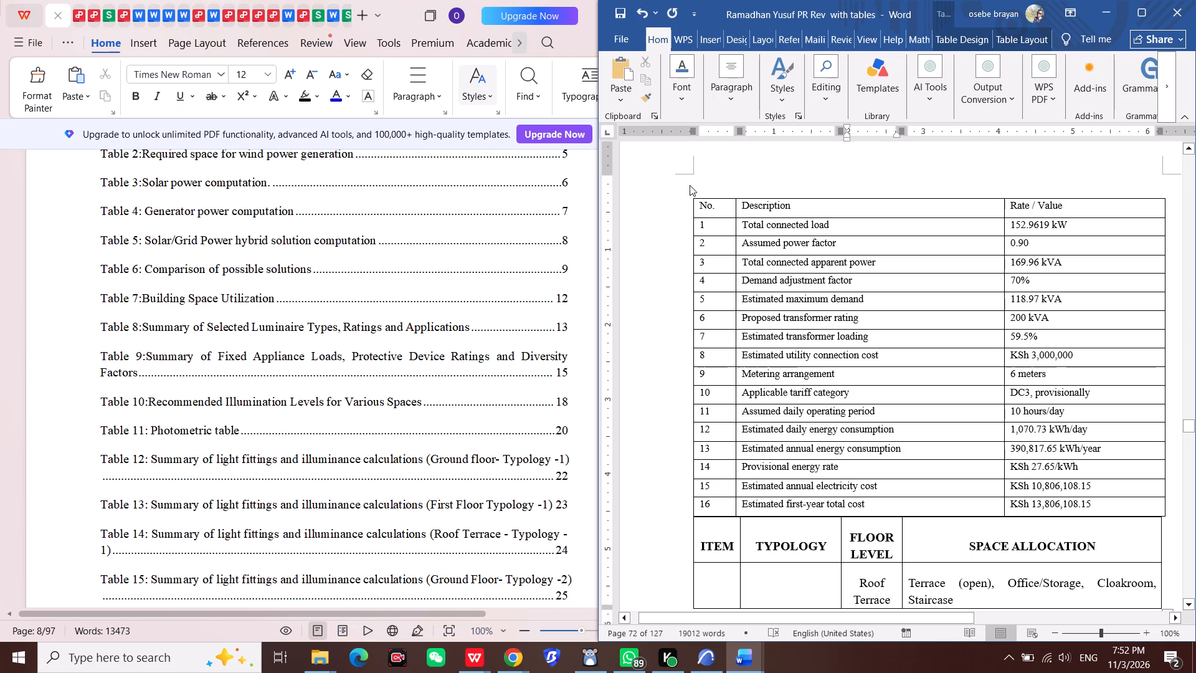
Maximize the report's window and recheck where the connected load table interrupts the space allocation table.
left_click(1137, 8)
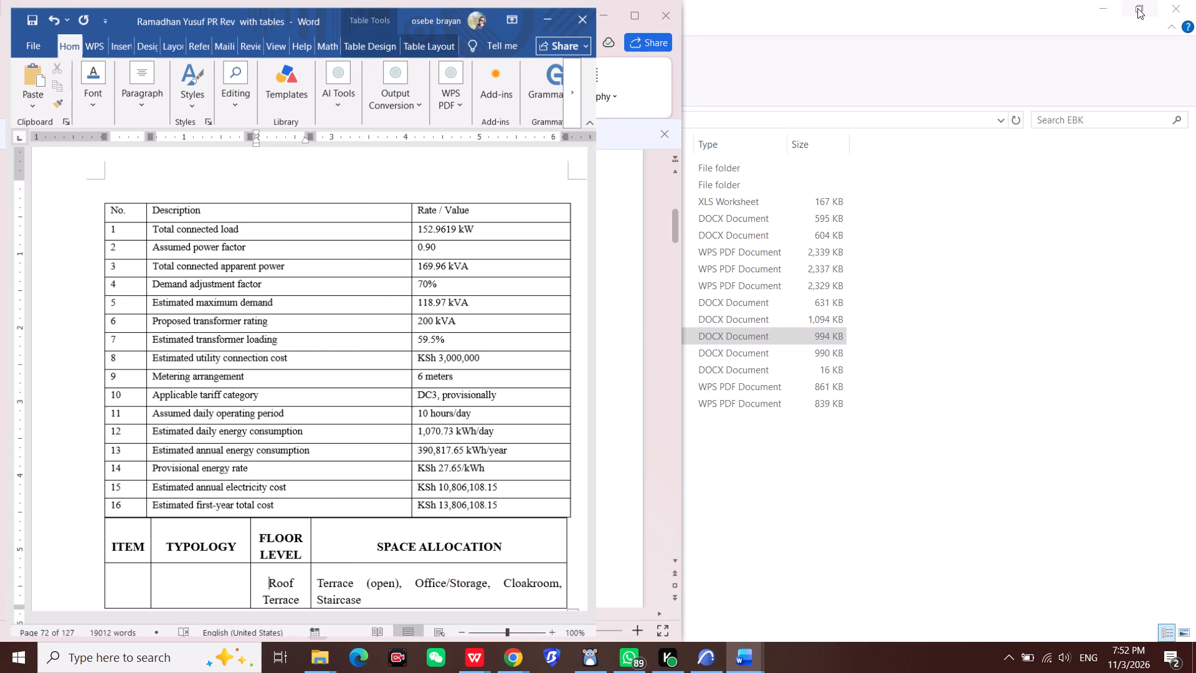
scroll(738, 378, "down", 3)
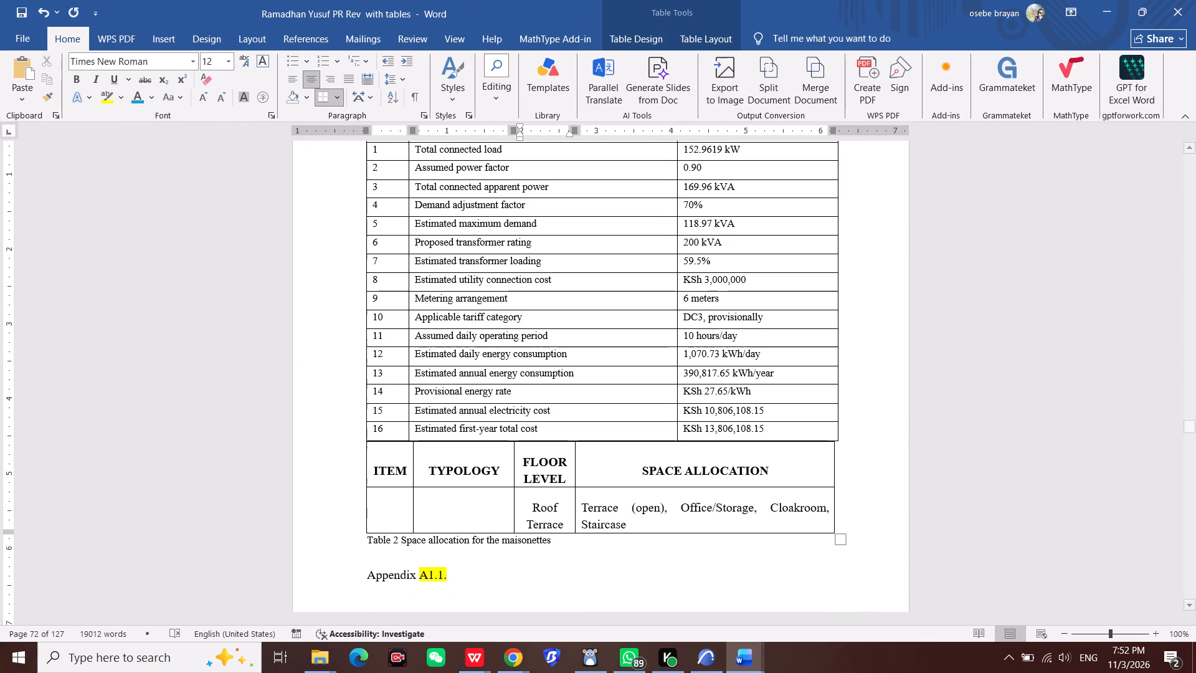
scroll(401, 529, "up", 5)
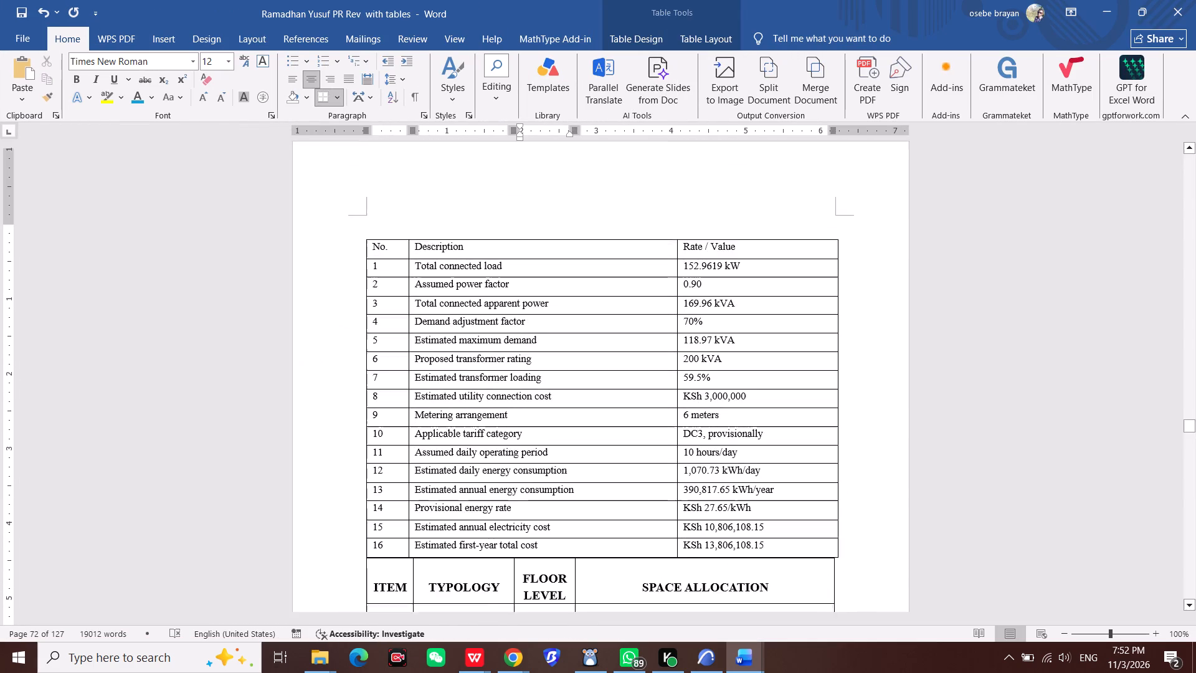
scroll(392, 507, "up", 12)
scroll(412, 474, "down", 5)
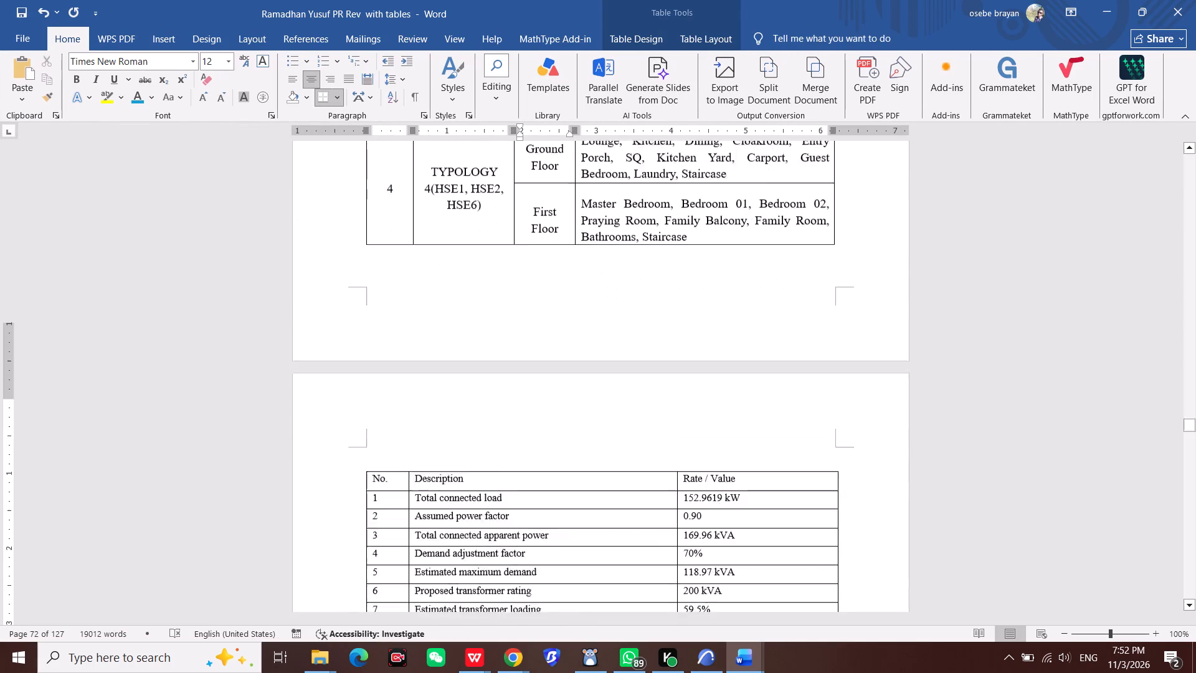
scroll(412, 474, "down", 10)
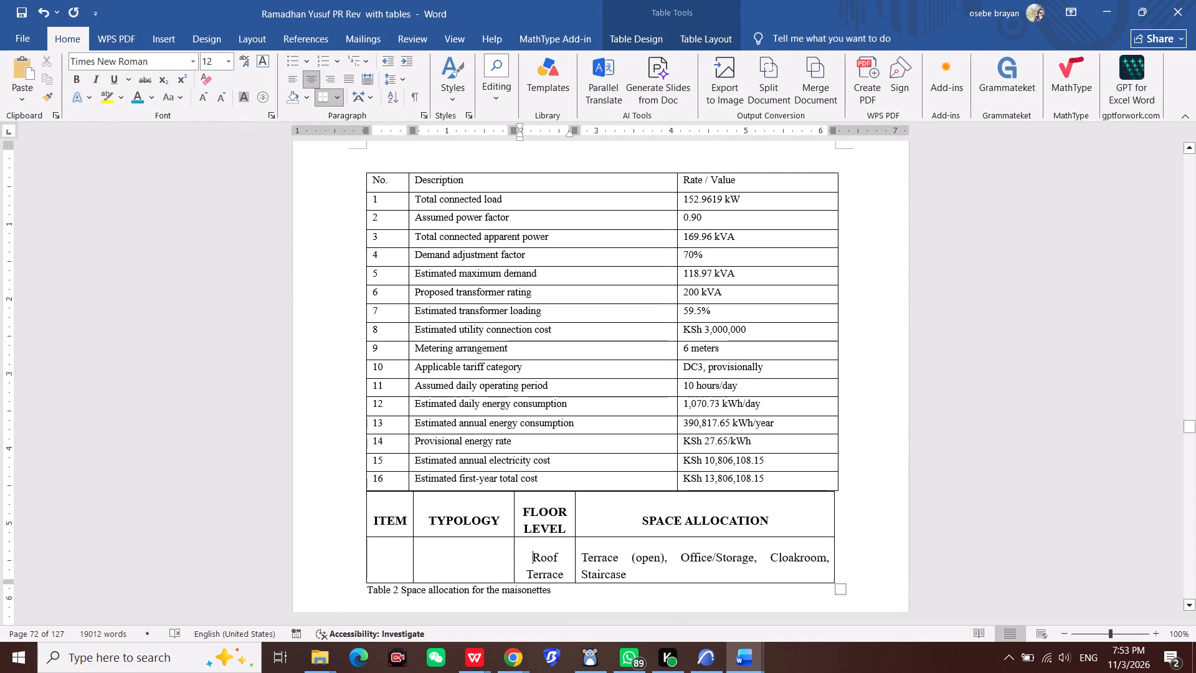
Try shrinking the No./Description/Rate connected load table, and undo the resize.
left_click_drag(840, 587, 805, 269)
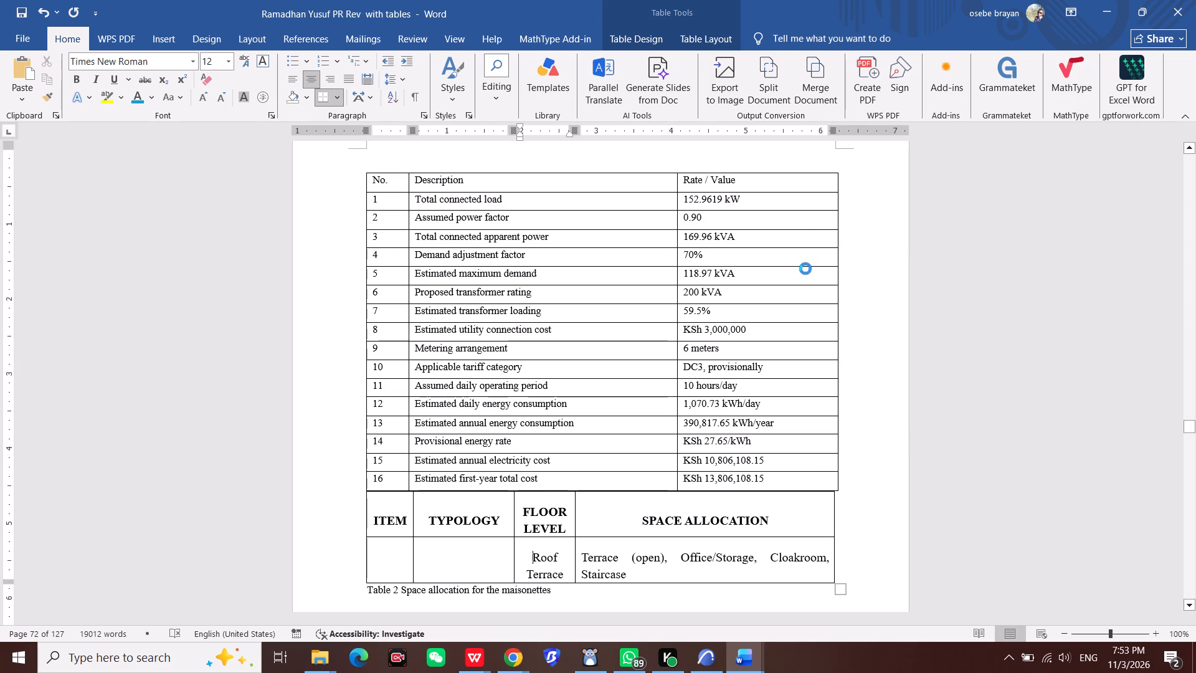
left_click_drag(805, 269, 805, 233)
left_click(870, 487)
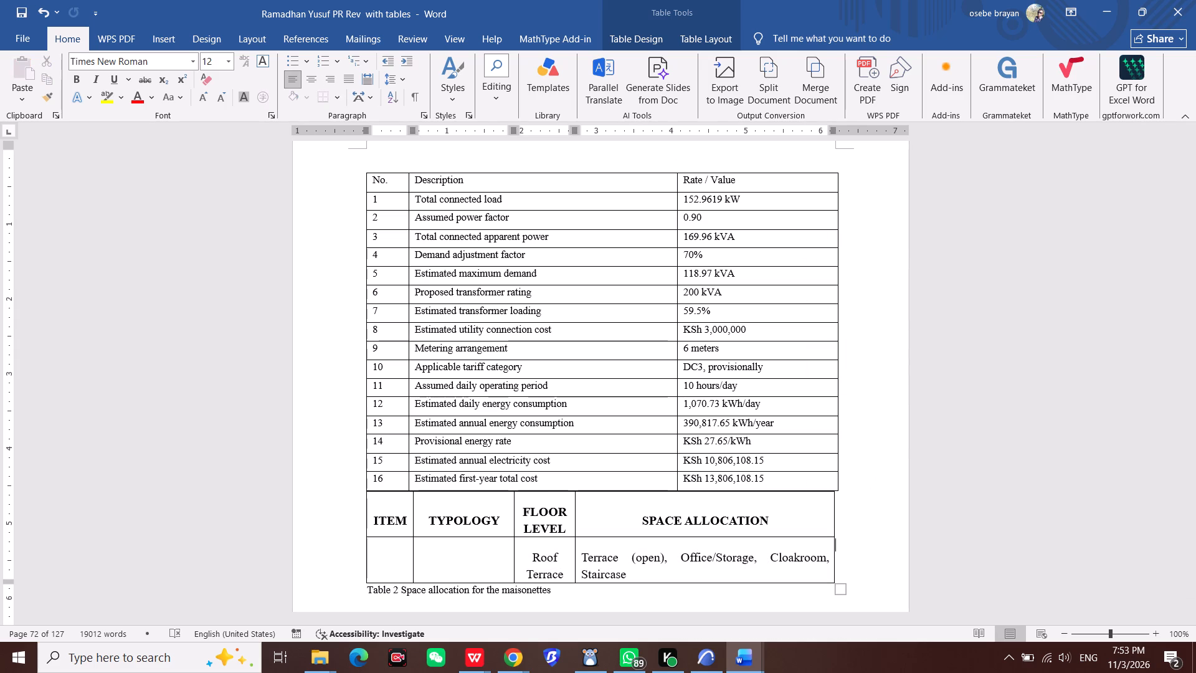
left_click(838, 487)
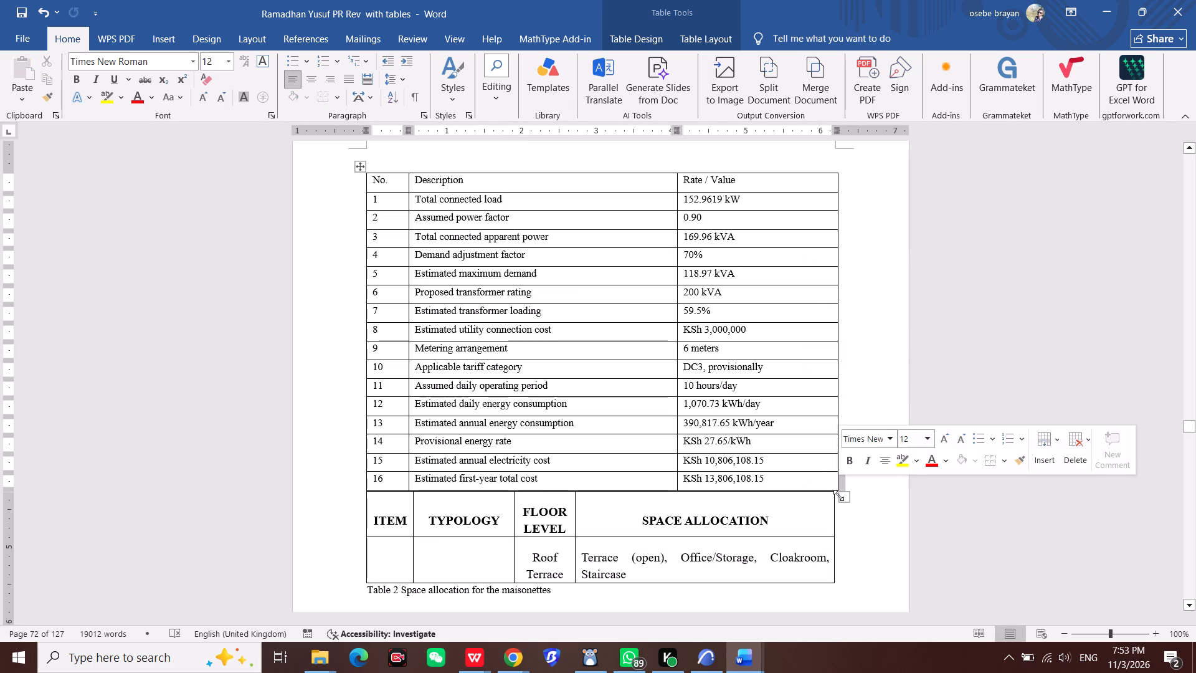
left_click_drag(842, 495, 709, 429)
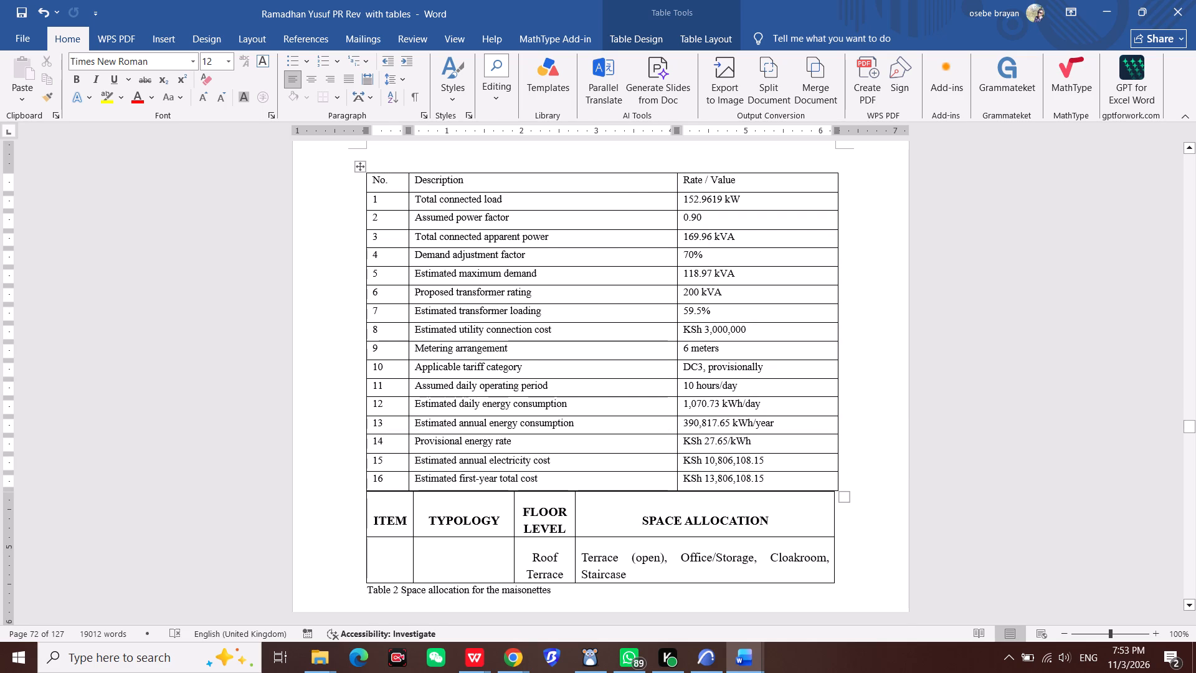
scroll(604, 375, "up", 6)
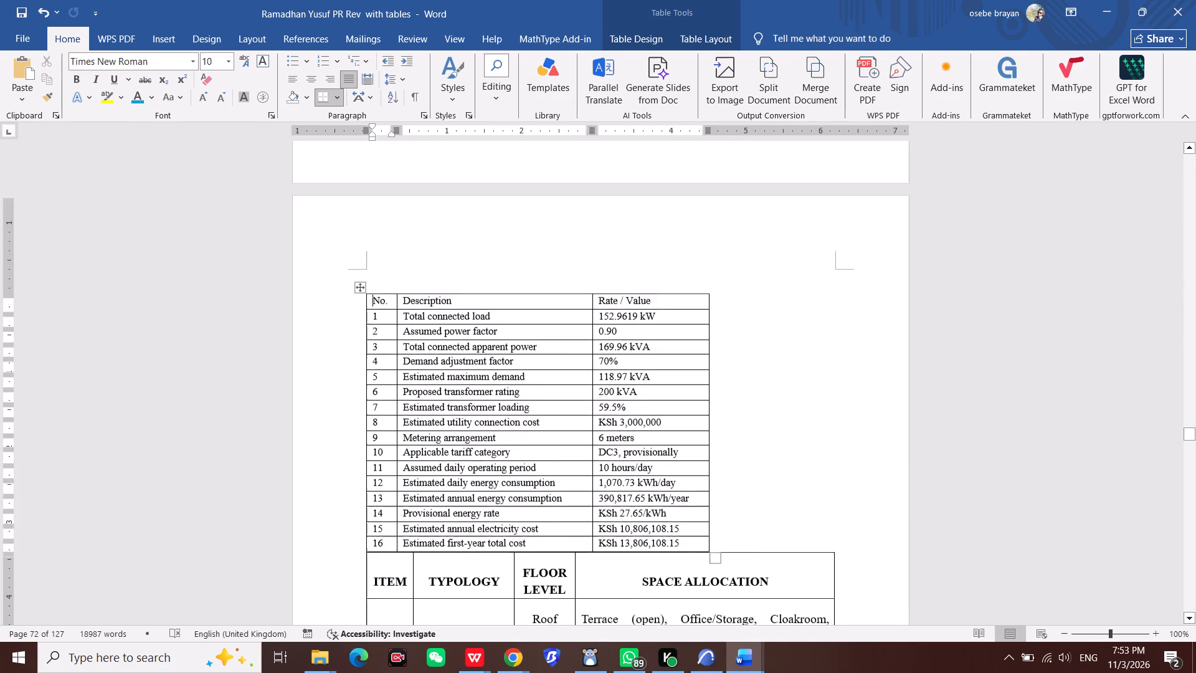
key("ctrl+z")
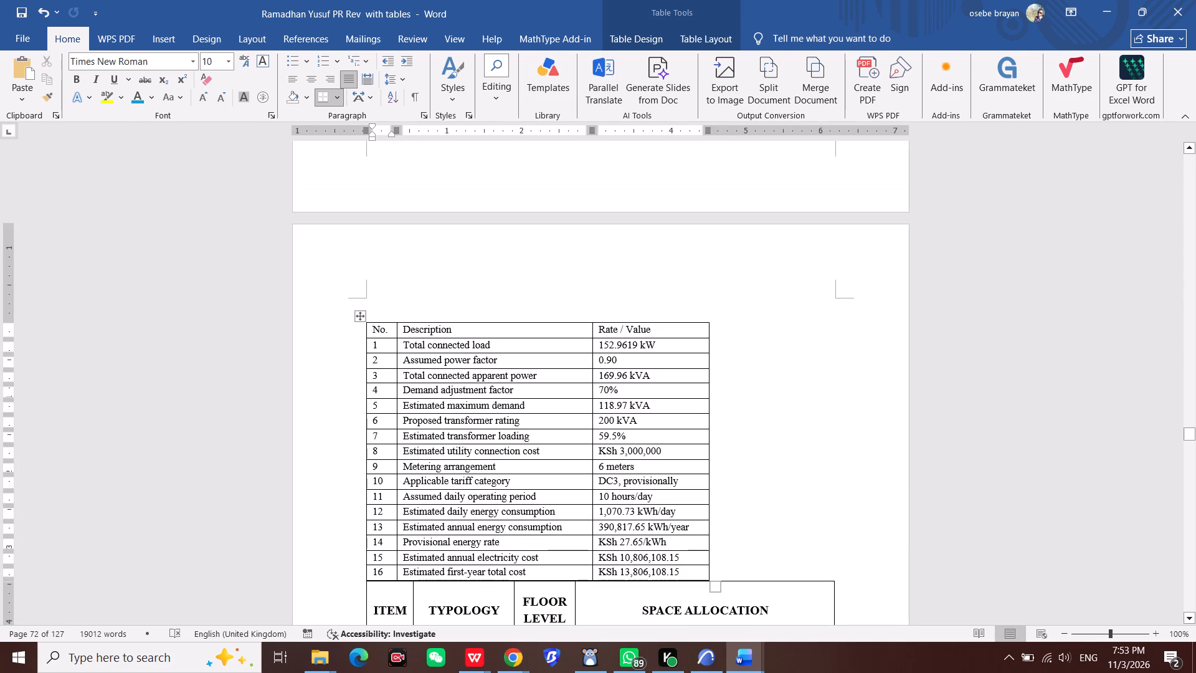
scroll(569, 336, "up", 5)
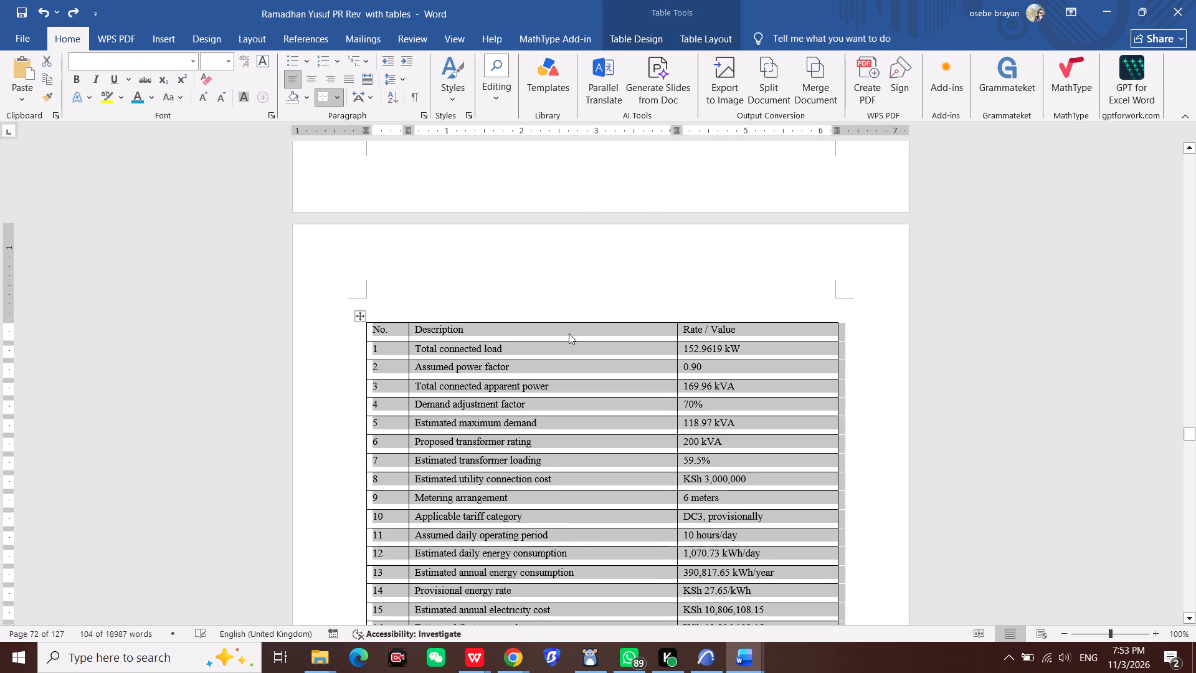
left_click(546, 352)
Move the connected load table out of the space allocation table, to below the leftover Roof Terrace row and its old caption.
scroll(546, 357, "up", 10)
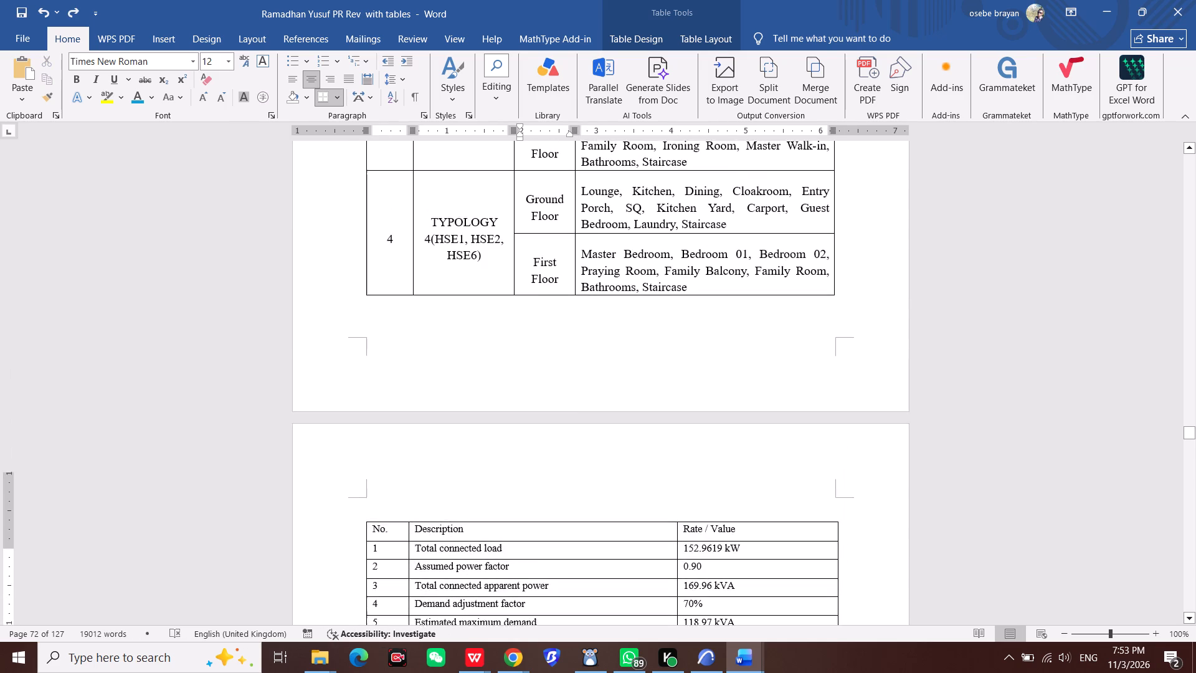
scroll(546, 357, "up", 17)
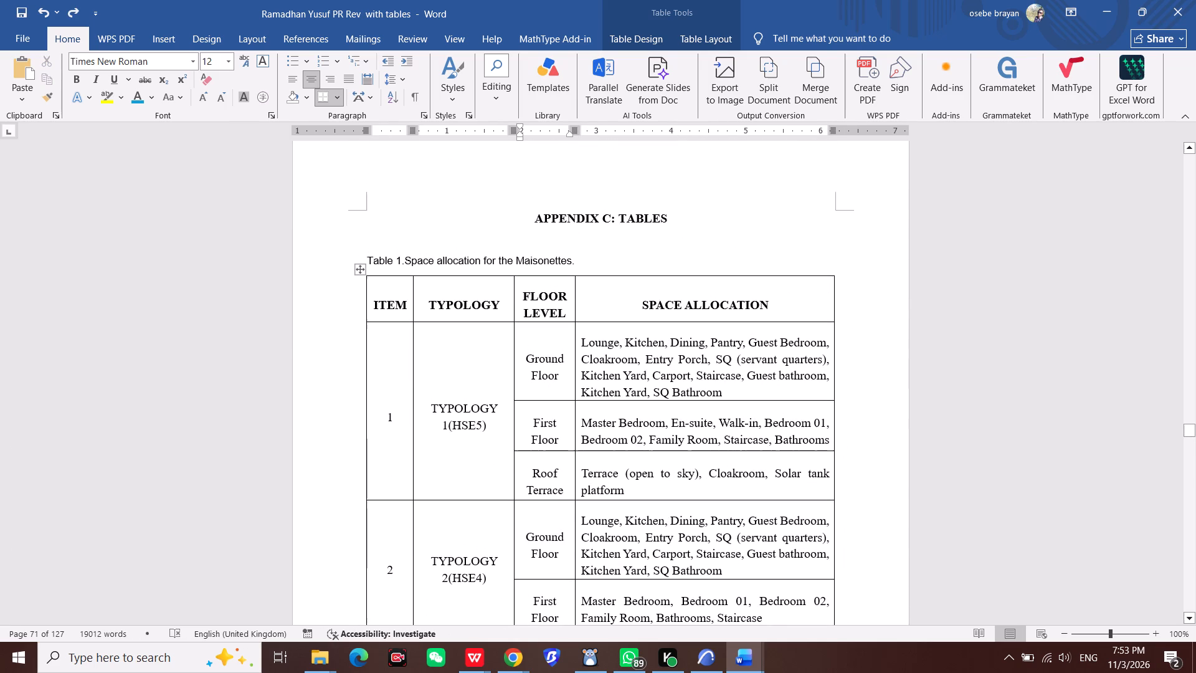
scroll(541, 279, "down", 6)
scroll(541, 282, "down", 20)
scroll(541, 282, "down", 4)
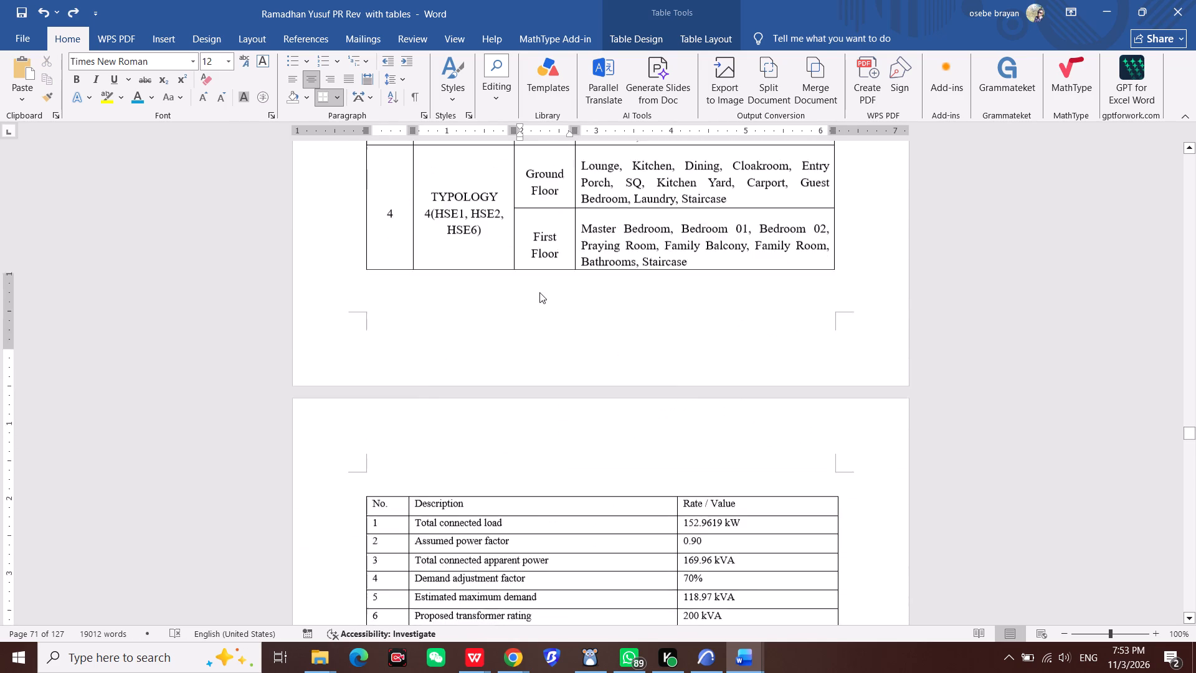
scroll(539, 292, "down", 14)
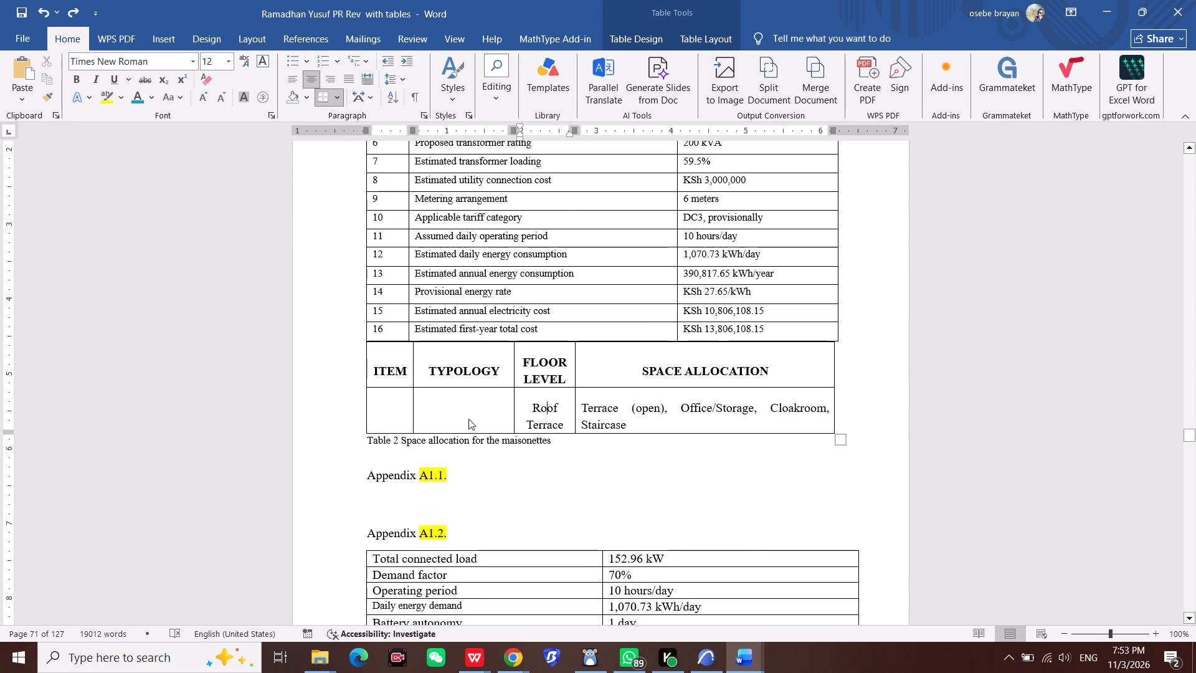
scroll(424, 377, "up", 5)
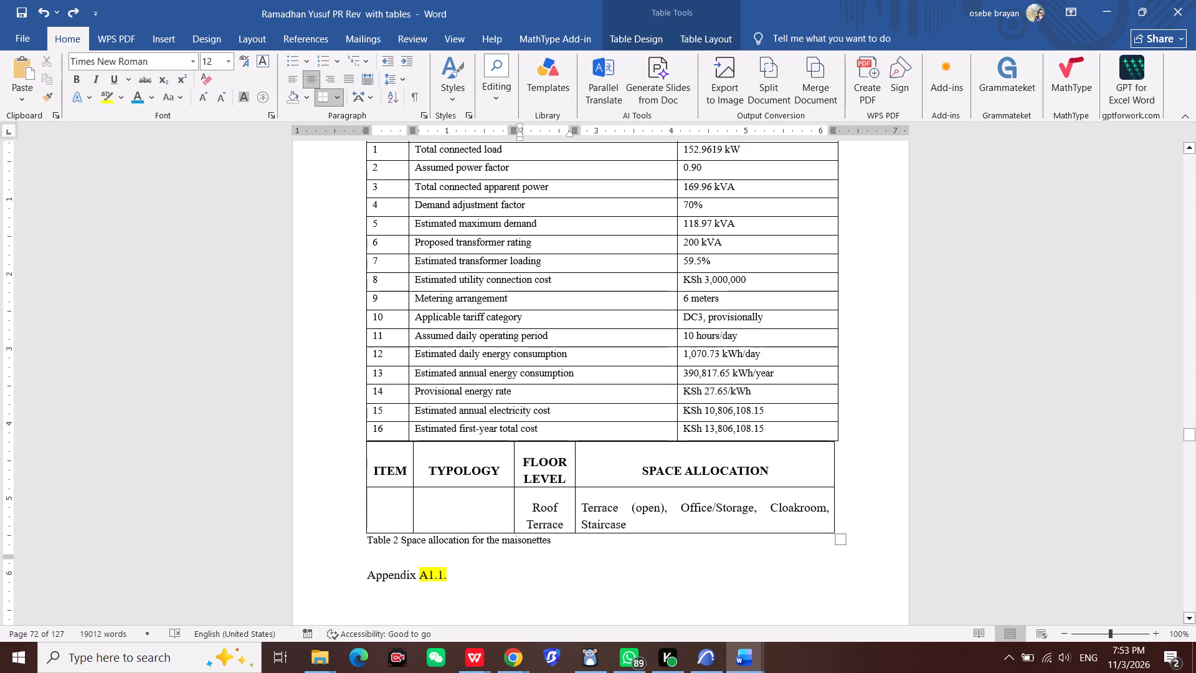
scroll(415, 308, "up", 5)
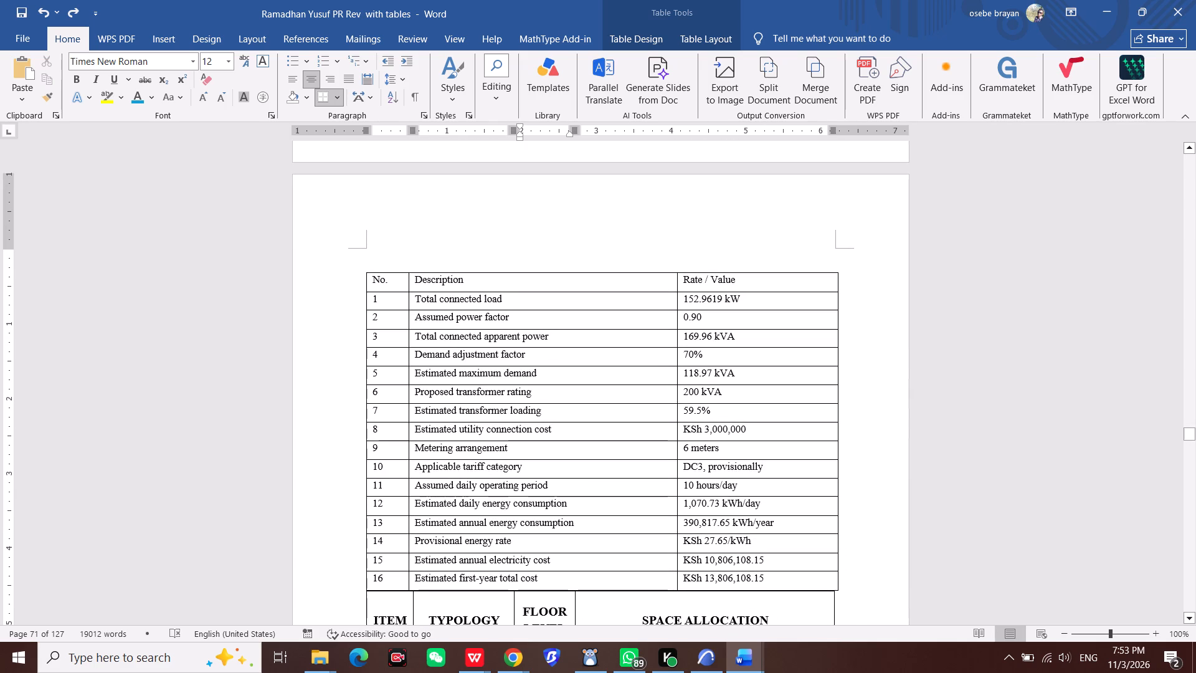
left_click_drag(369, 277, 353, 289)
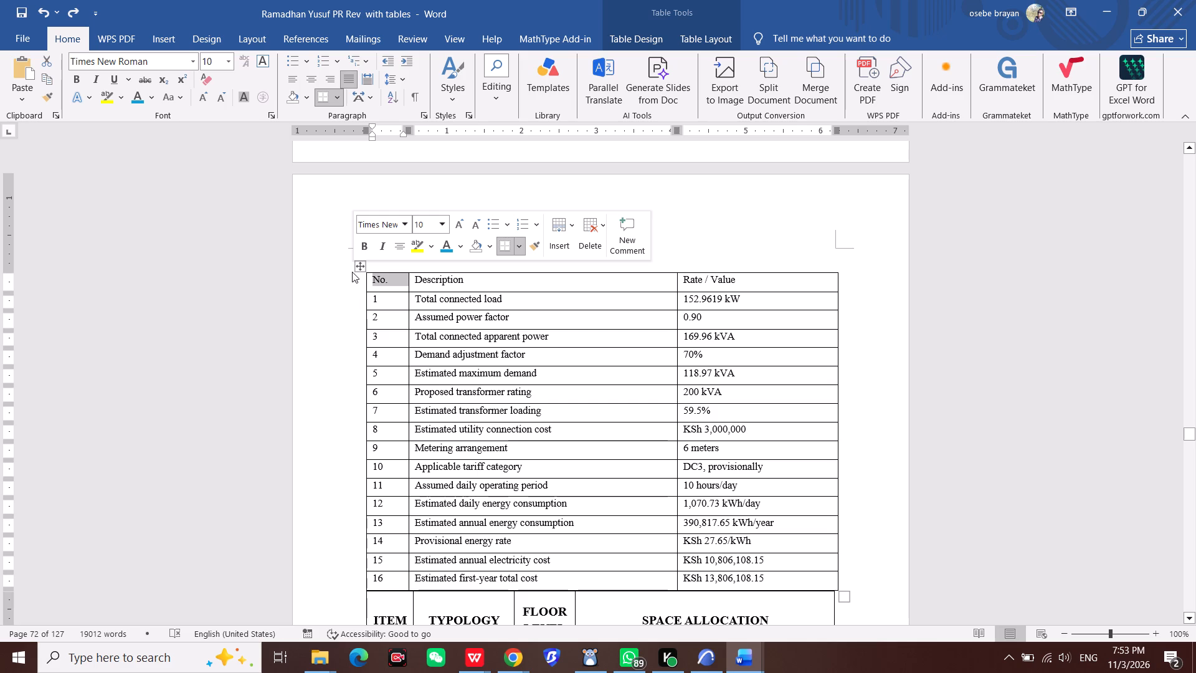
left_click_drag(358, 263, 384, 522)
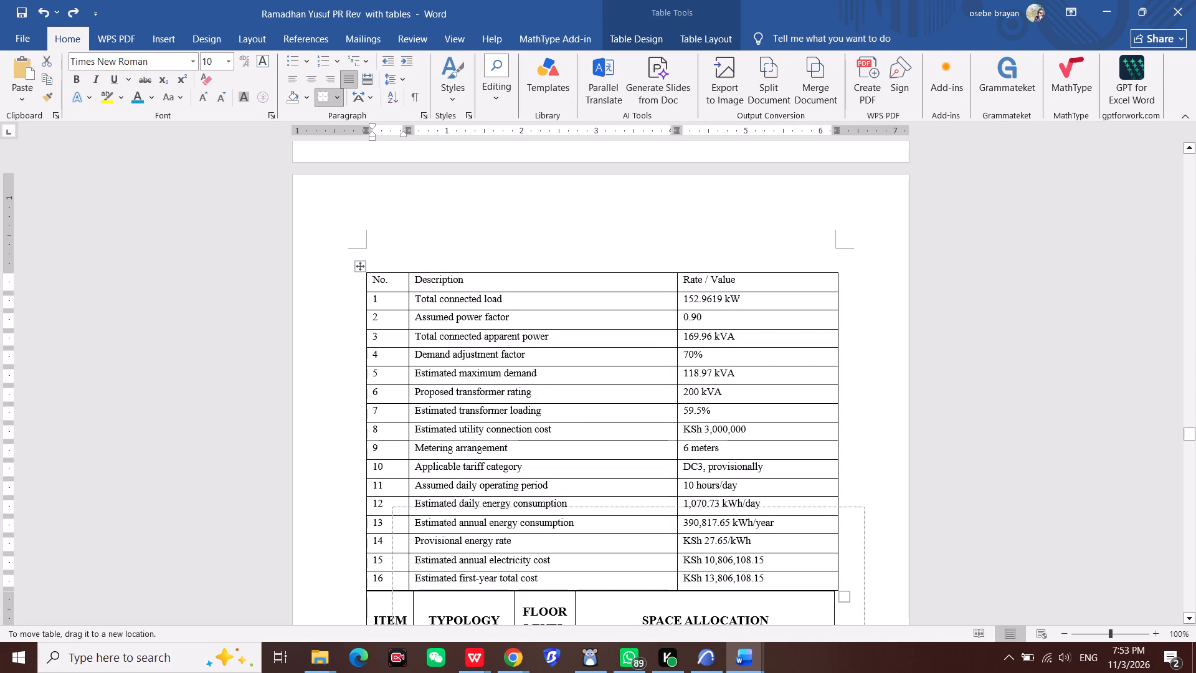
left_click_drag(384, 522, 380, 556)
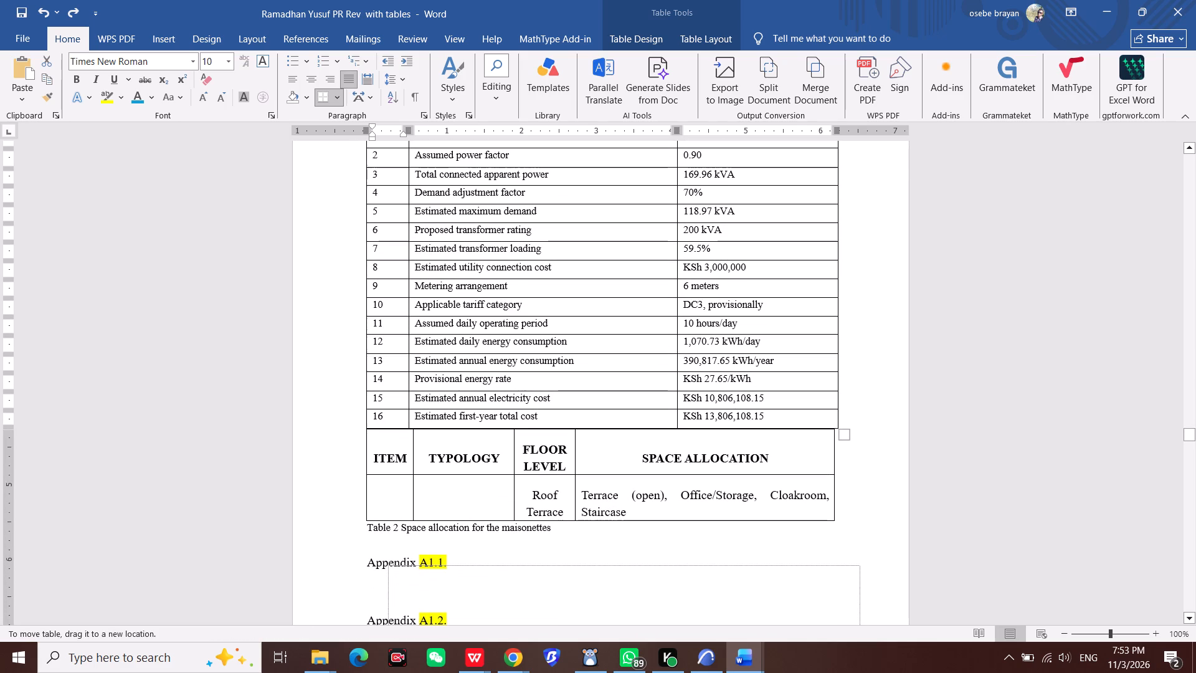
left_click_drag(380, 556, 366, 580)
left_click(366, 580)
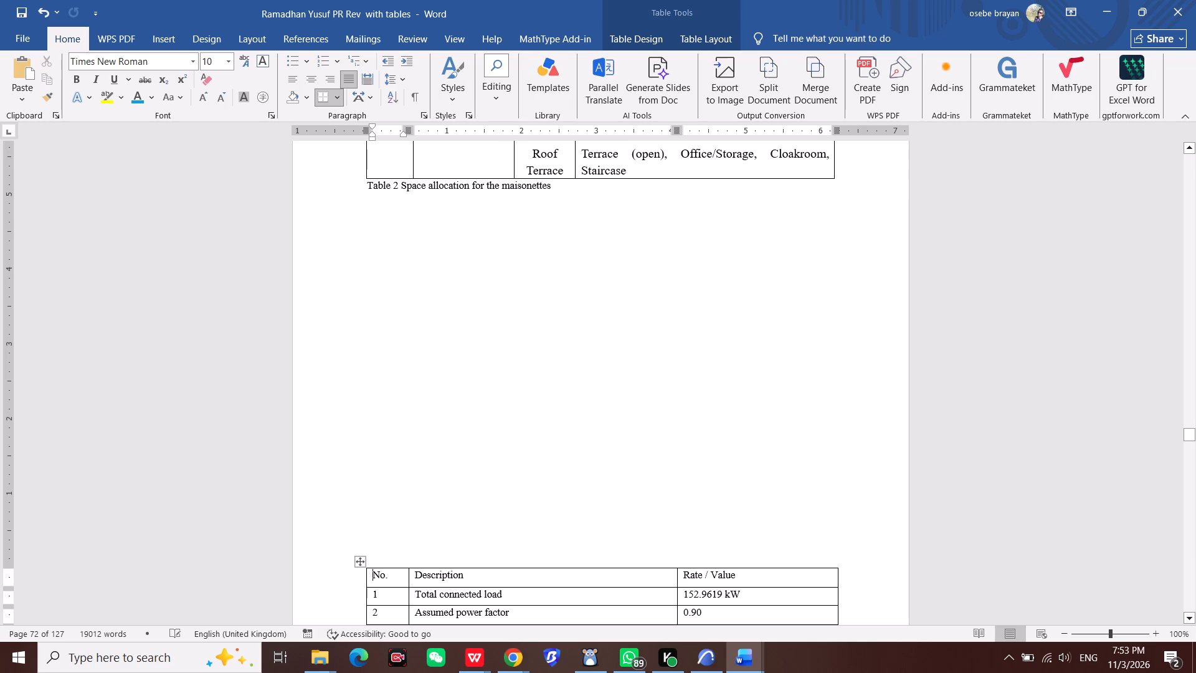
Examine the layout from the moved connected load table back through the whole space allocation table in Appendix C.
scroll(390, 398, "up", 4)
scroll(390, 398, "down", 9)
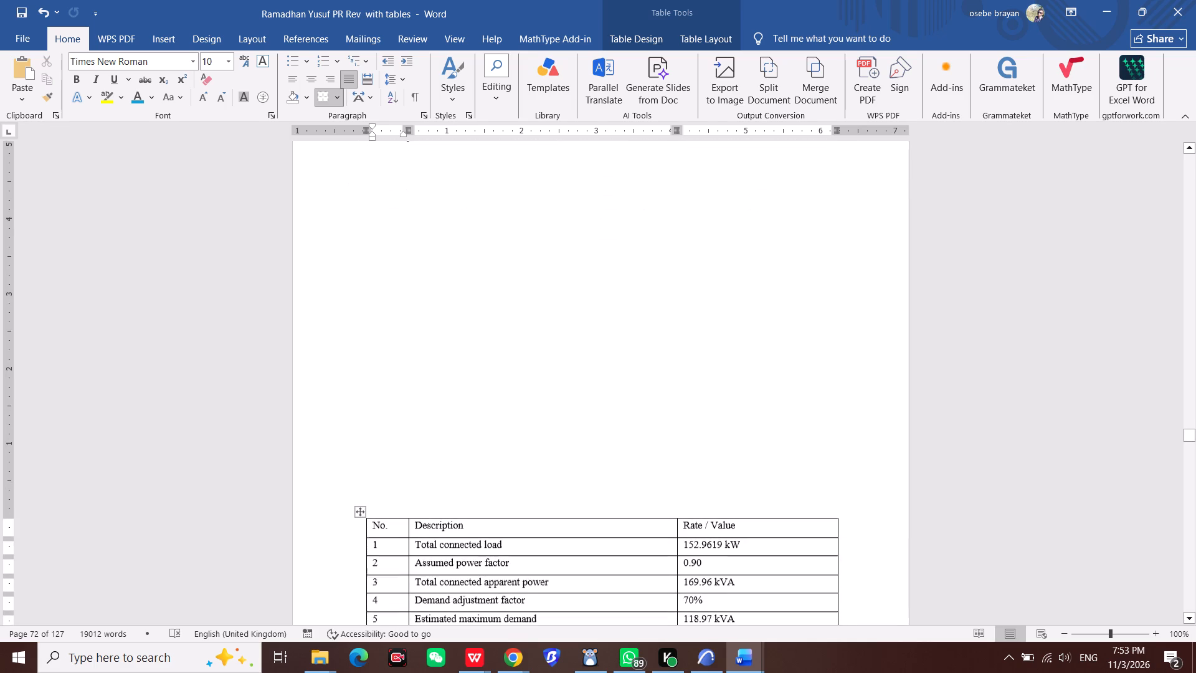
scroll(399, 411, "down", 2)
scroll(399, 411, "up", 17)
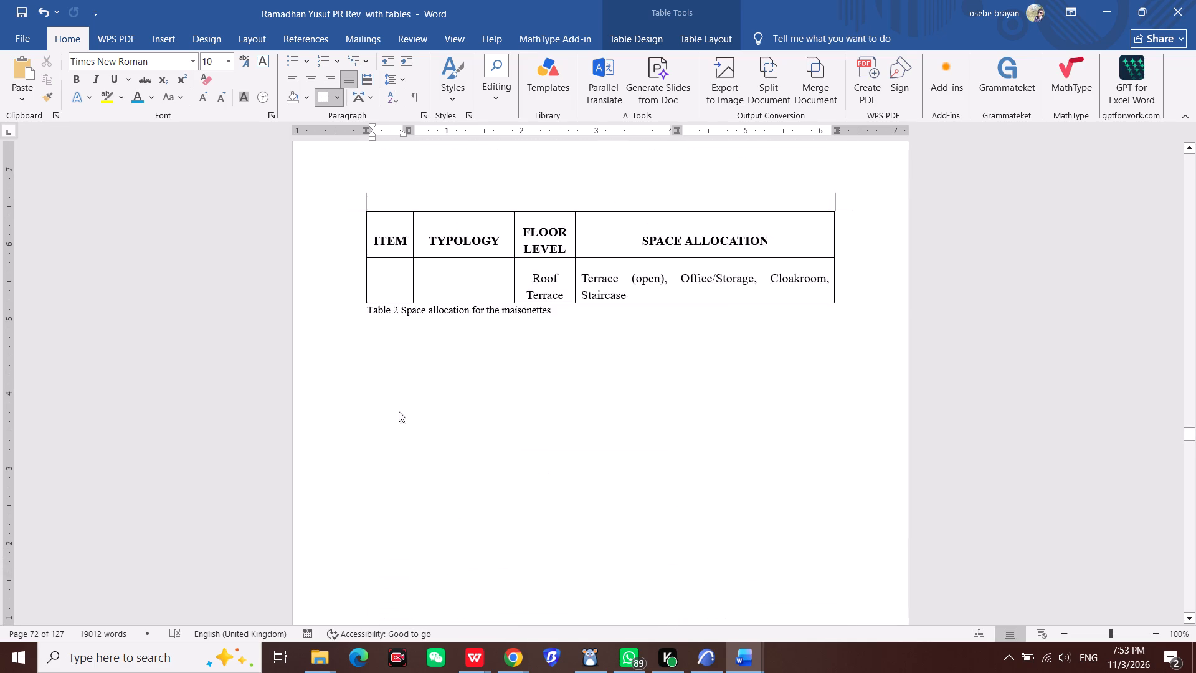
scroll(399, 411, "up", 8)
scroll(399, 411, "up", 17)
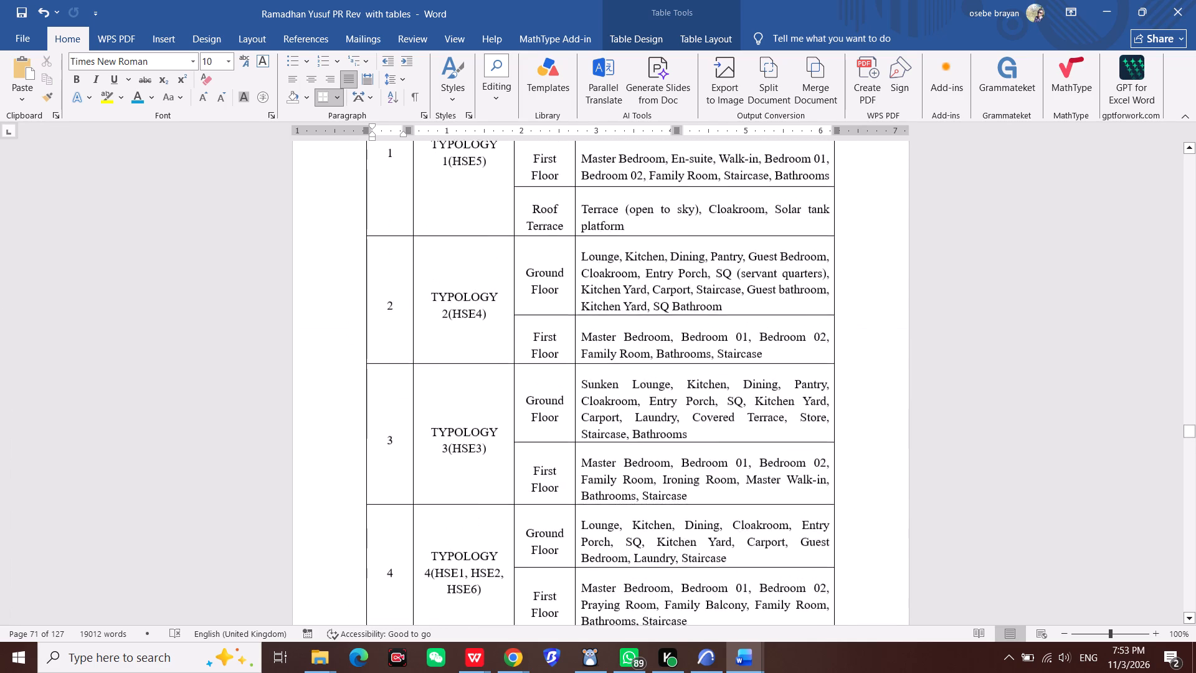
scroll(399, 411, "up", 9)
scroll(399, 411, "down", 19)
scroll(399, 409, "down", 8)
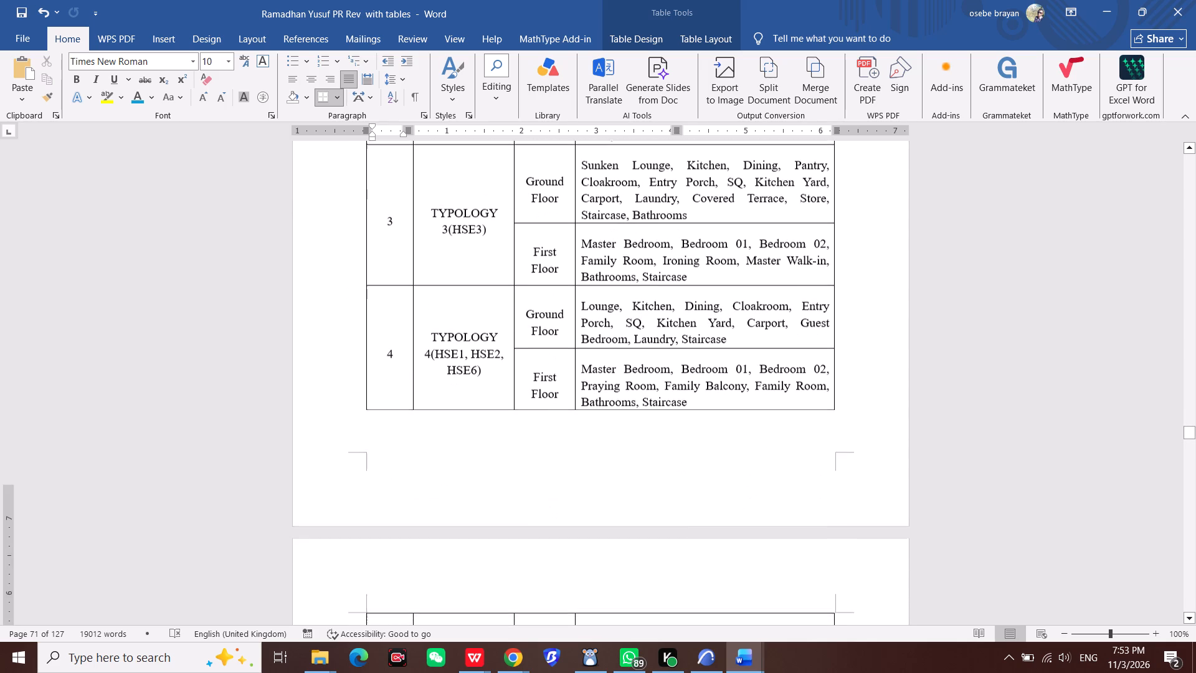
Delete the "Table 1.Space allocation for the Maisonettes." caption above the space allocation table.
scroll(399, 409, "up", 20)
scroll(437, 336, "up", 4)
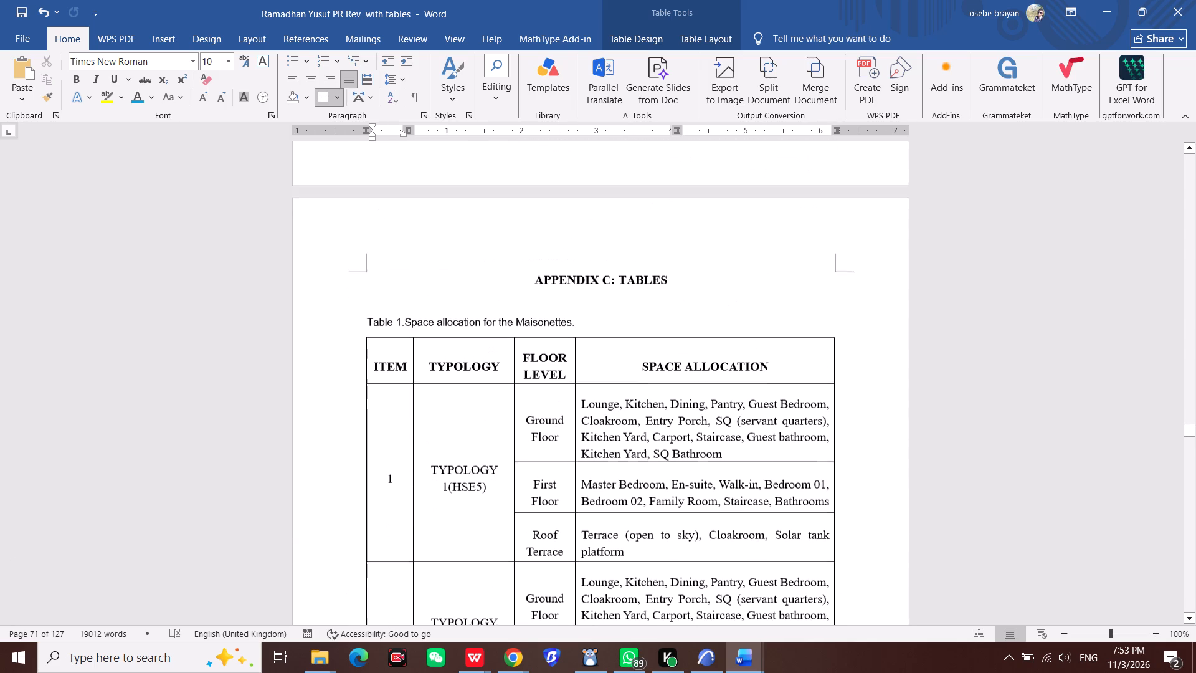
left_click_drag(600, 325, 338, 319)
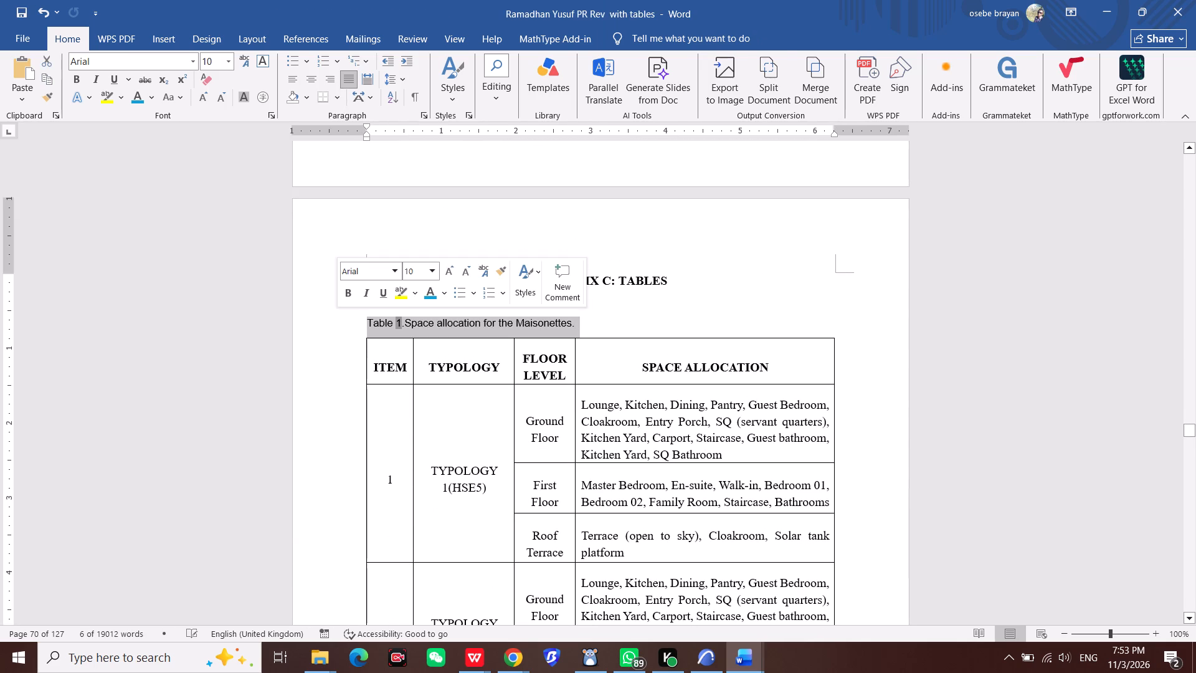
key("Delete")
Delete the old "Table 2 Space allocation for the maisonettes" caption below the table's final Roof Terrace row.
scroll(338, 319, "down", 6)
scroll(411, 287, "down", 6)
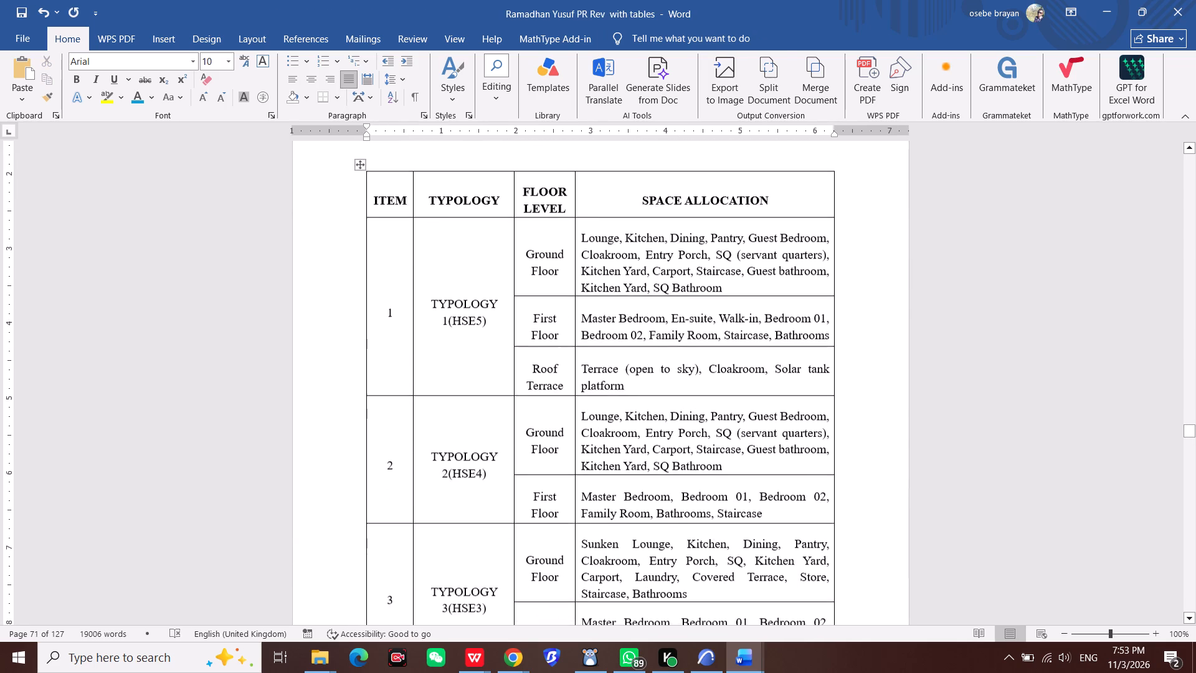
scroll(412, 297, "down", 7)
scroll(465, 350, "down", 16)
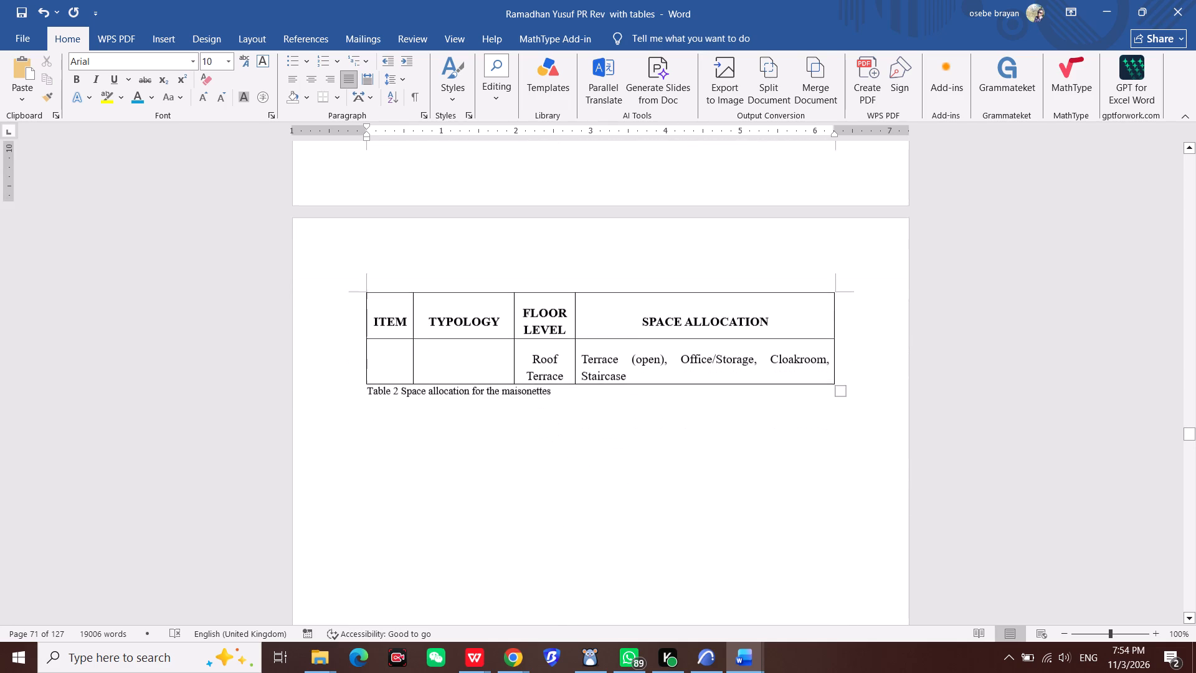
left_click(480, 452)
left_click(390, 377)
left_click(416, 385)
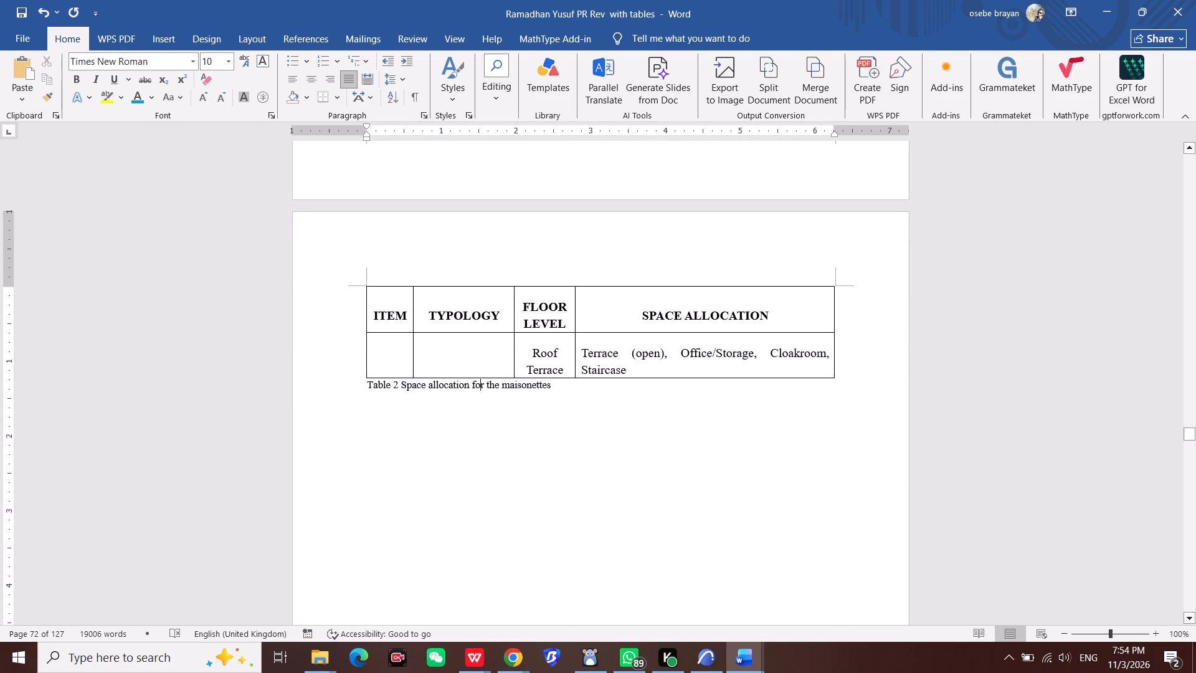
left_click_drag(558, 388, 325, 391)
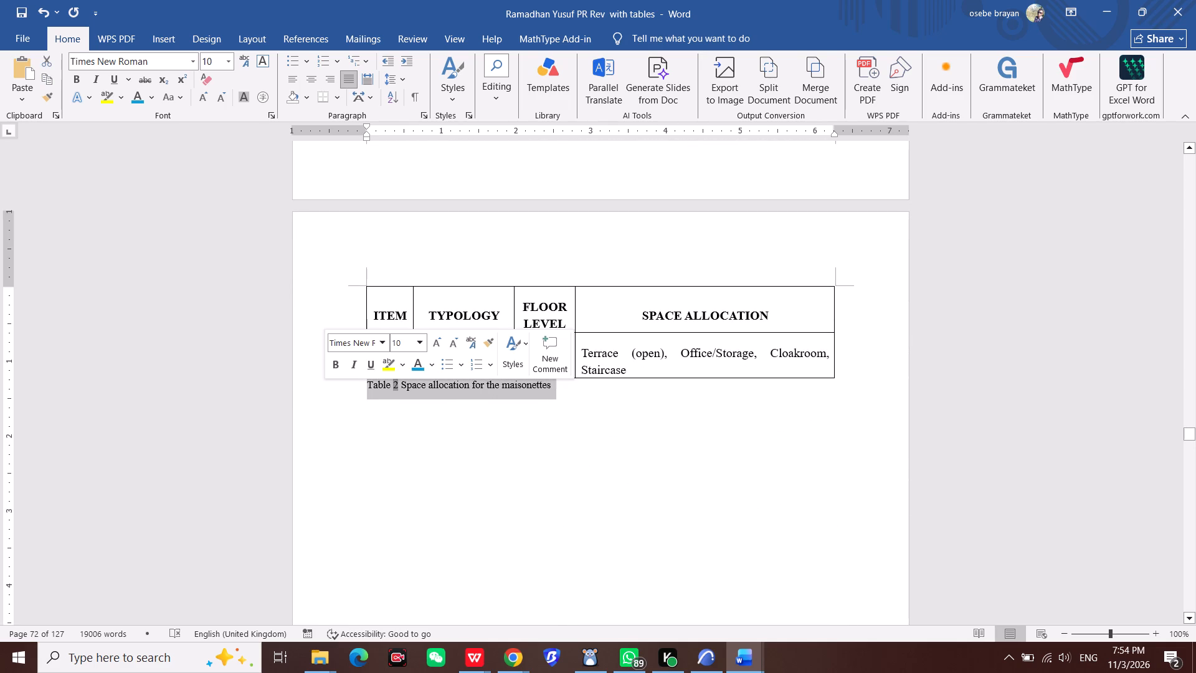
key("Delete")
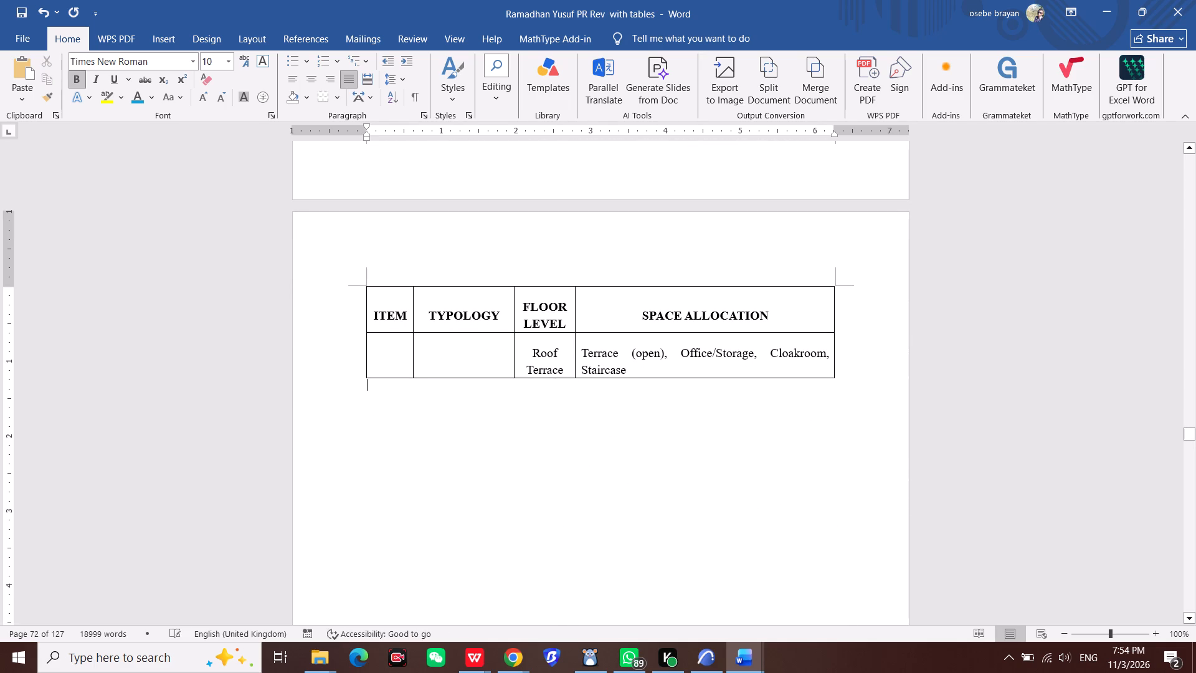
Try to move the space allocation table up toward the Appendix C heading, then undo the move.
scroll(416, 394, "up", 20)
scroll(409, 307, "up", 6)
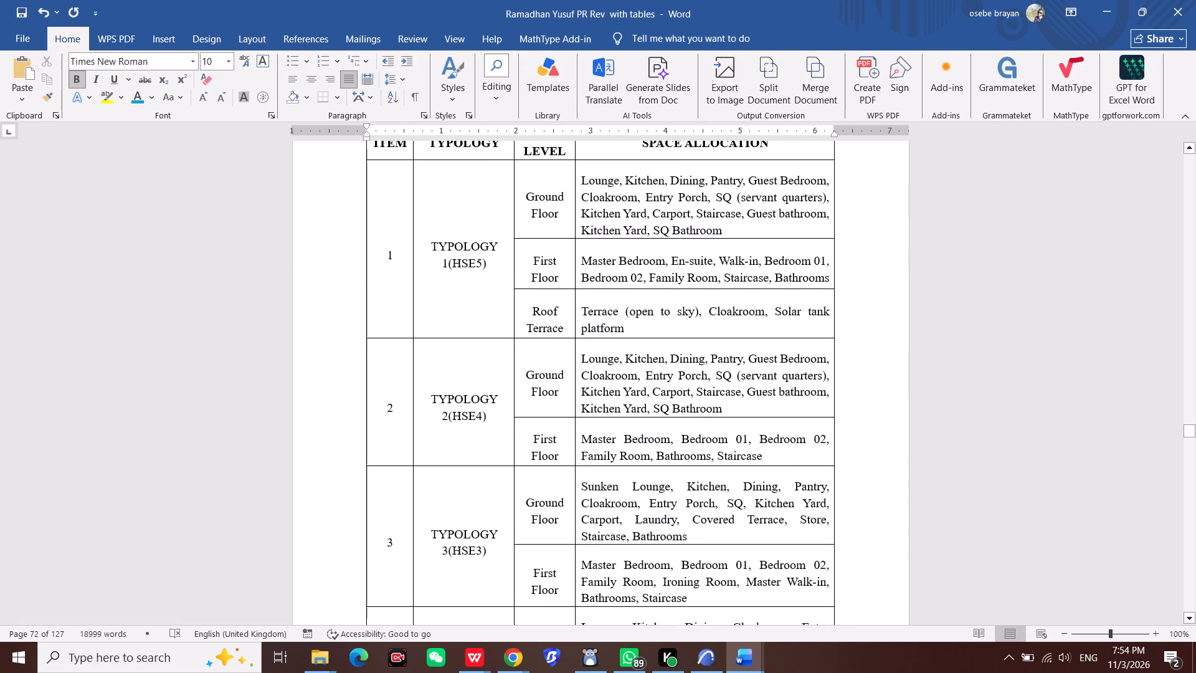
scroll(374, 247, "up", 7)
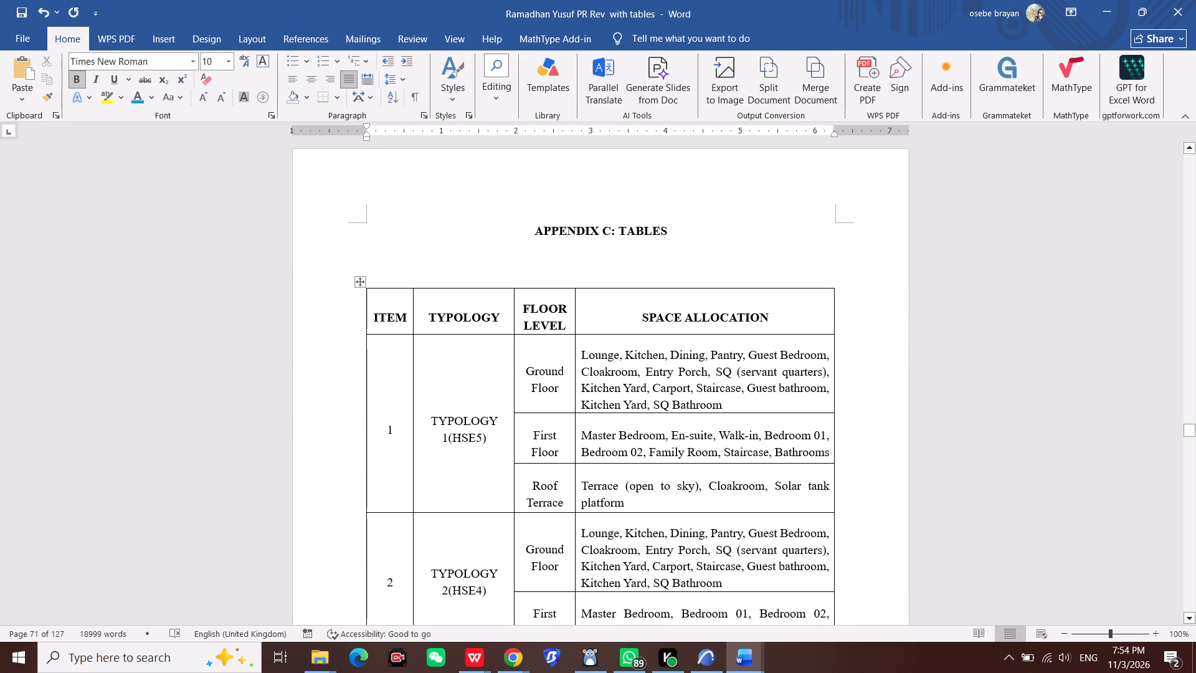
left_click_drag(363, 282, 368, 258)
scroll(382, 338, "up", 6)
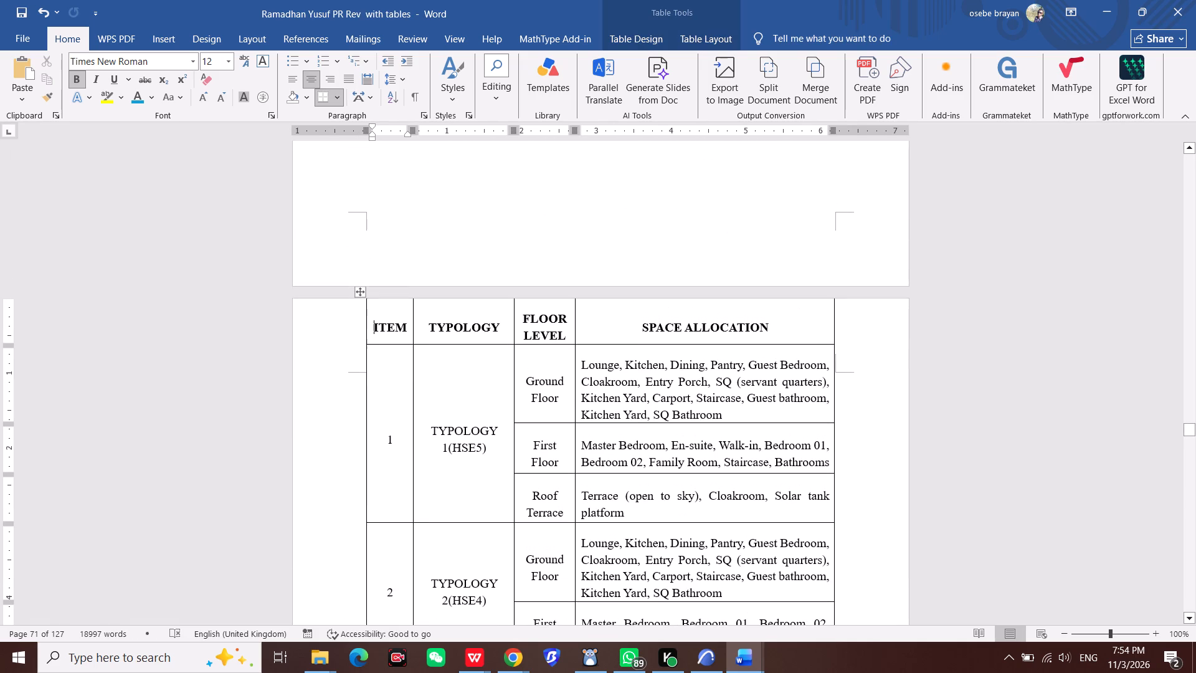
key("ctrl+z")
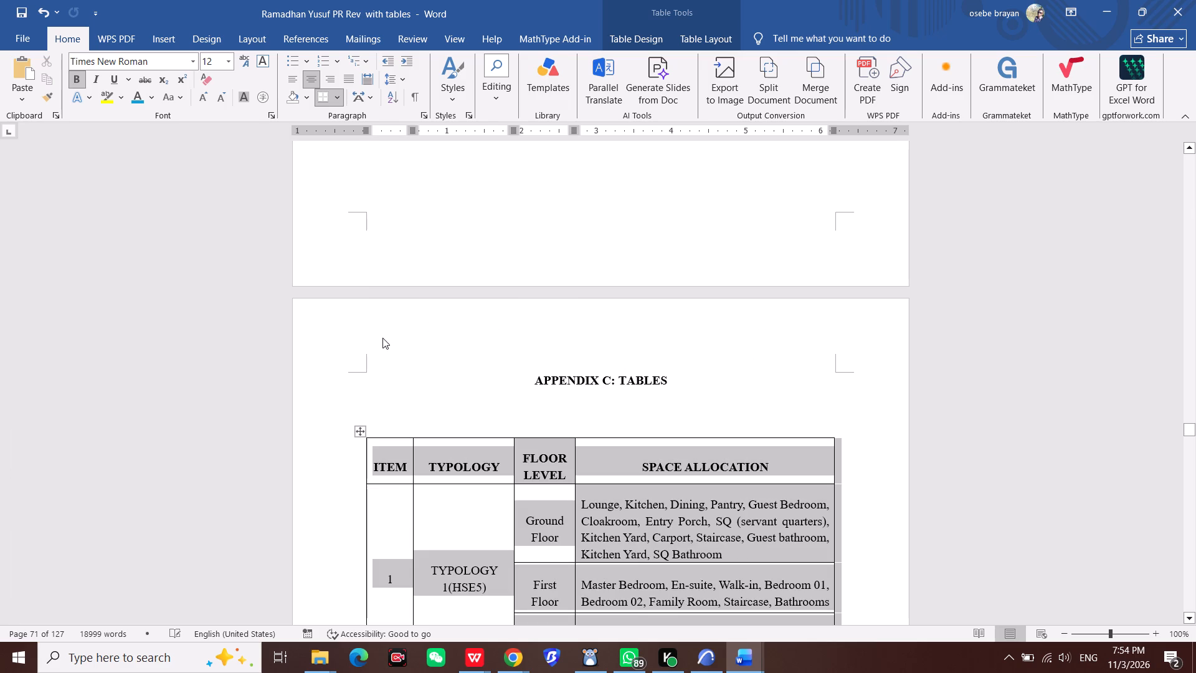
Insert the caption "Table 1.Space allocation for the Maisonettes." below the space allocation table, using the Table label.
right_click(364, 437)
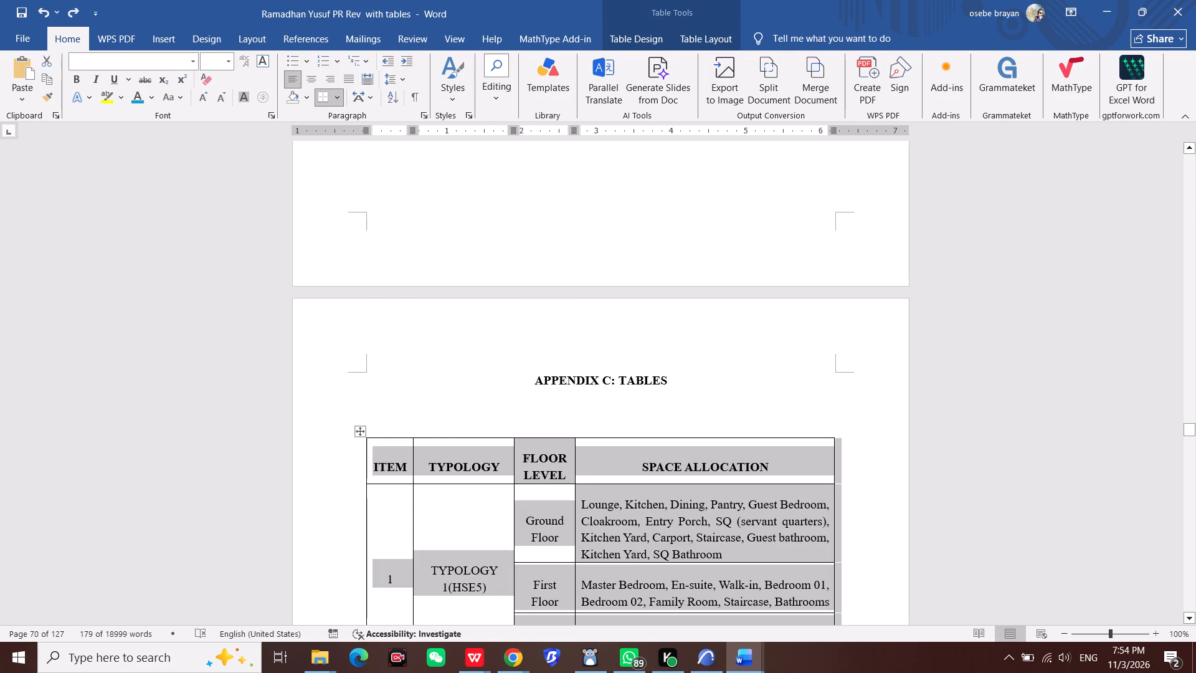
left_click(416, 387)
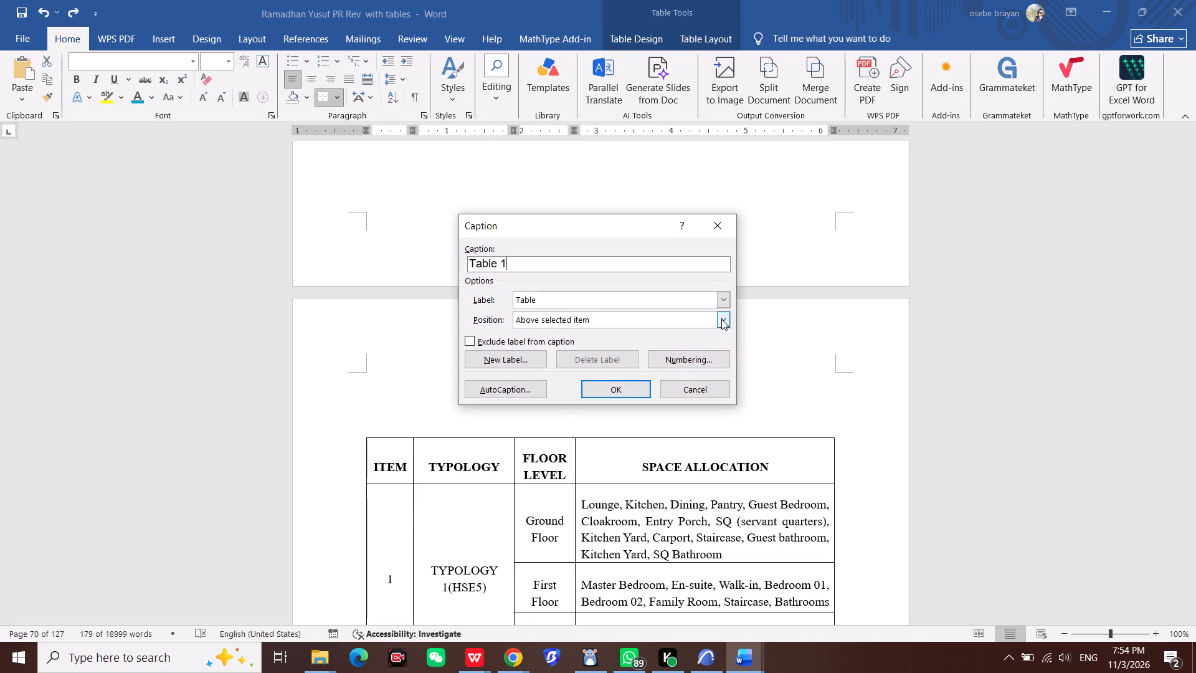
left_click(721, 319)
left_click(665, 355)
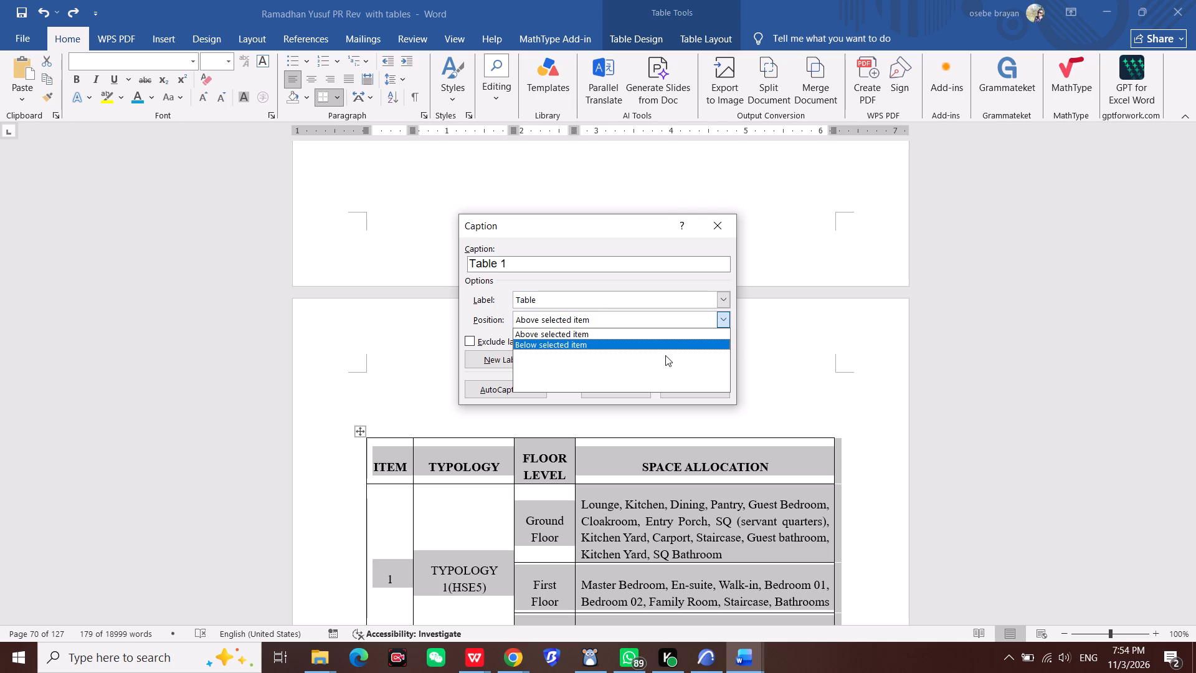
left_click(629, 325)
left_click(530, 263)
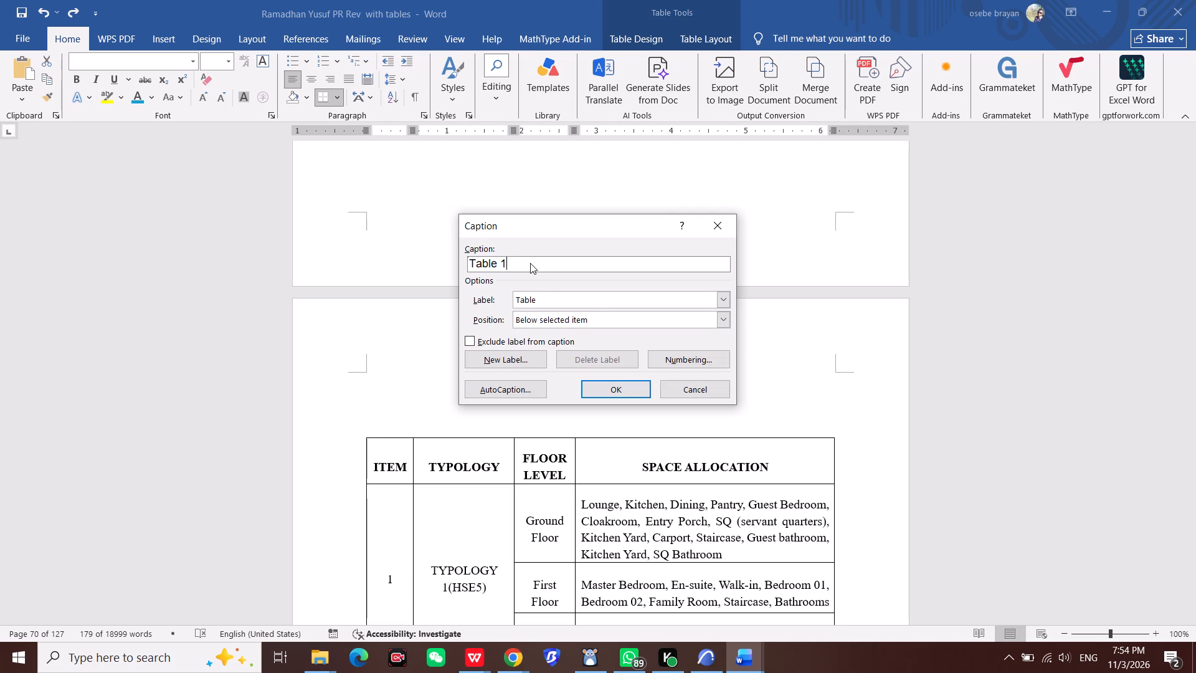
key("period")
key("ctrl+v")
left_click(586, 396)
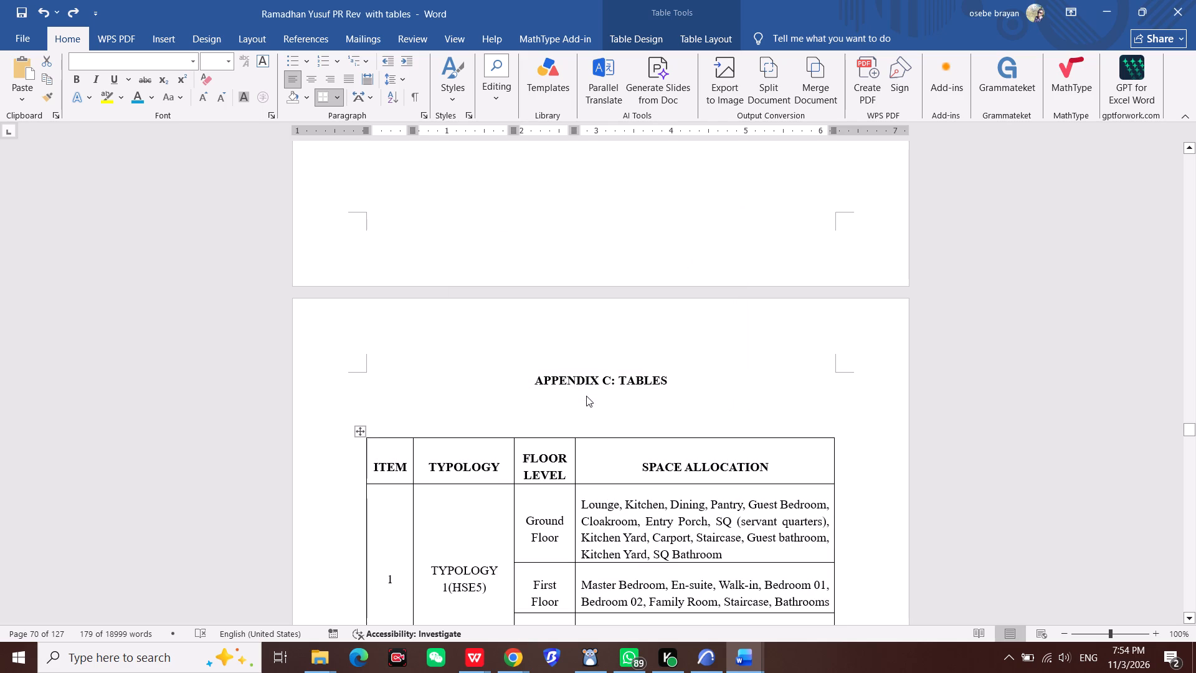
Copy the "Appendix A1.1." label below the connected load table and delete it from there.
scroll(586, 396, "down", 16)
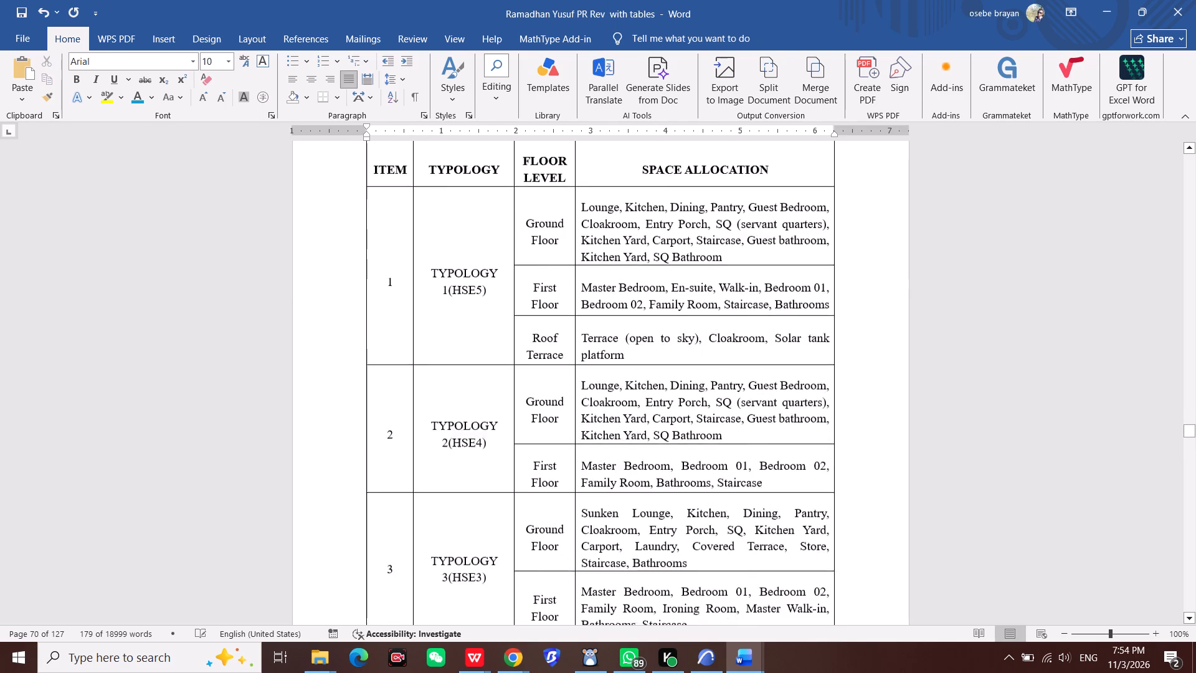
scroll(591, 403, "down", 20)
scroll(591, 403, "down", 7)
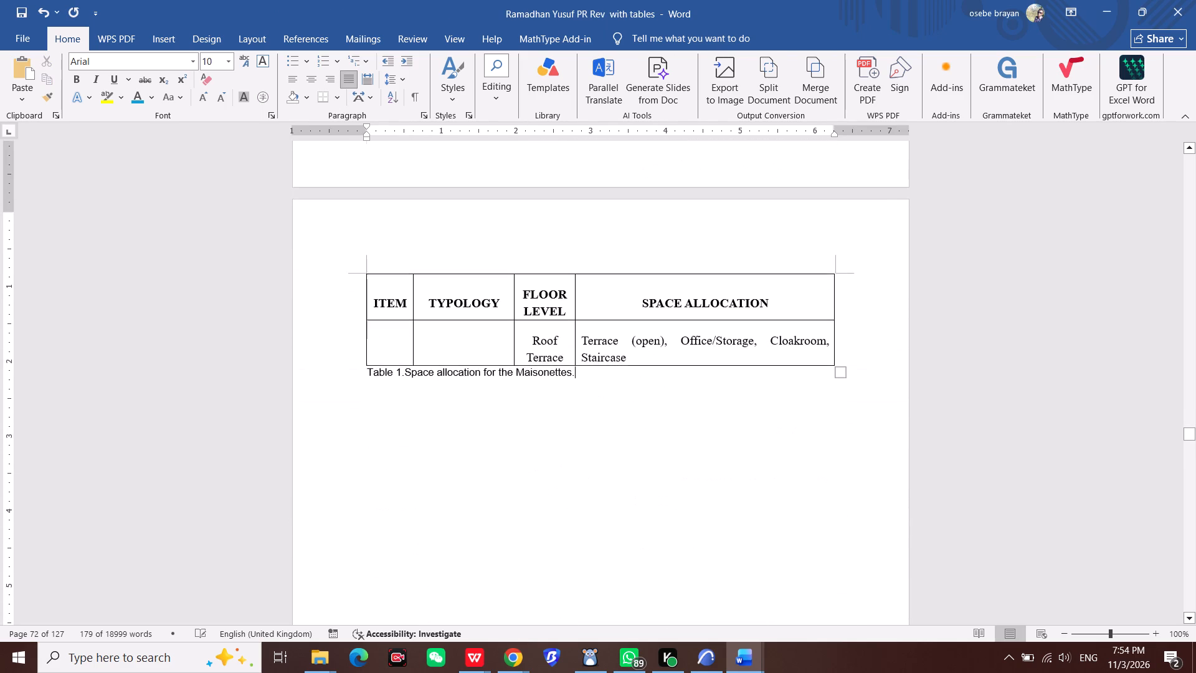
scroll(591, 406, "down", 15)
scroll(503, 415, "down", 9)
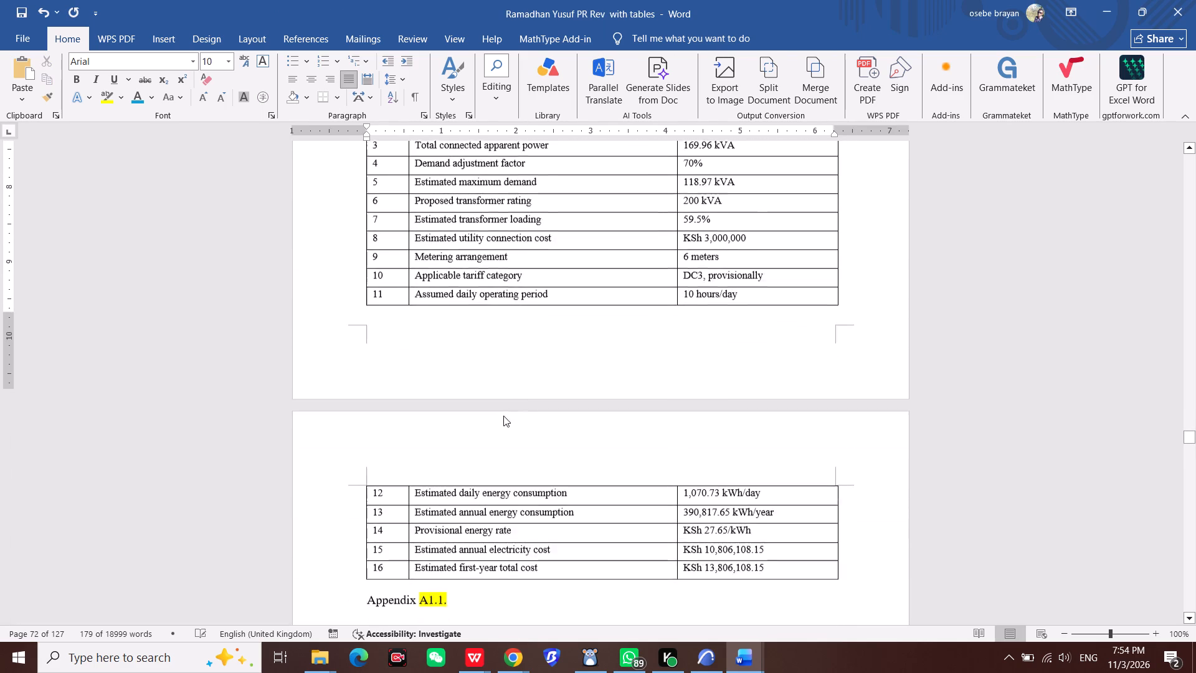
scroll(503, 416, "down", 7)
left_click_drag(465, 426, 404, 418)
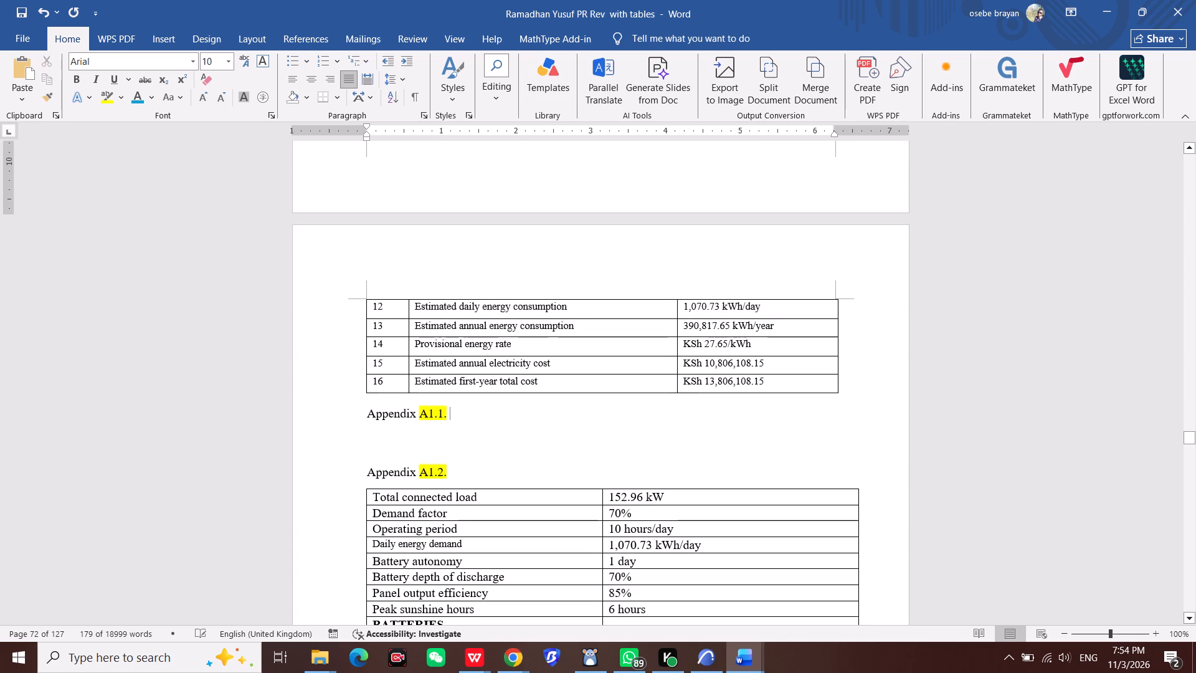
left_click_drag(404, 418, 344, 418)
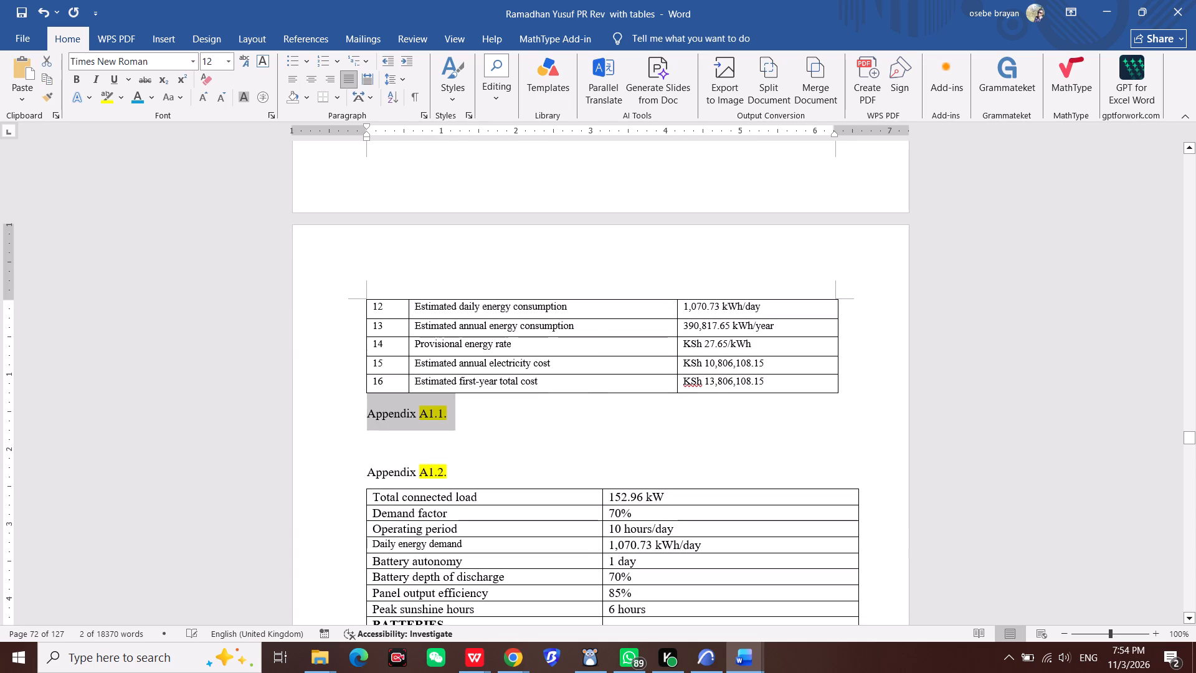
key("ctrl+c")
key("Delete")
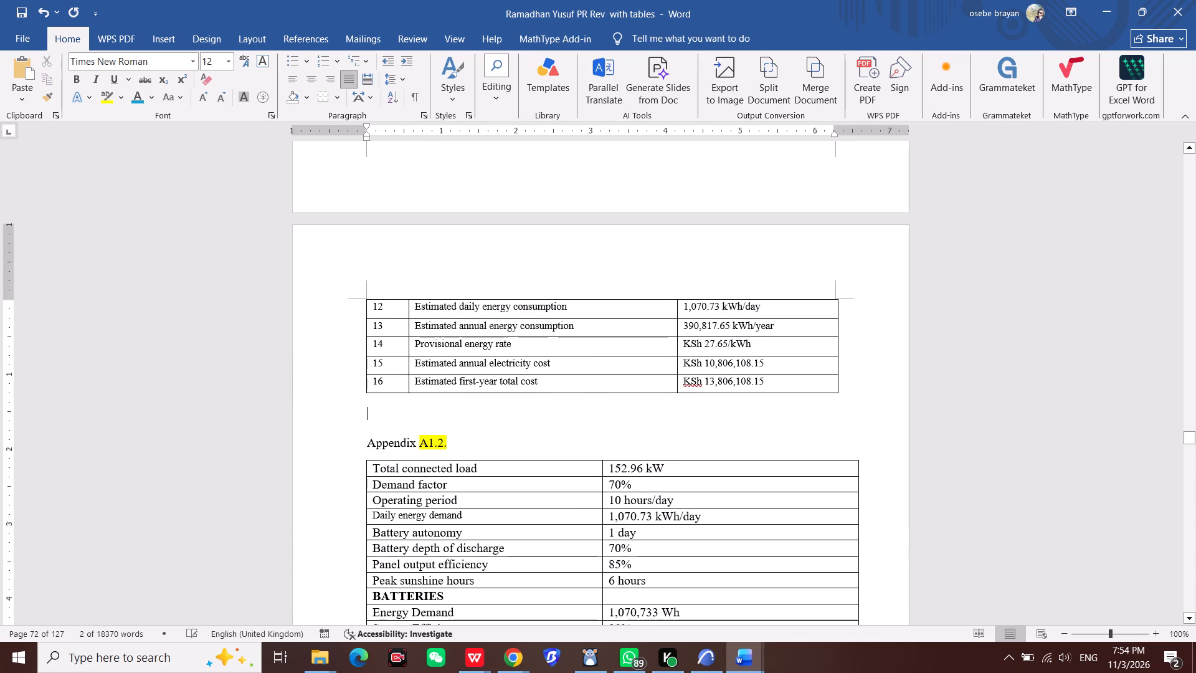
key("BackSpace")
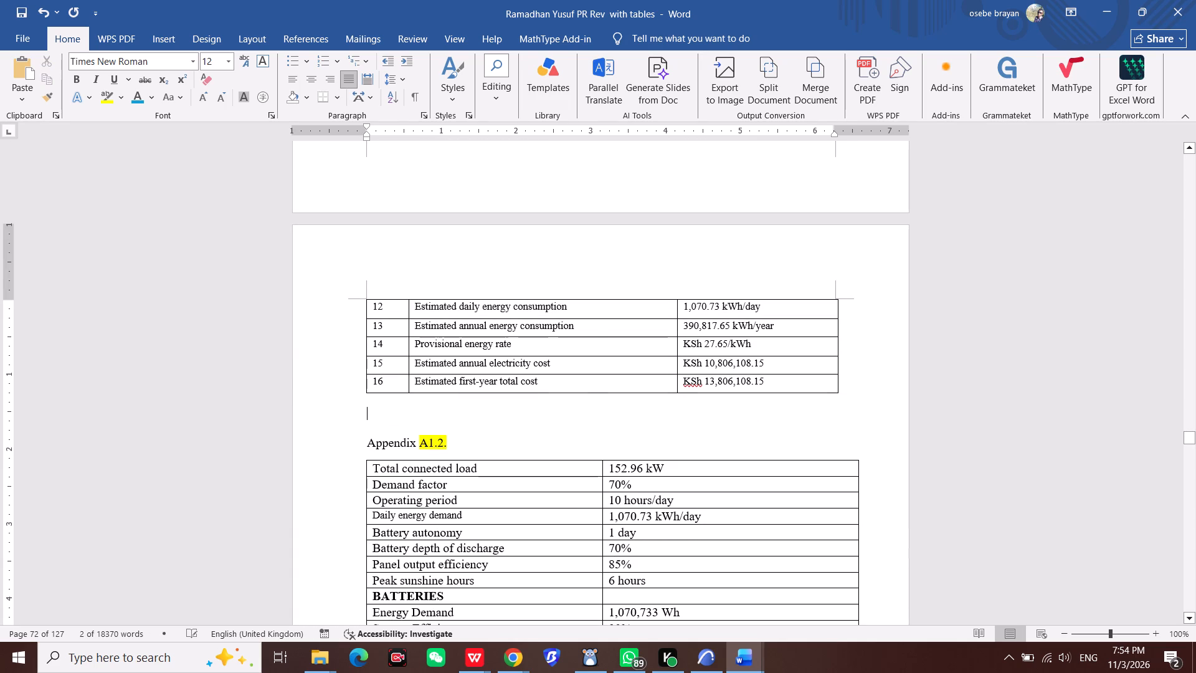
Move the connected load table up the page to the blank area below the Table 1 caption.
scroll(390, 366, "up", 16)
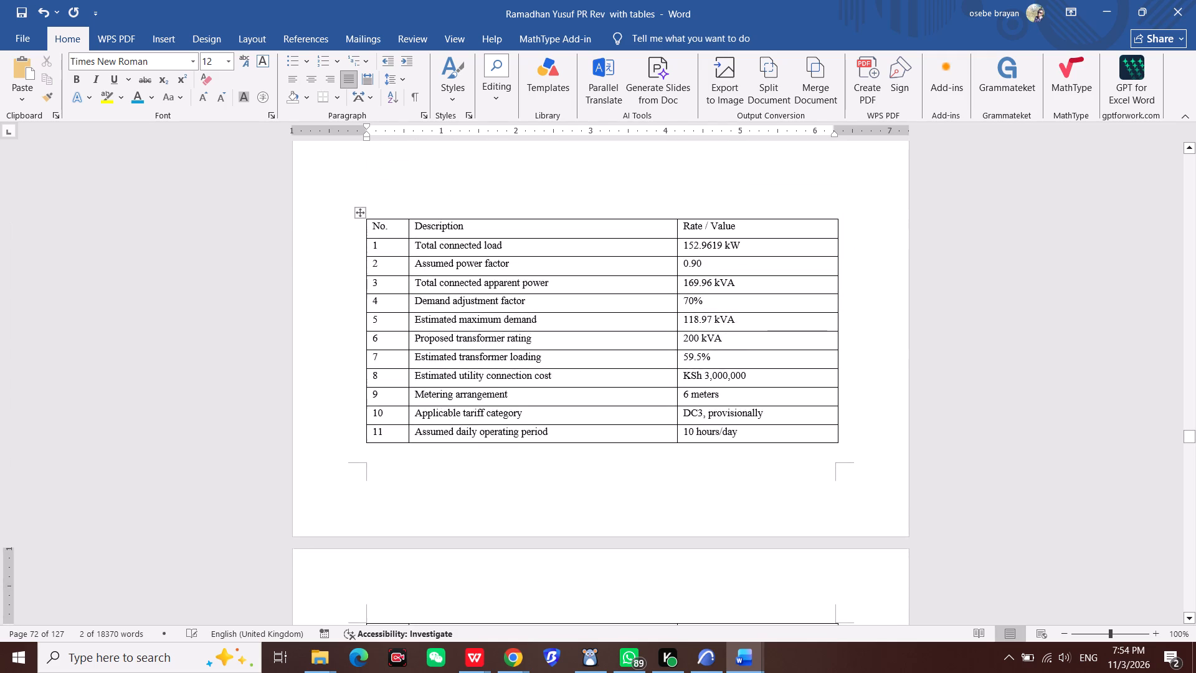
scroll(369, 335, "up", 4)
left_click(386, 291)
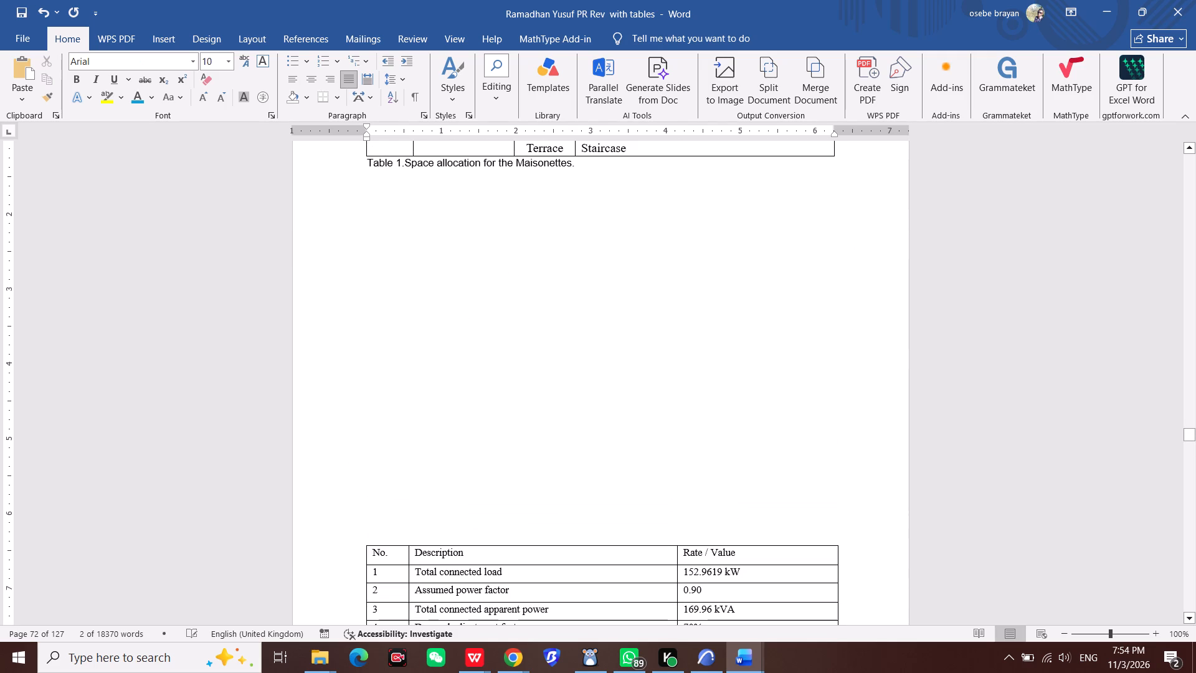
left_click(540, 202)
left_click_drag(380, 288, 577, 371)
left_click(574, 368)
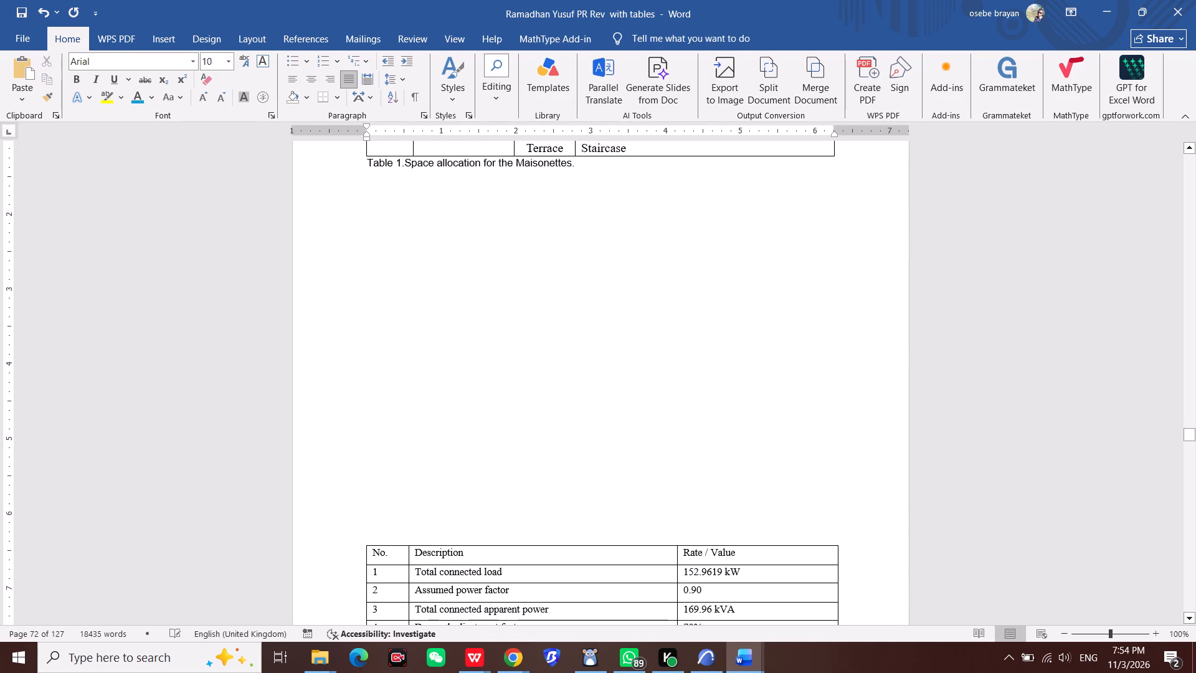
left_click(376, 551)
left_click_drag(360, 540, 354, 275)
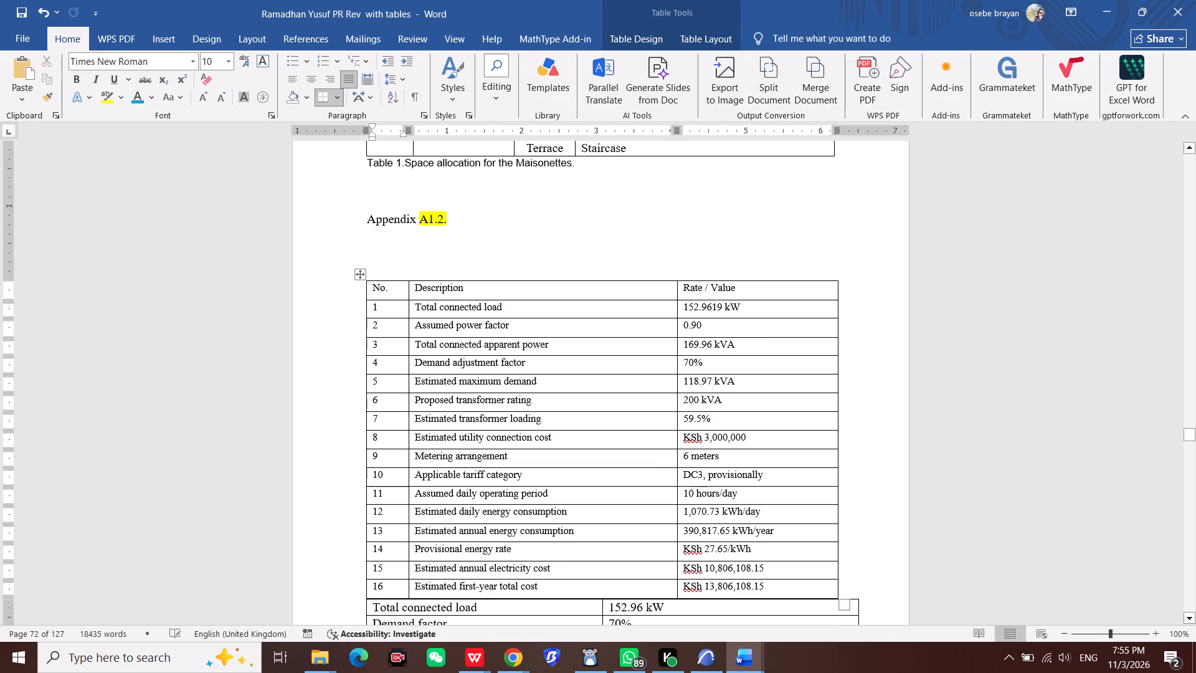
Shift the connected load table further up so the "Appendix A1.2." label sits between it and the solar sizing table.
scroll(418, 273, "down", 18)
scroll(419, 282, "down", 5)
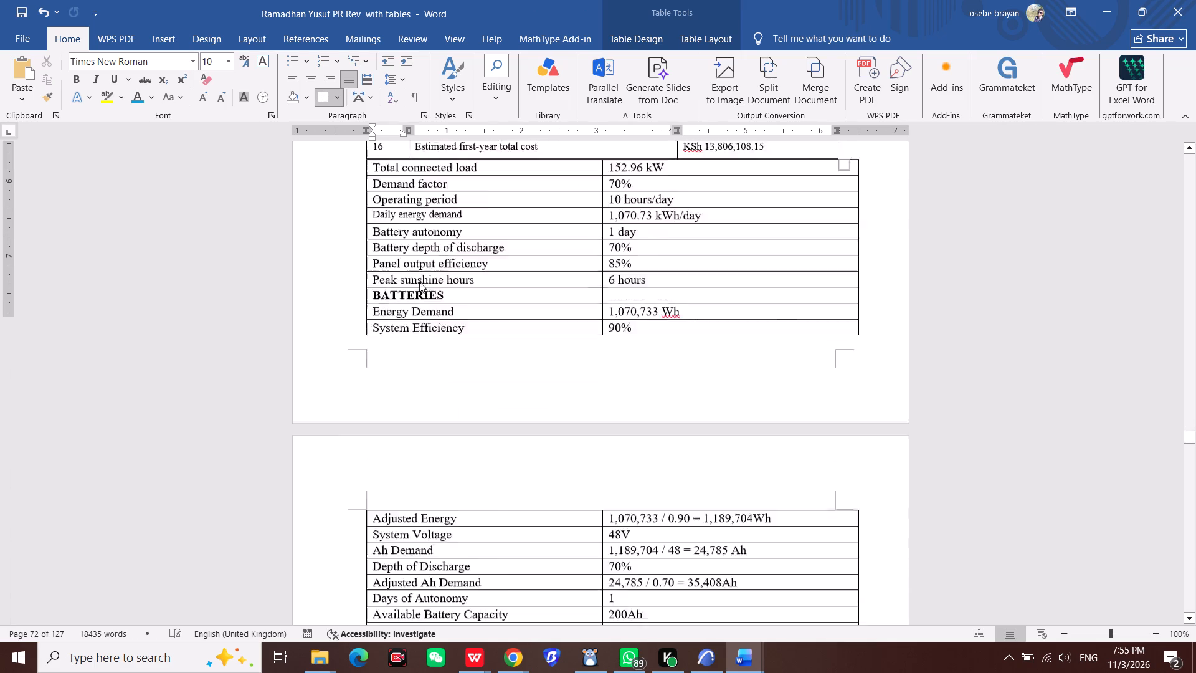
scroll(419, 282, "up", 18)
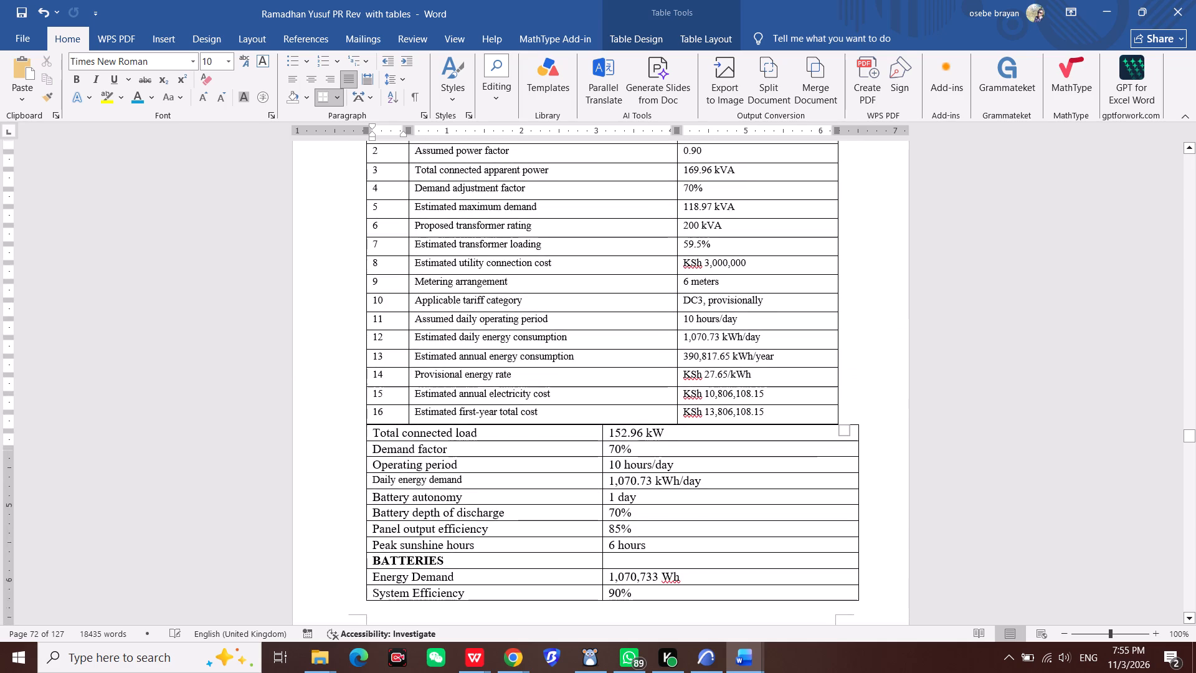
scroll(419, 282, "up", 7)
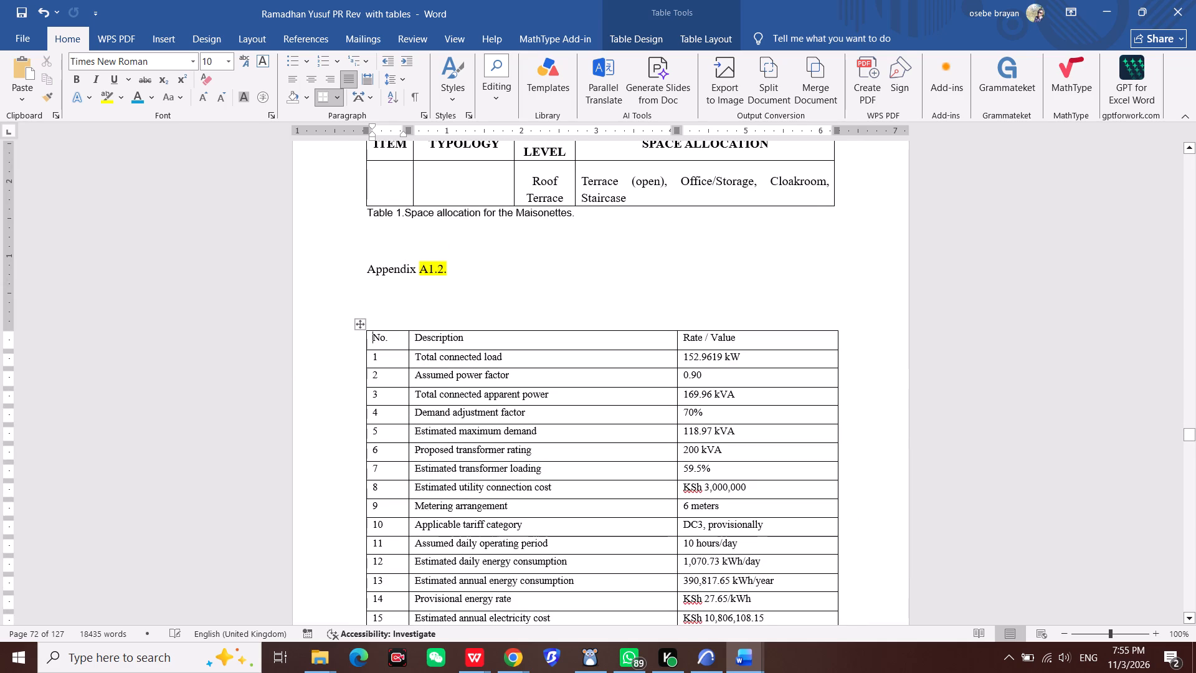
left_click_drag(362, 319, 352, 265)
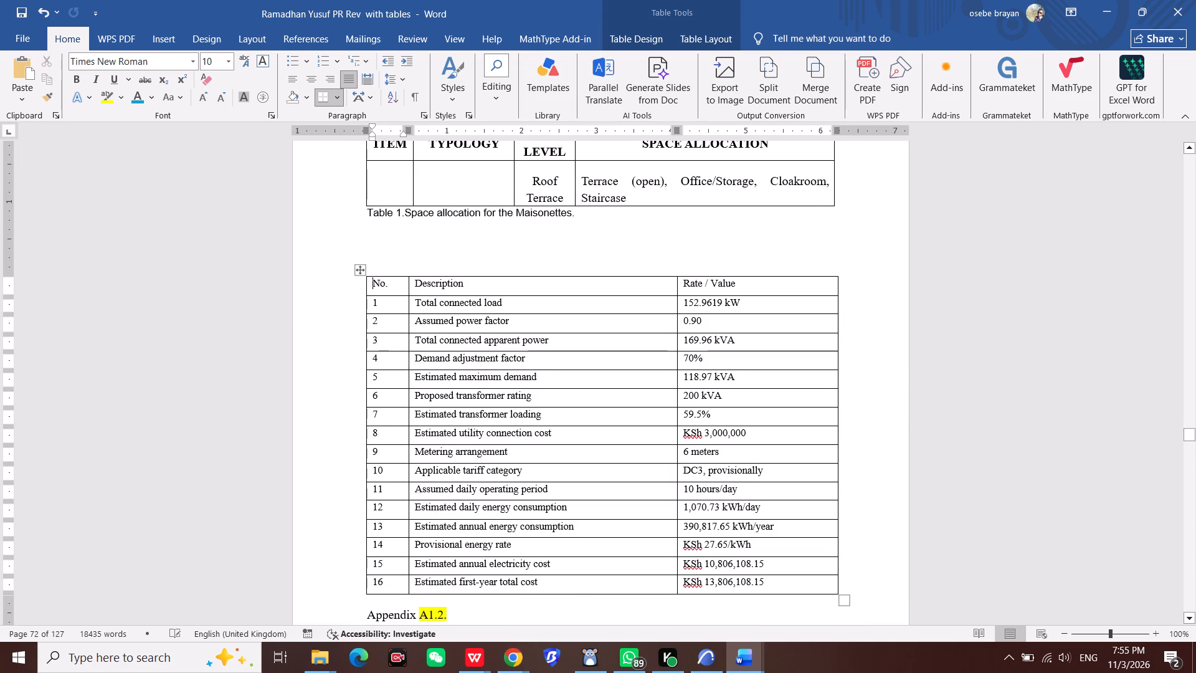
Paste the copied "Appendix A1.1." label between the Table 1 caption and the connected load table, and save the document.
scroll(429, 312, "down", 4)
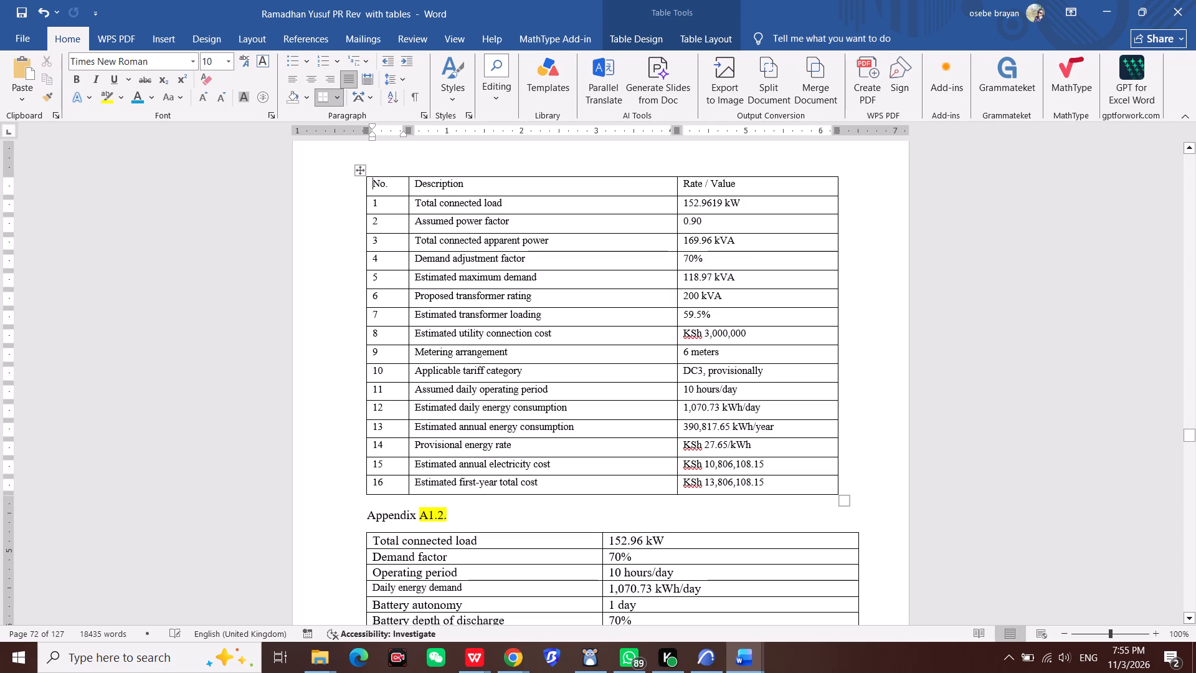
scroll(411, 251, "up", 5)
left_click(387, 275)
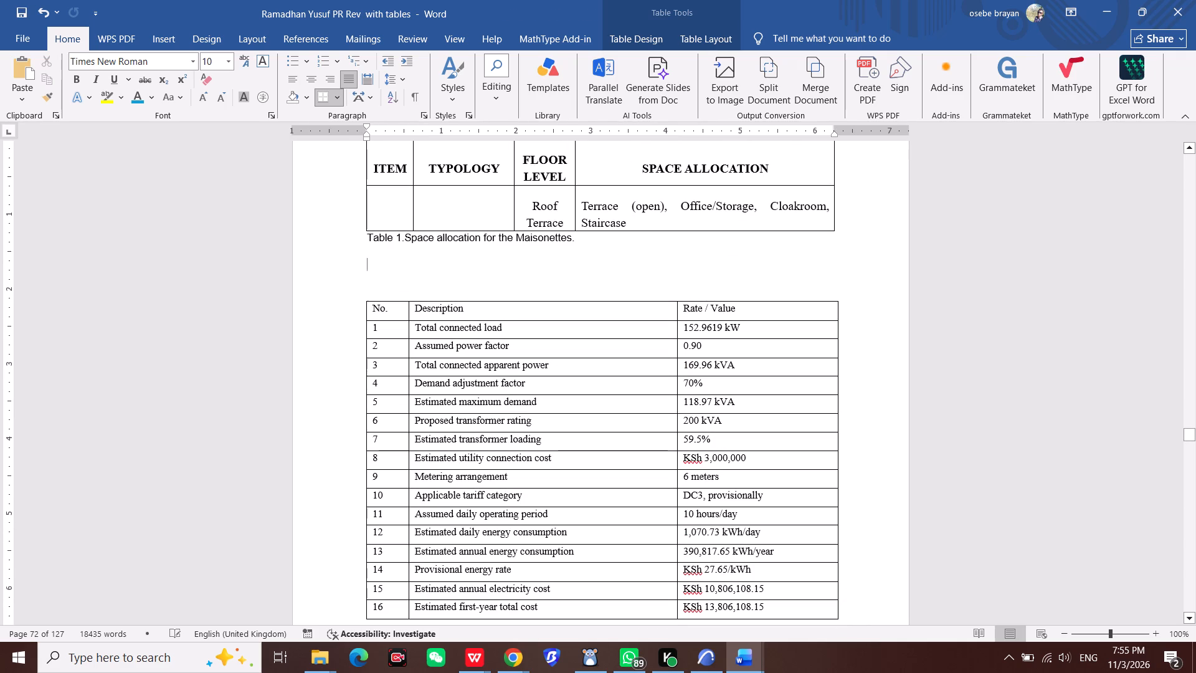
key("ctrl+v")
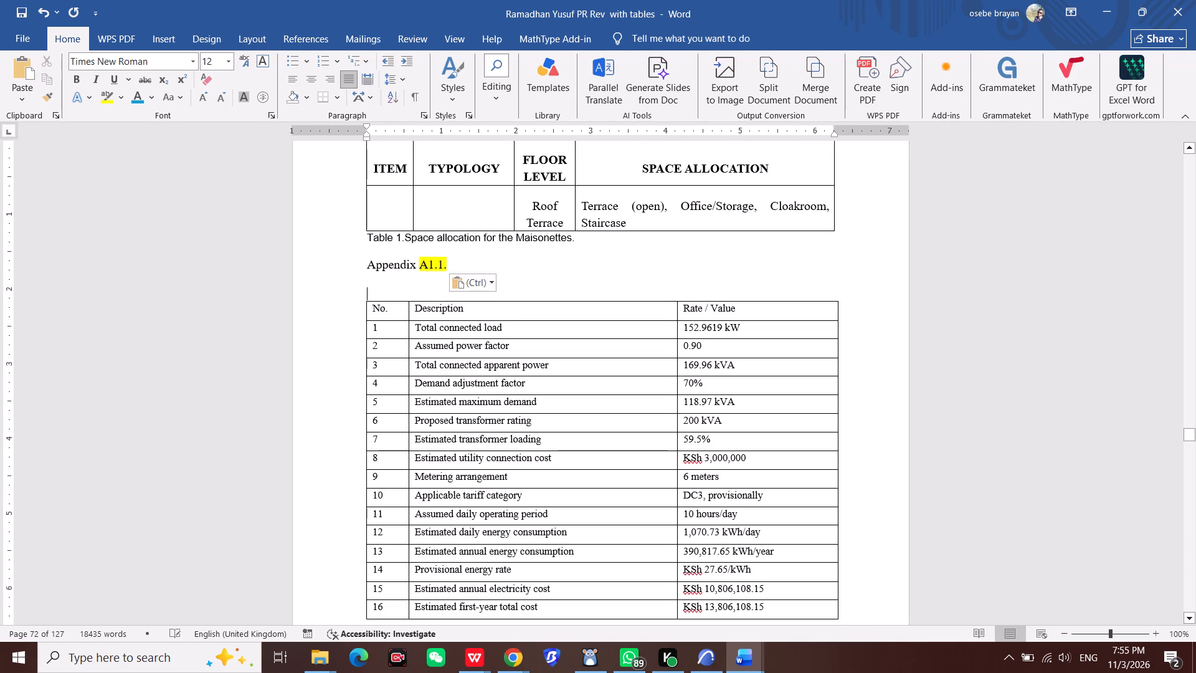
scroll(418, 267, "down", 9)
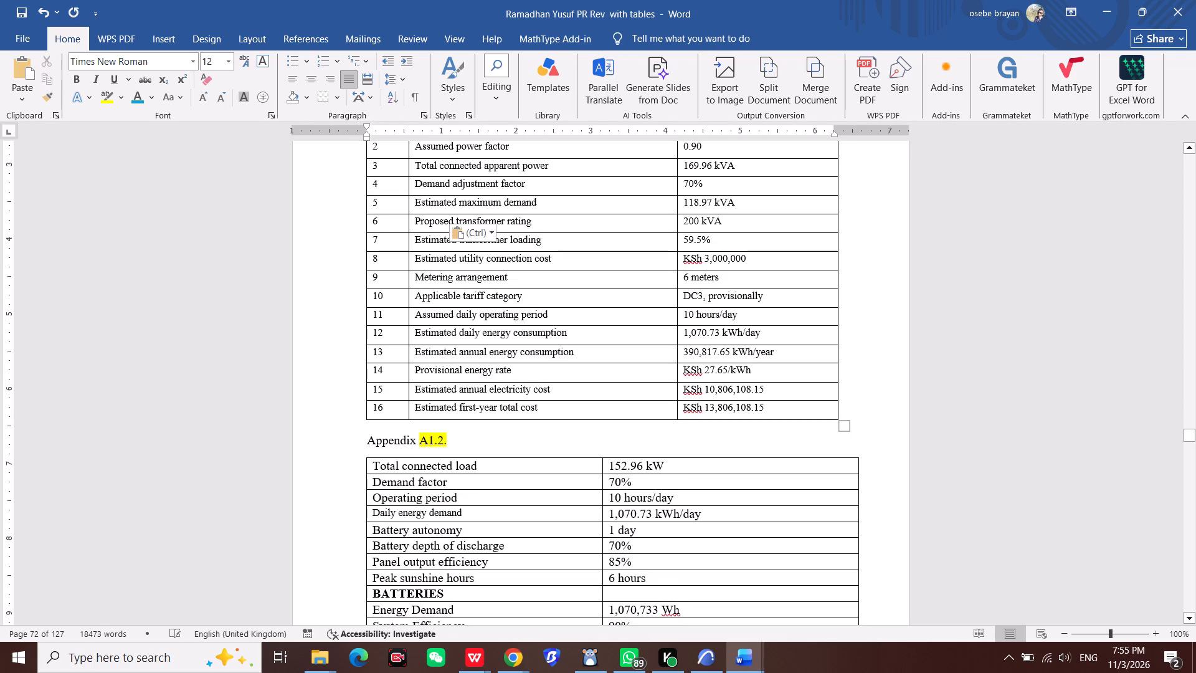
key("ctrl+s")
Examine the remaining Appendix C tables from Appendix A1.2 through A1.3 to the repeated space allocation table.
scroll(463, 417, "down", 2)
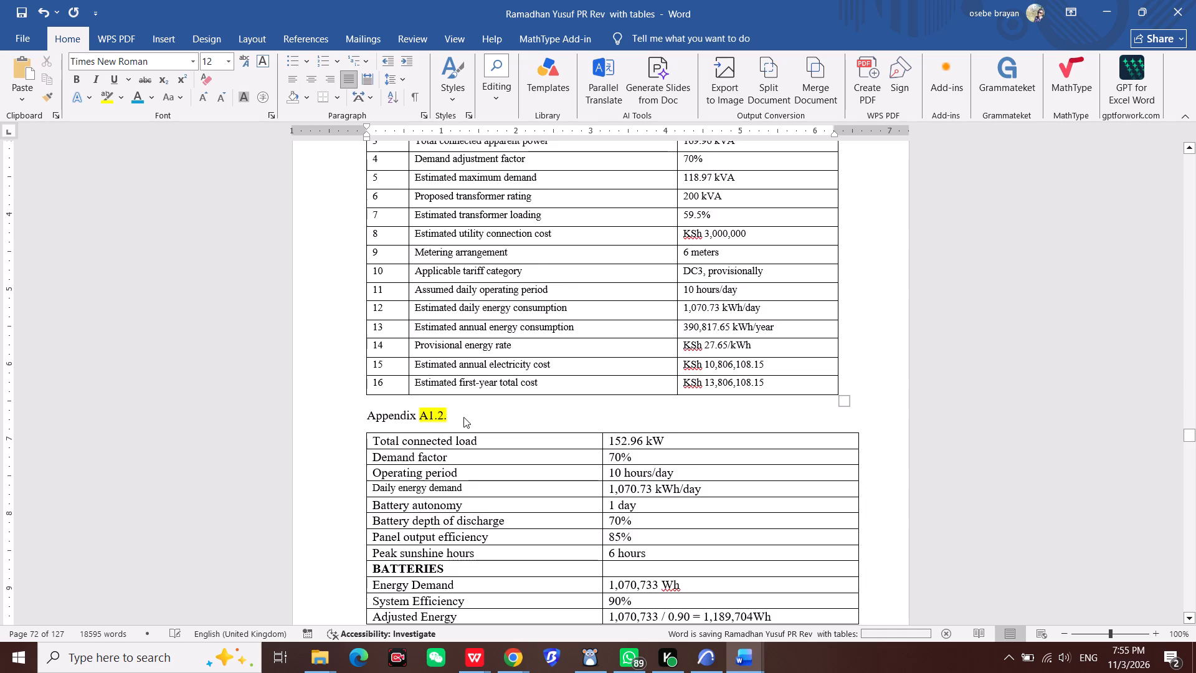
scroll(463, 417, "down", 16)
scroll(463, 407, "down", 12)
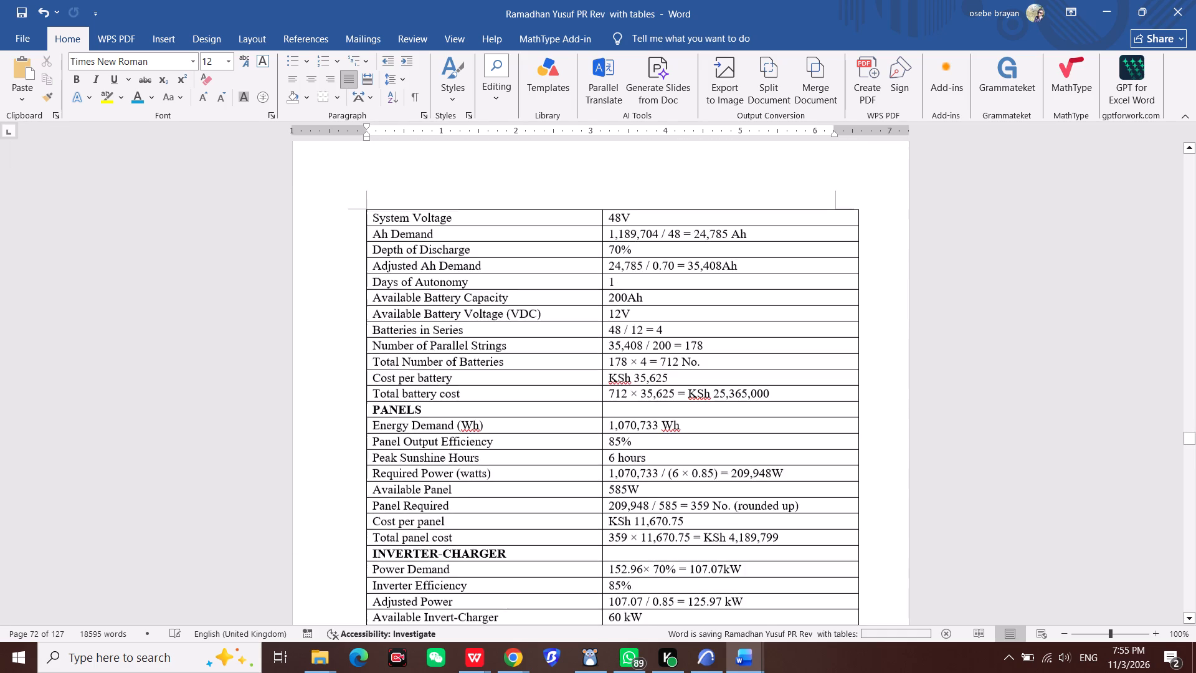
scroll(463, 407, "down", 14)
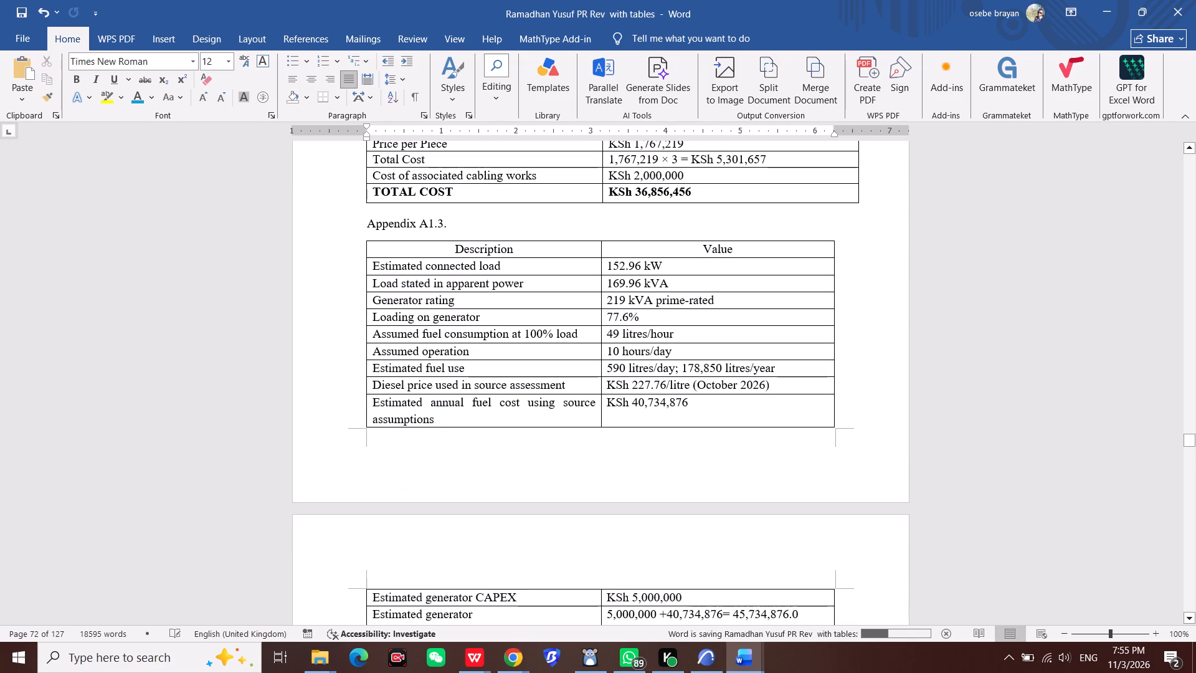
scroll(432, 256, "down", 12)
scroll(469, 391, "down", 4)
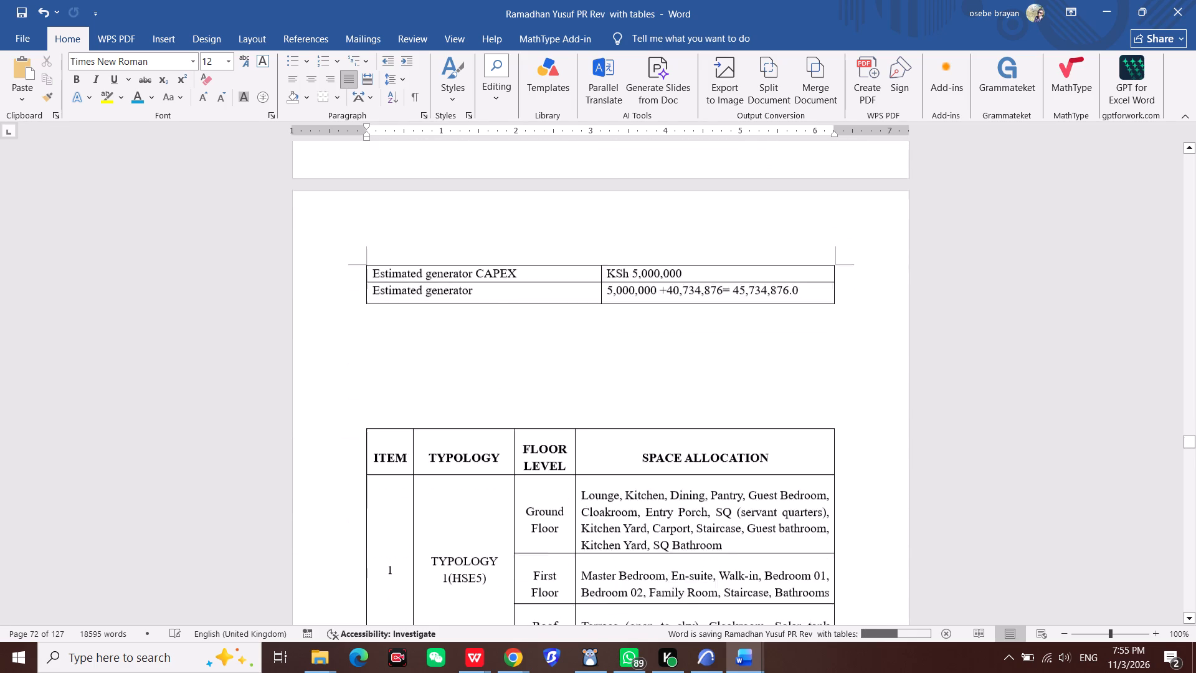
scroll(469, 391, "down", 10)
scroll(373, 300, "up", 5)
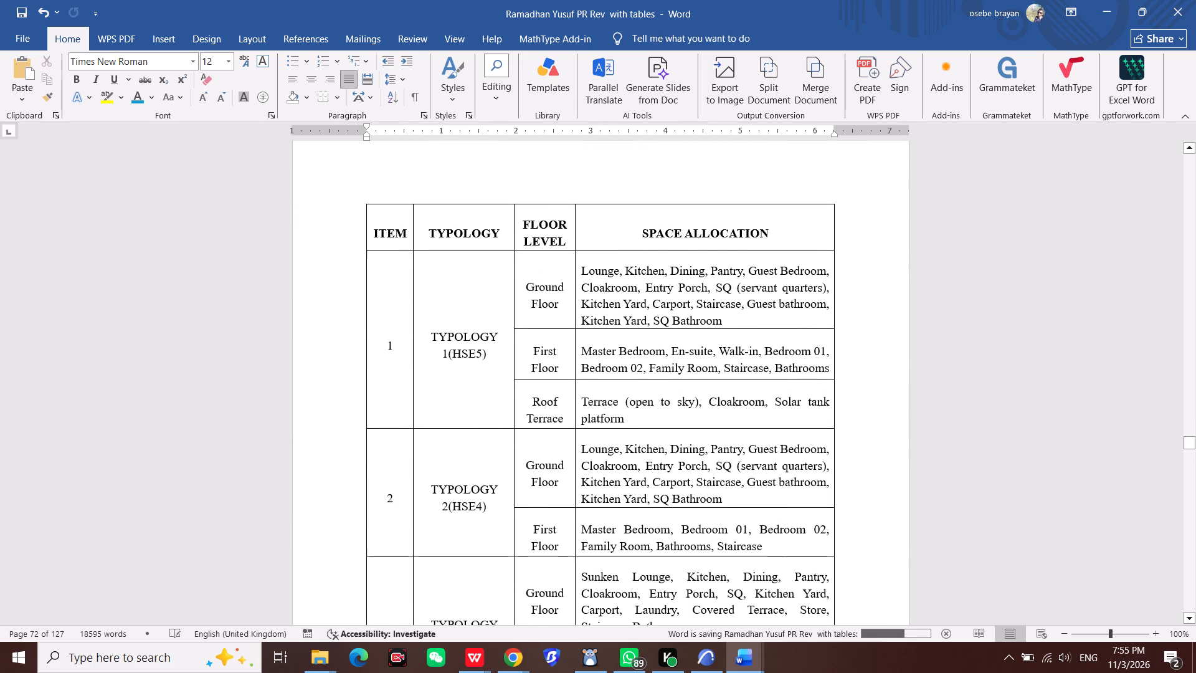
Delete the repeated space allocation table together with its "Table 2 Building Space Utilization" caption.
left_click(386, 227)
left_click(383, 257)
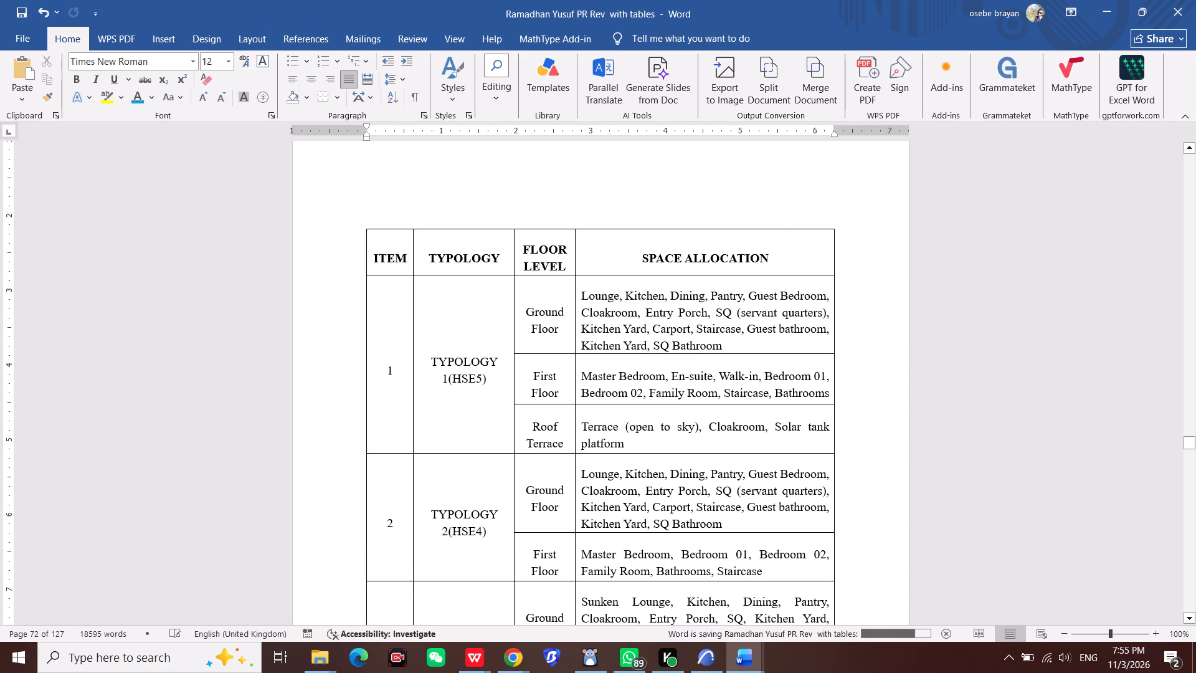
left_click(371, 232)
left_click(368, 228)
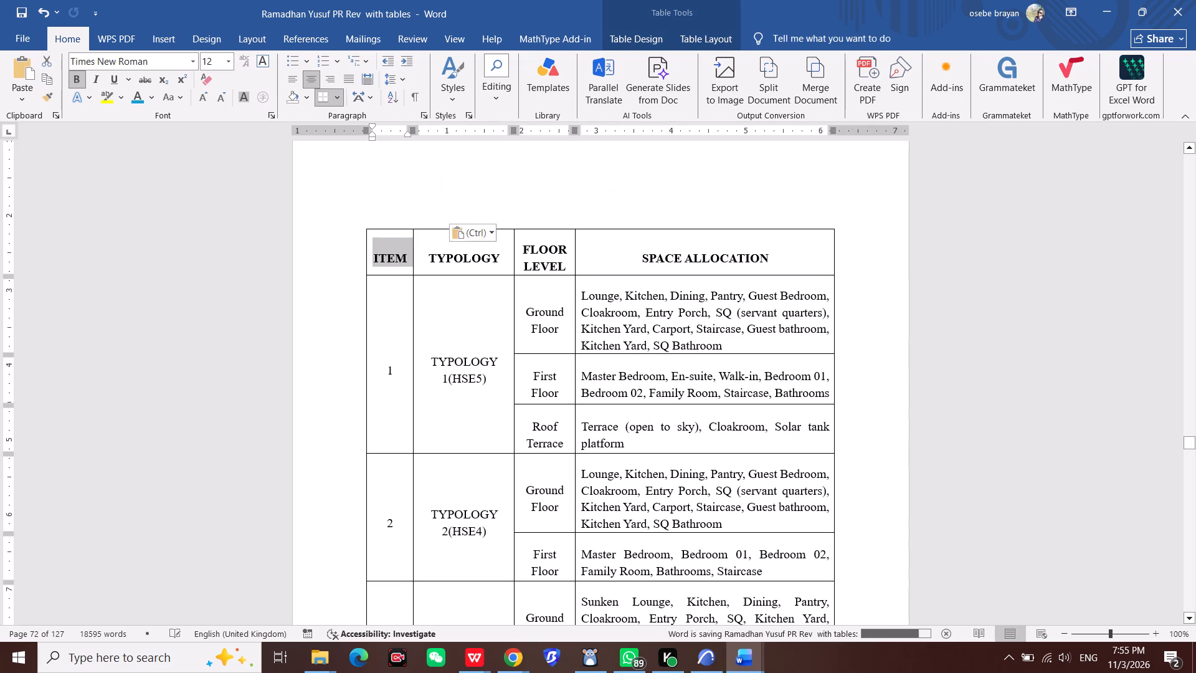
left_click(368, 228)
left_click(341, 232)
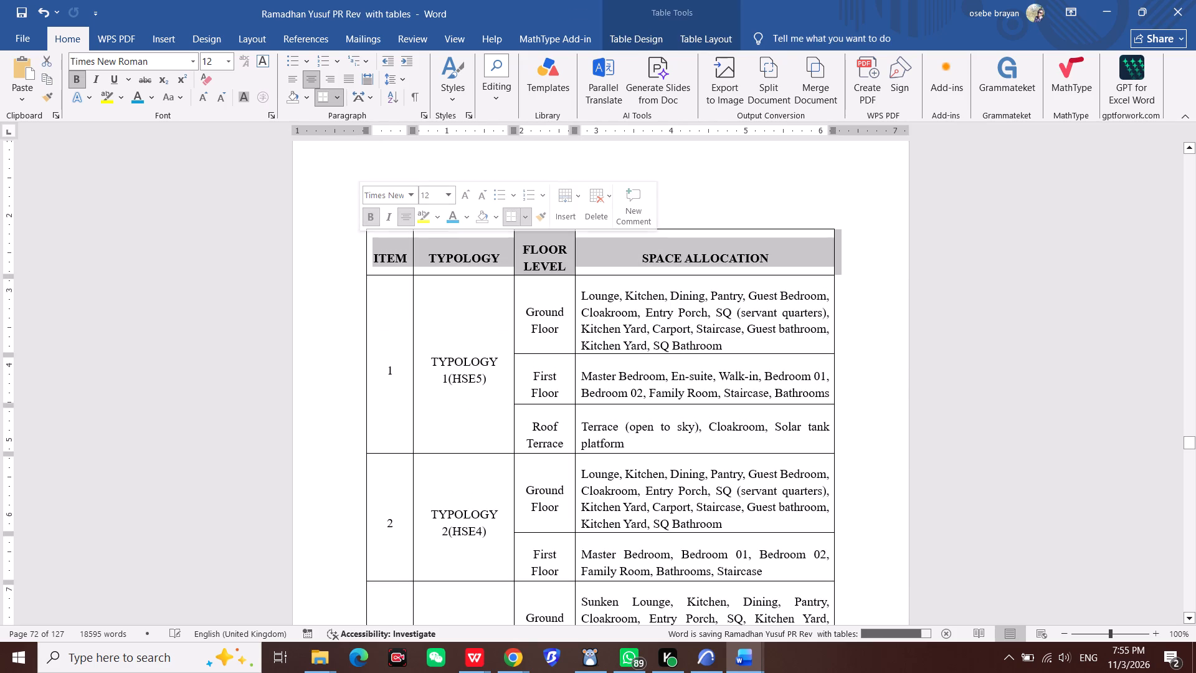
left_click(442, 284)
left_click(365, 226)
left_click(371, 227)
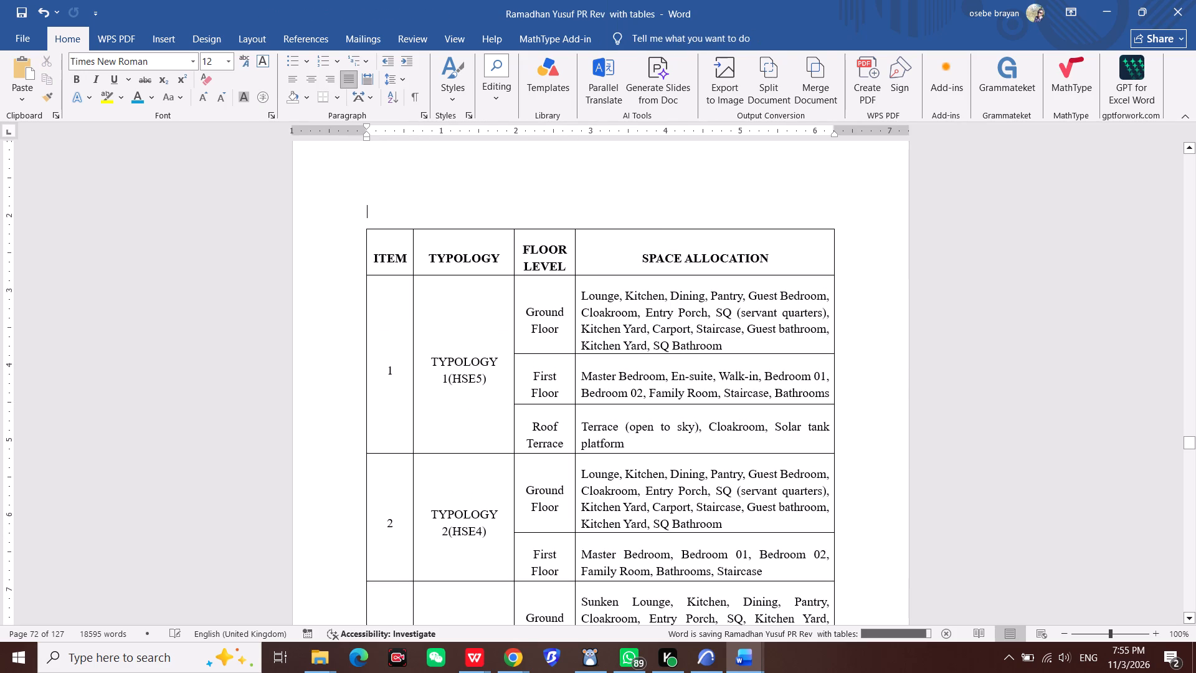
right_click(387, 243)
scroll(442, 322, "down", 6)
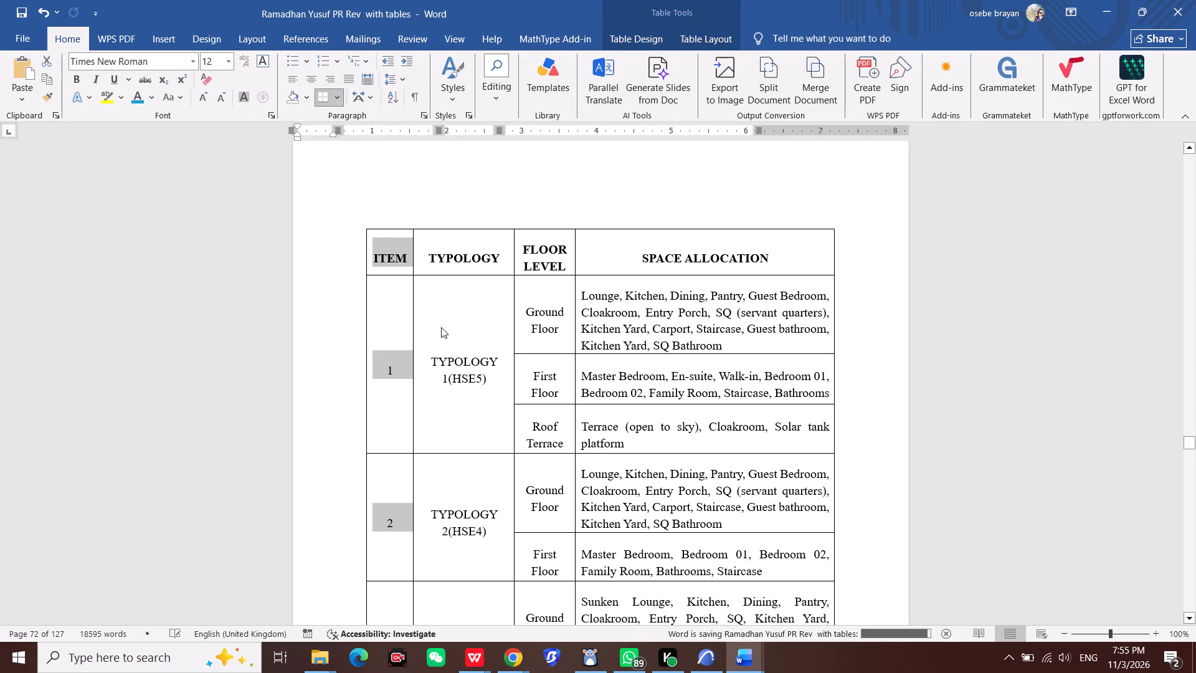
scroll(441, 327, "down", 1)
left_click(361, 282)
left_click(344, 222)
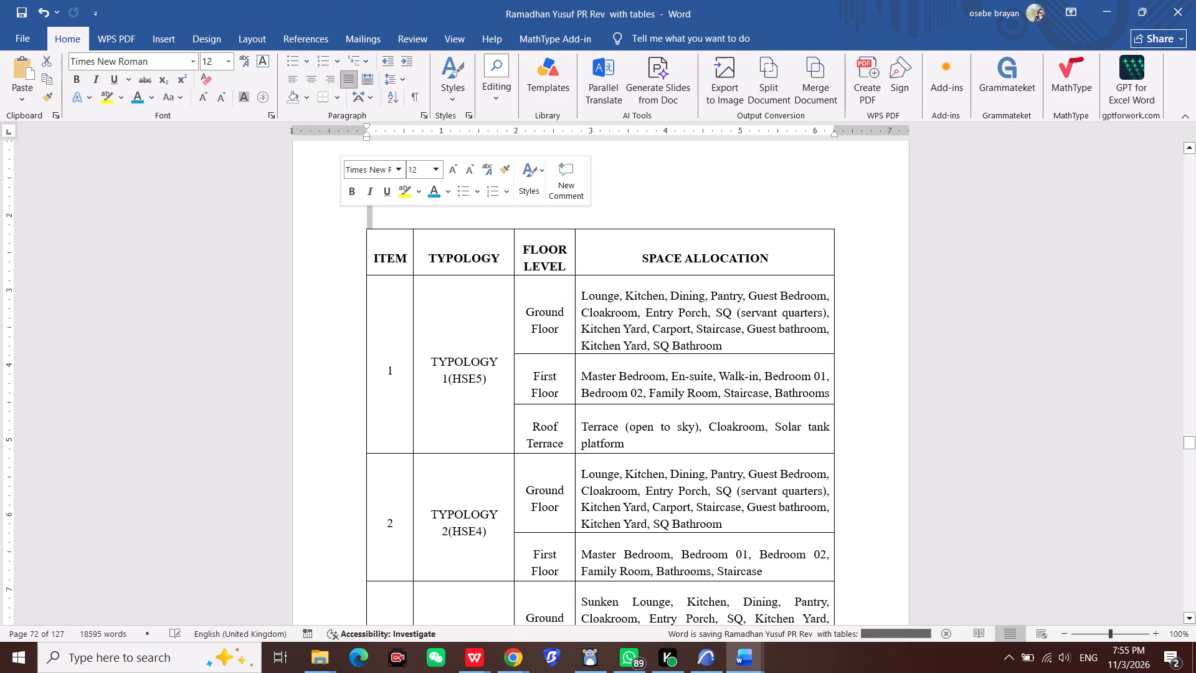
left_click_drag(331, 226, 518, 622)
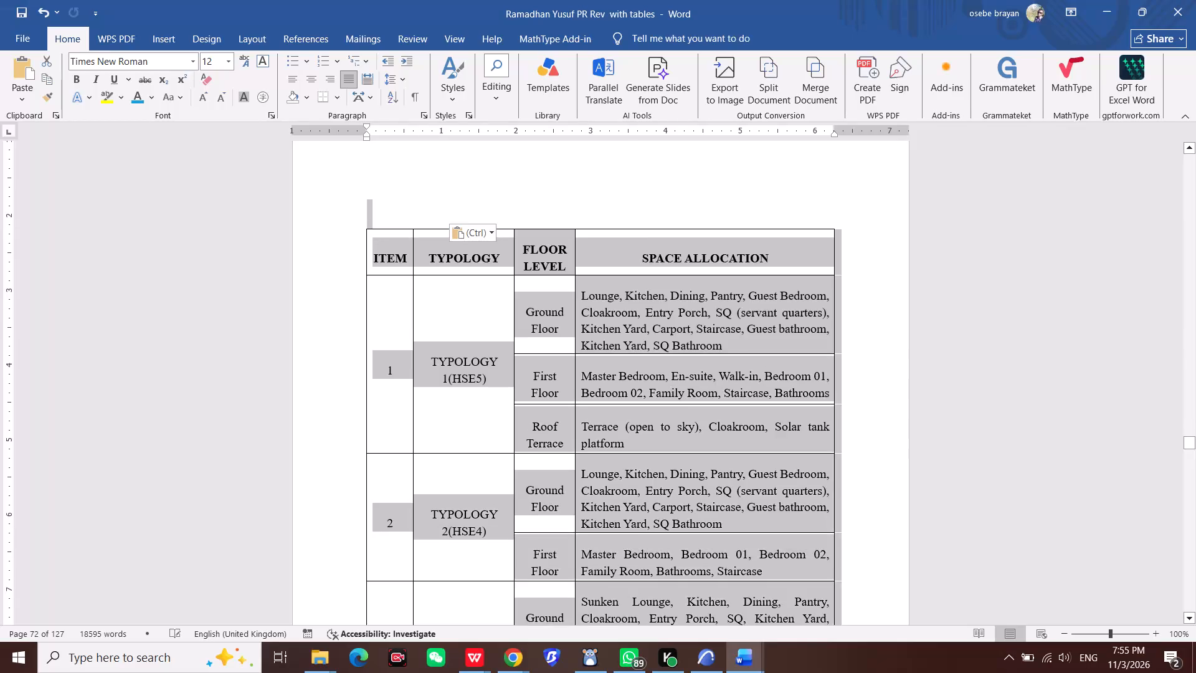
left_click_drag(518, 622, 568, 489)
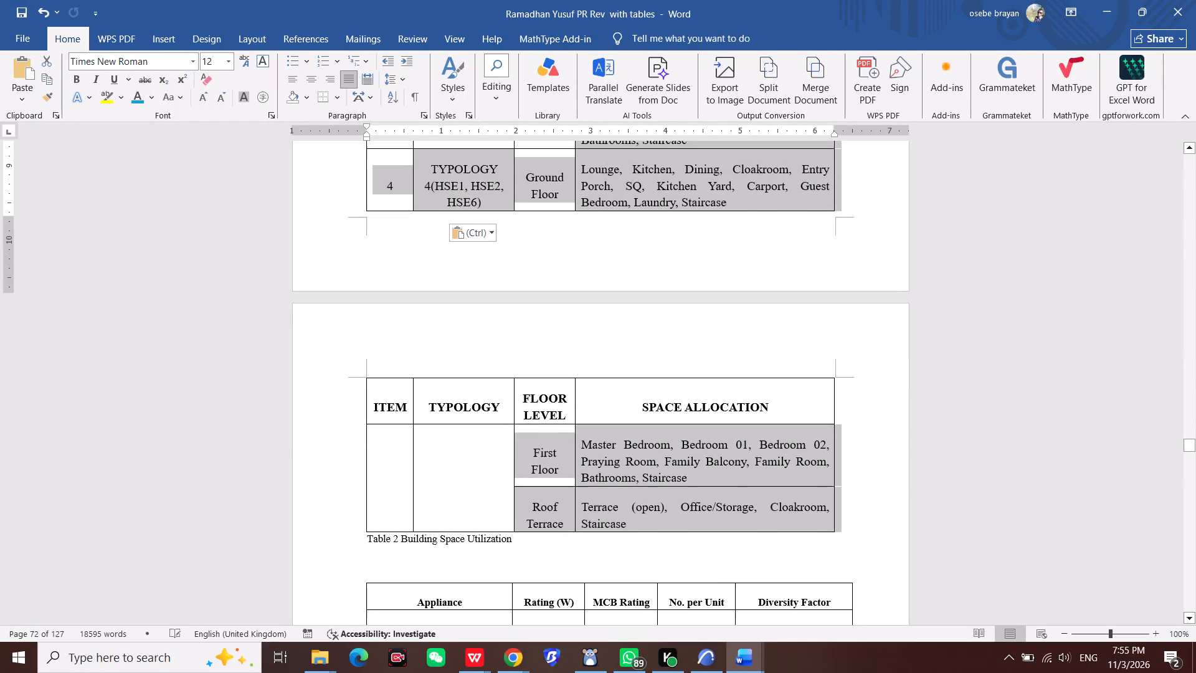
left_click_drag(568, 489, 541, 545)
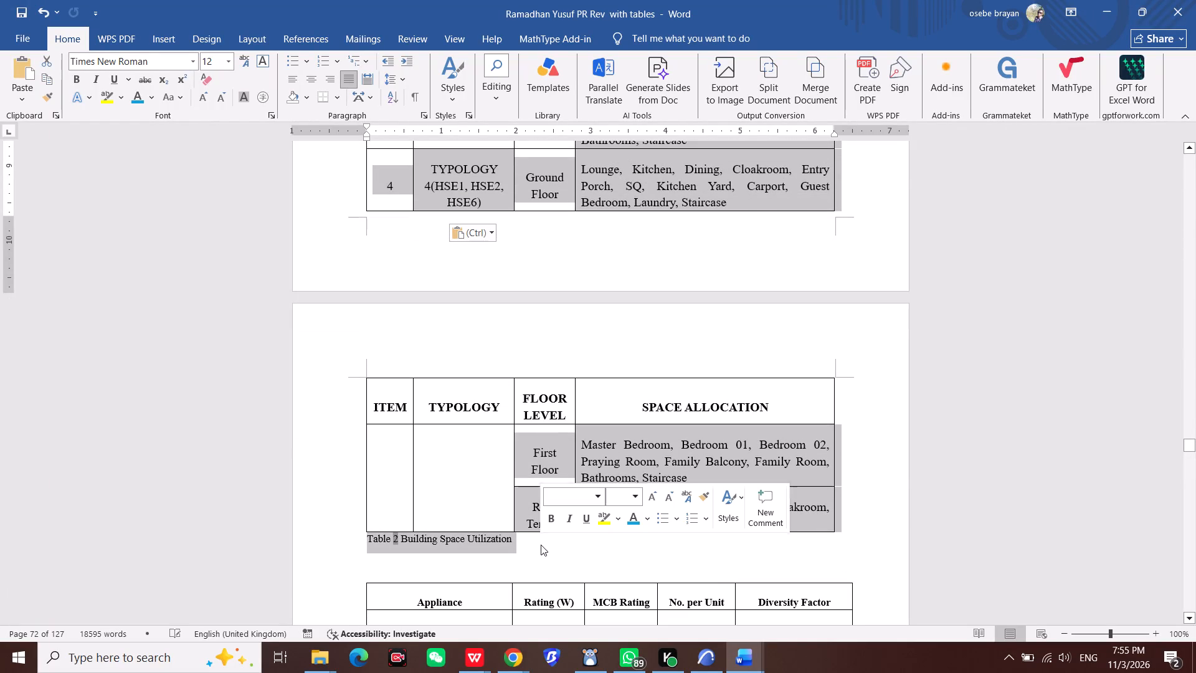
right_click(541, 545)
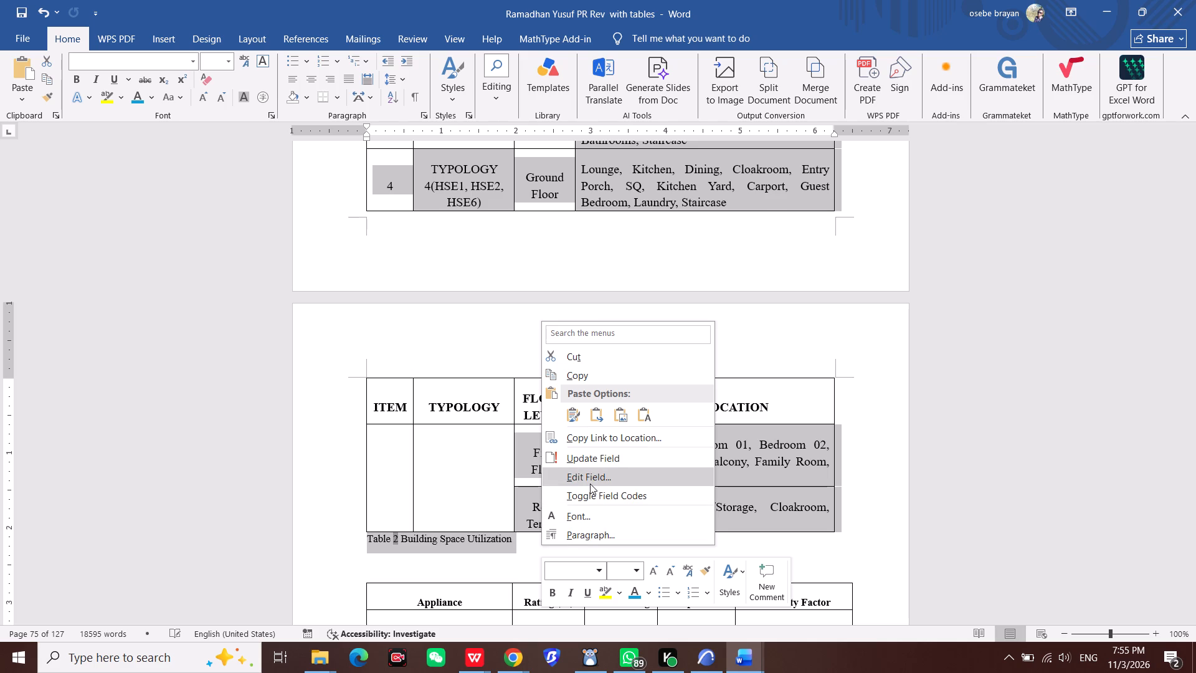
right_click(437, 526)
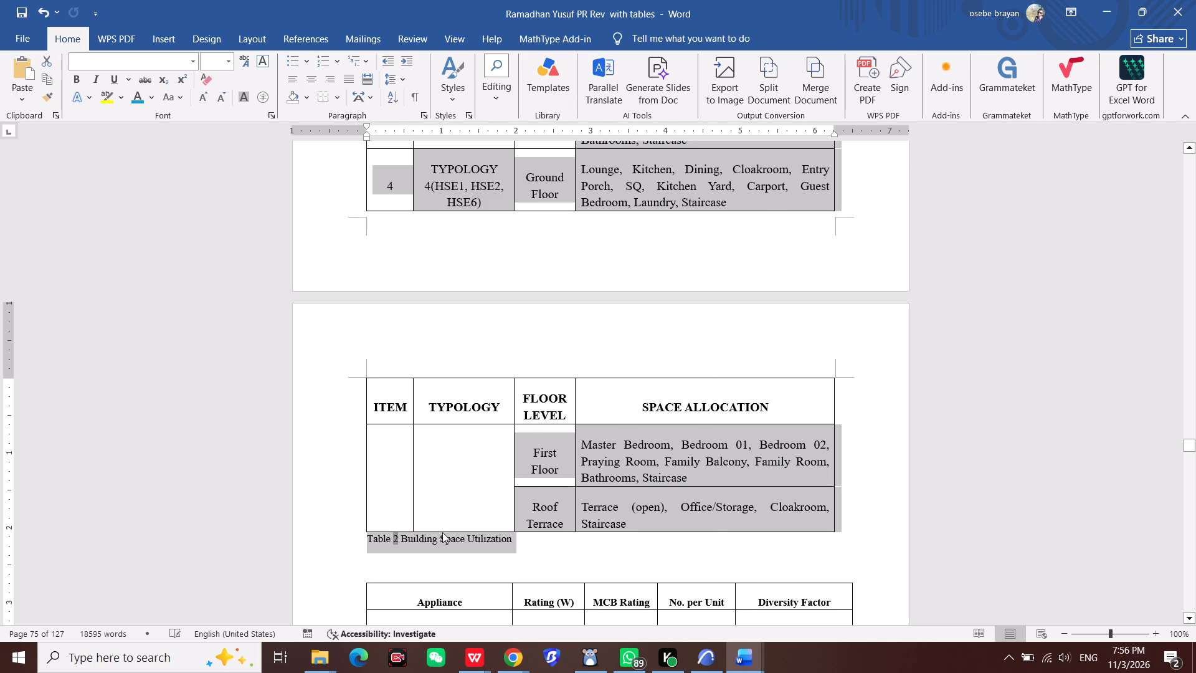
right_click(460, 538)
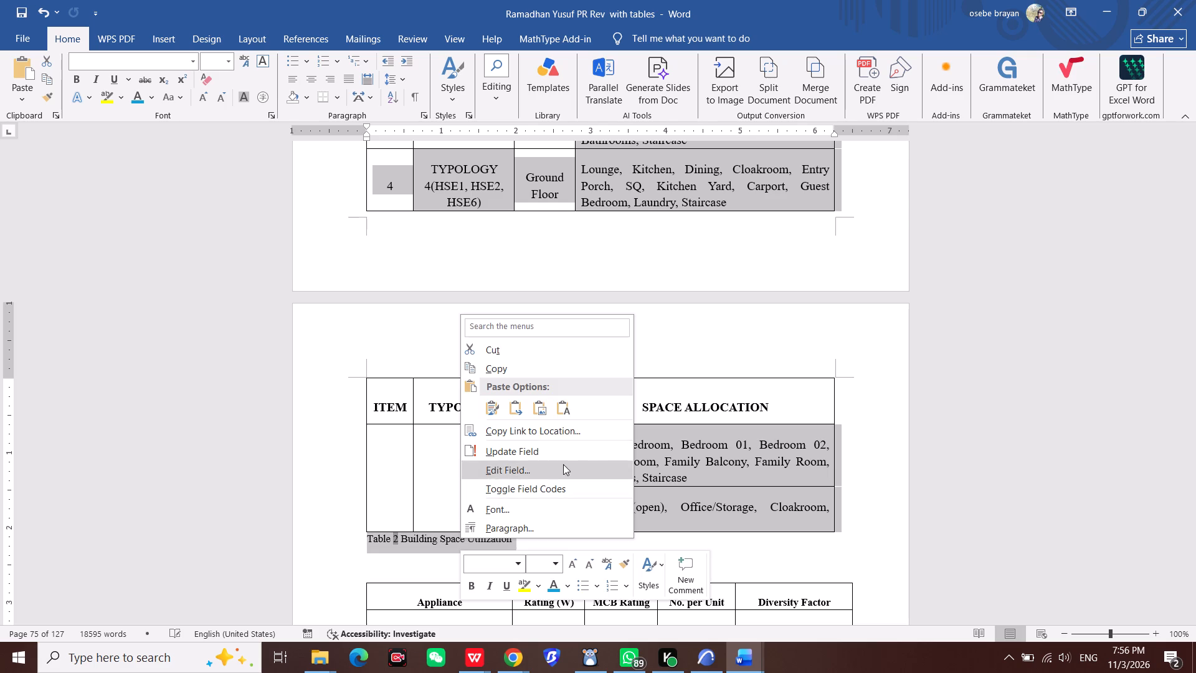
left_click(332, 468)
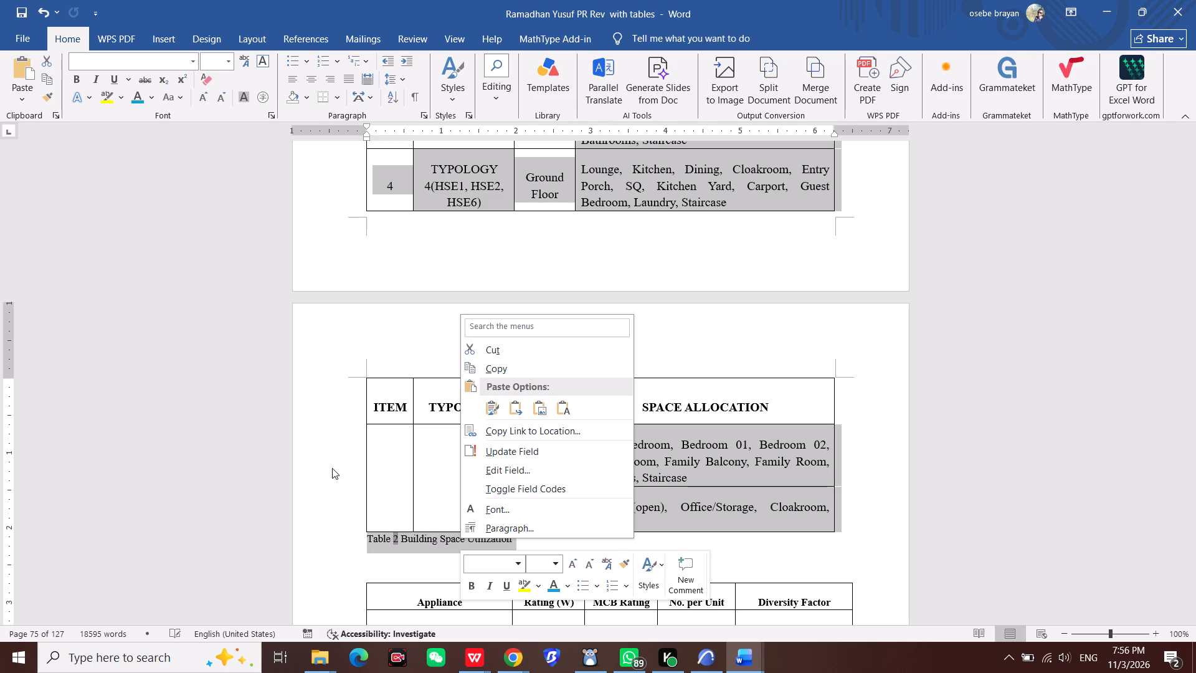
key("Delete")
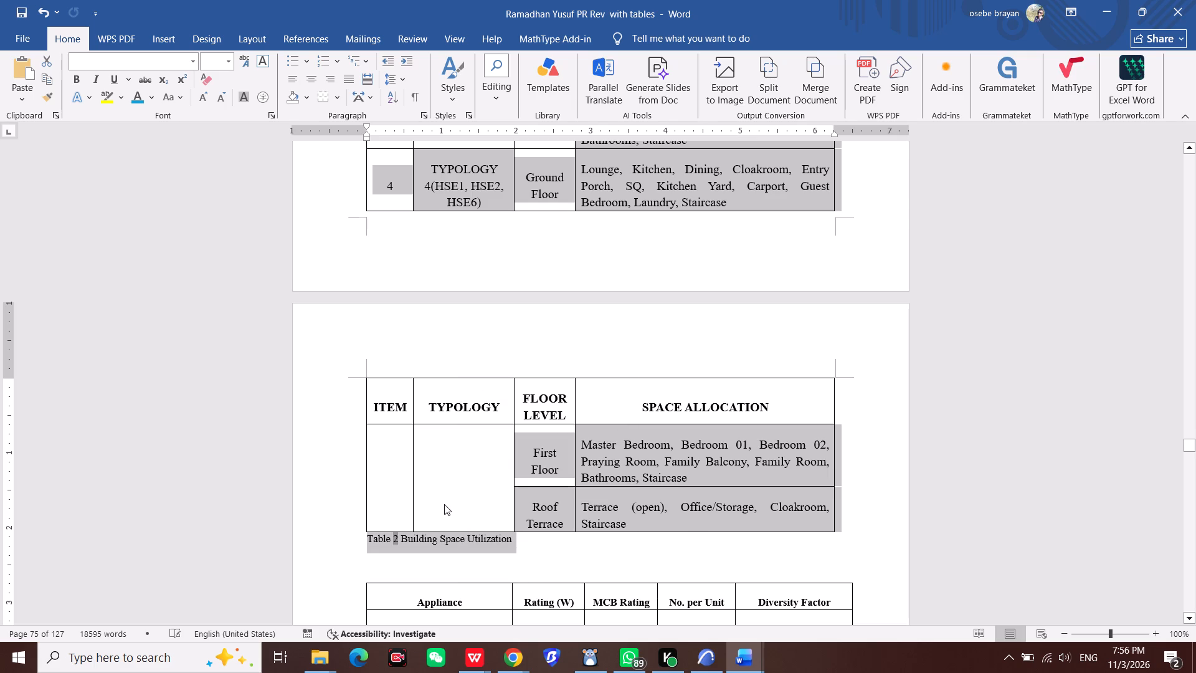
Remove two blank lines between the Appendix A1.3 generator cost table and the fixed appliance table.
scroll(446, 494, "up", 4)
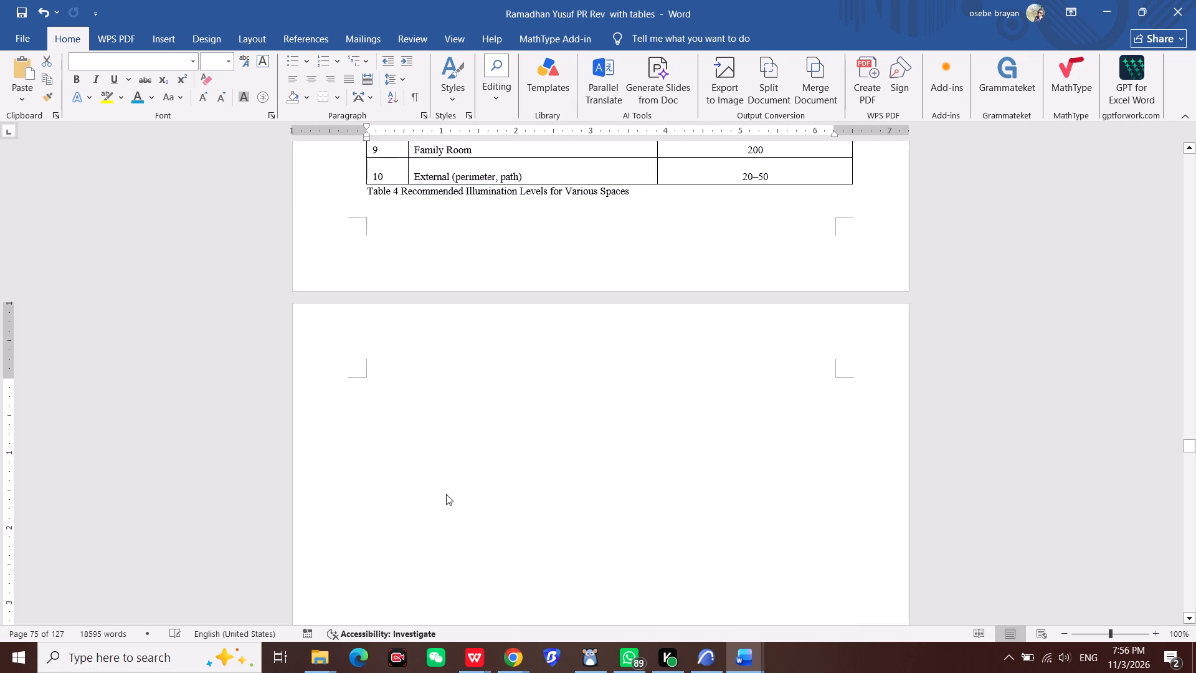
scroll(446, 494, "up", 2)
scroll(467, 305, "up", 6)
scroll(467, 305, "down", 6)
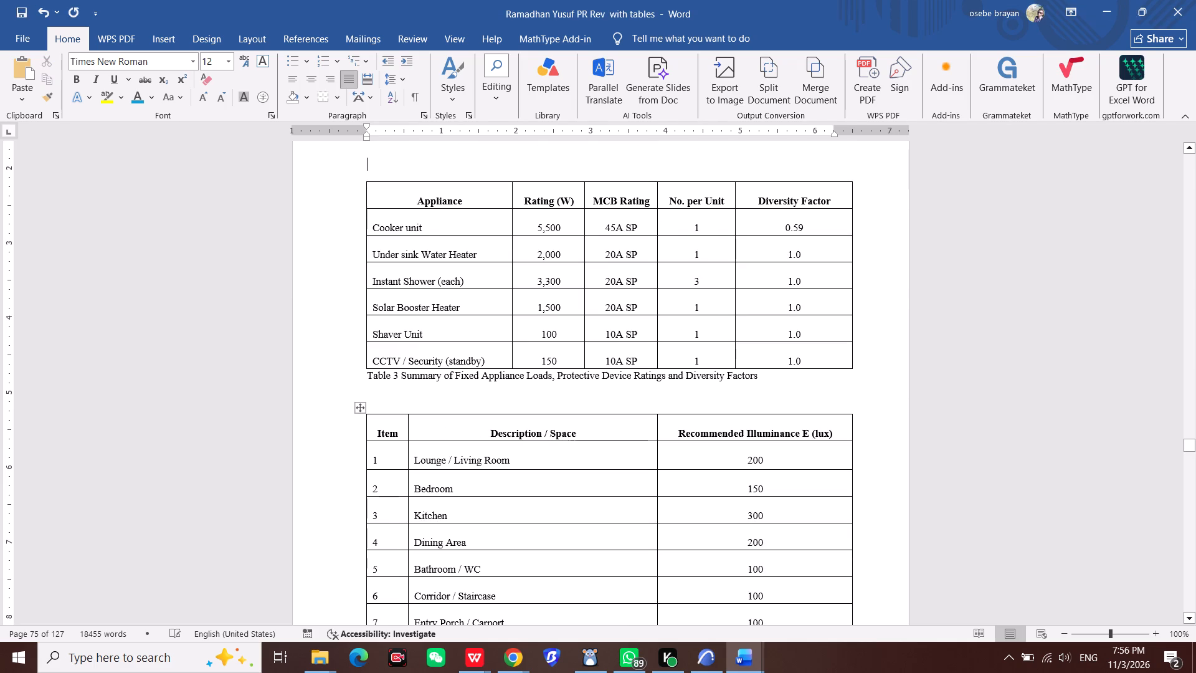
scroll(417, 373, "up", 9)
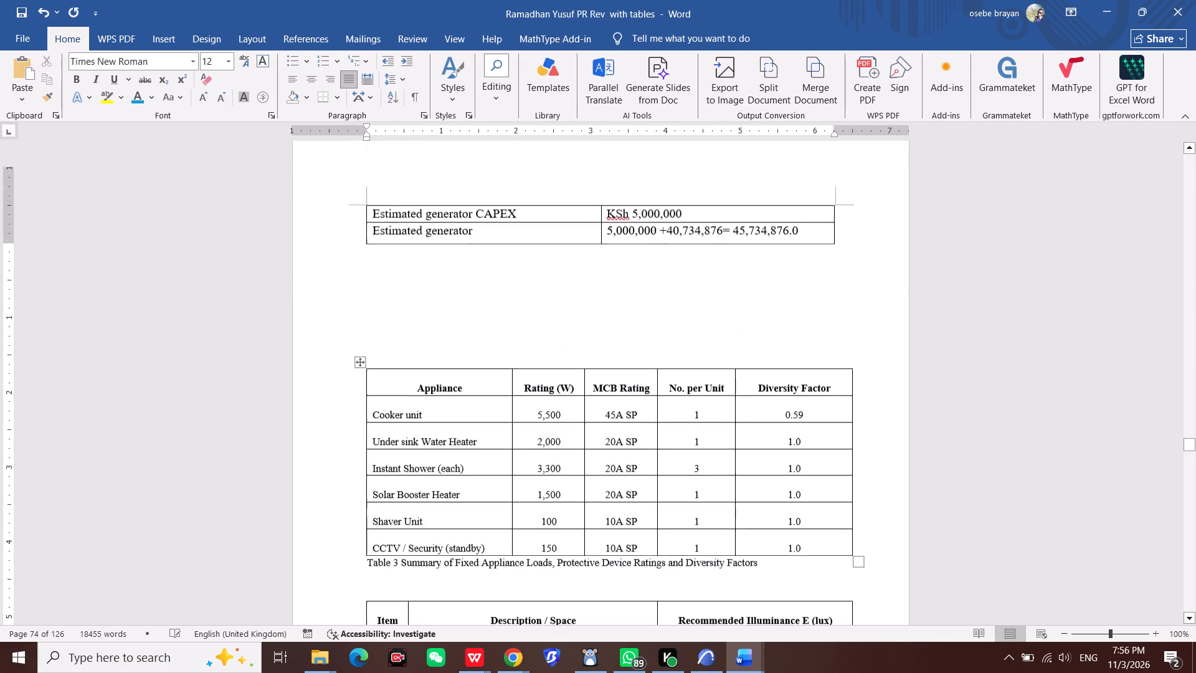
scroll(417, 373, "up", 9)
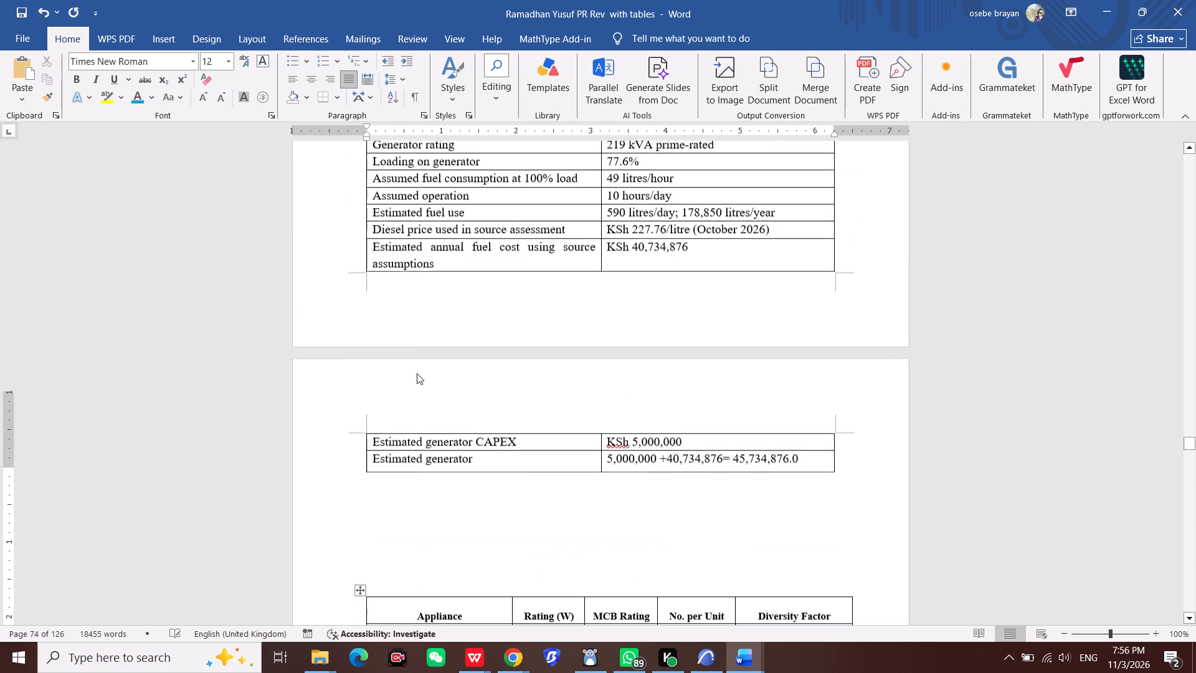
scroll(417, 373, "up", 10)
scroll(421, 380, "down", 5)
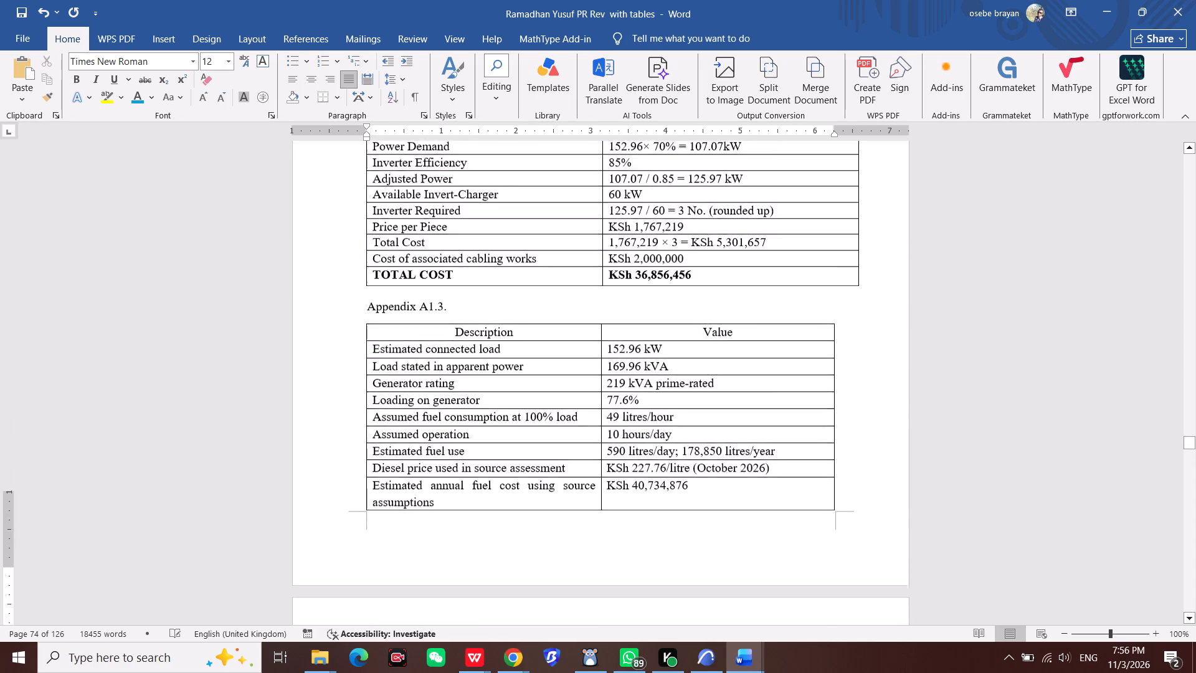
scroll(421, 380, "down", 15)
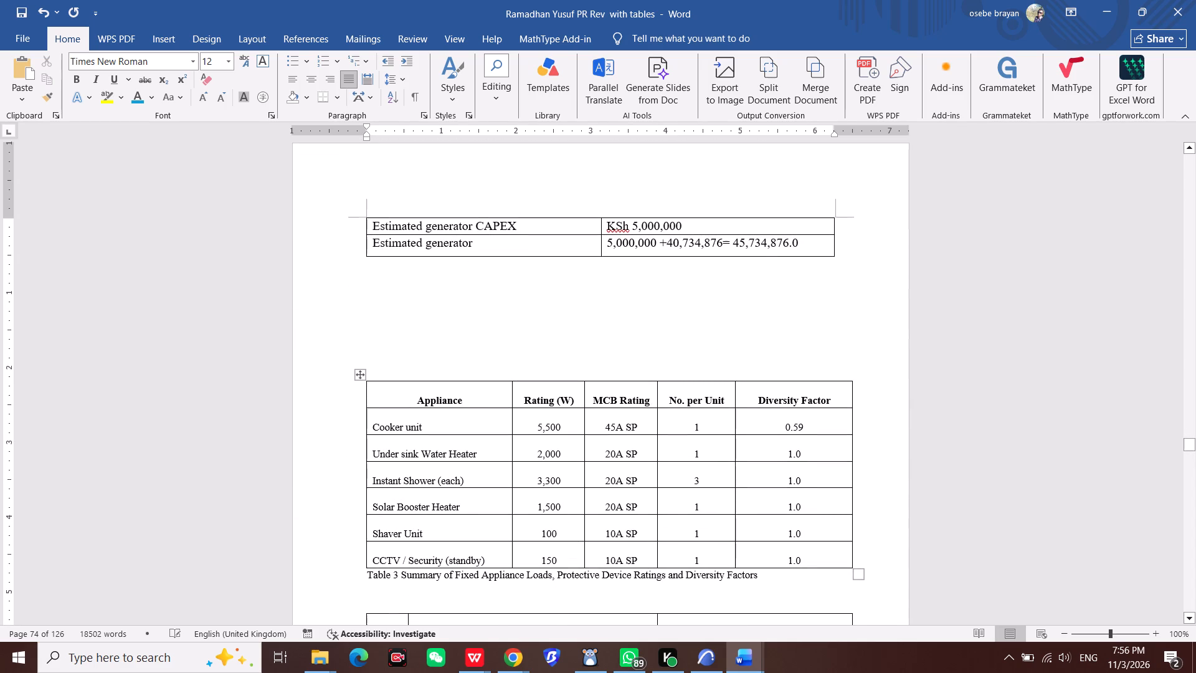
key("BackSpace")
key("BackSpace")
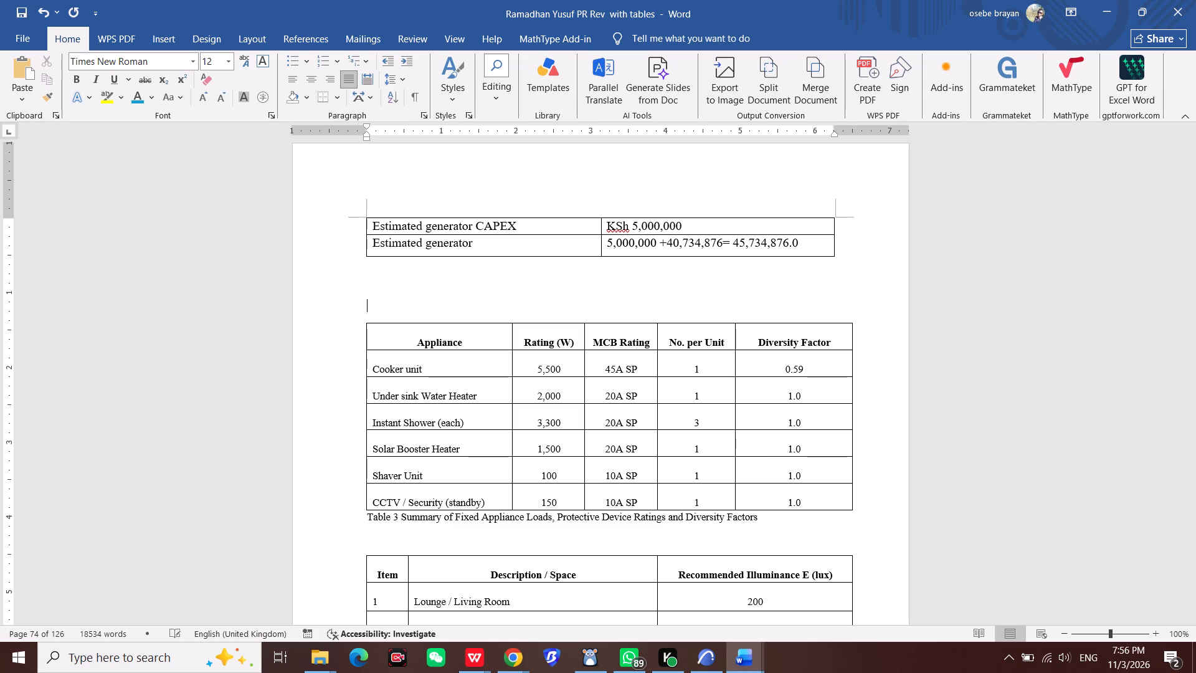
Examine the fixed appliance load table and the recommended illumination levels table that follow the Appendix A1.3 generator cost table.
scroll(474, 361, "down", 4)
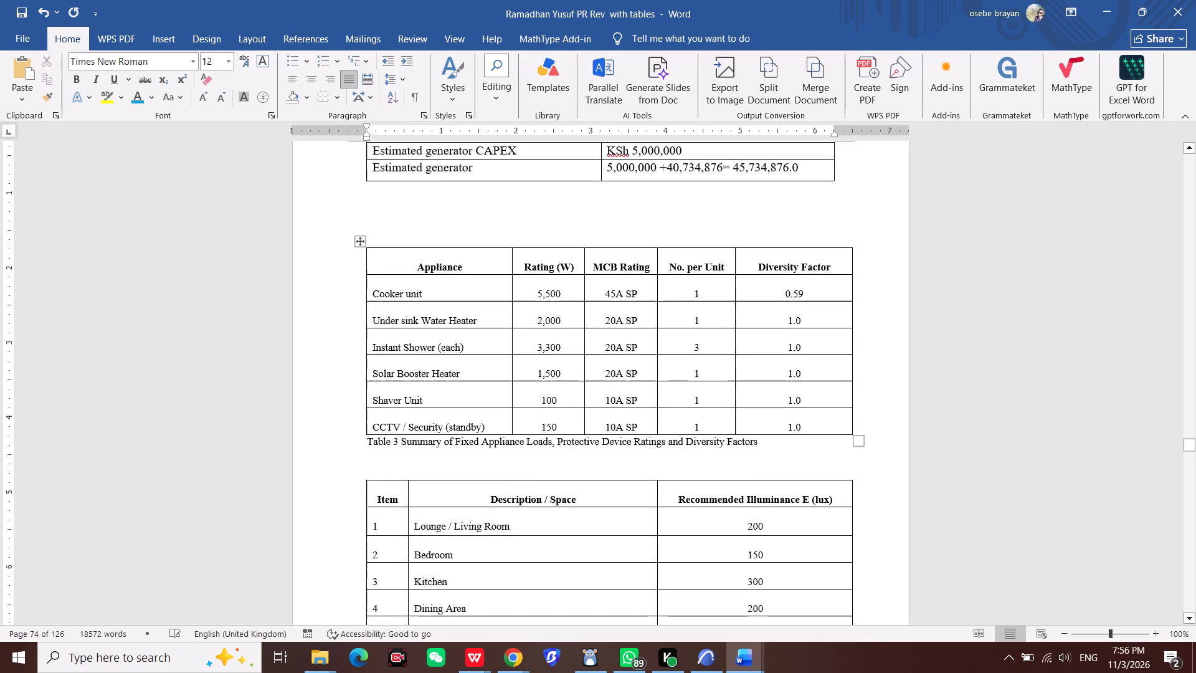
scroll(474, 361, "down", 16)
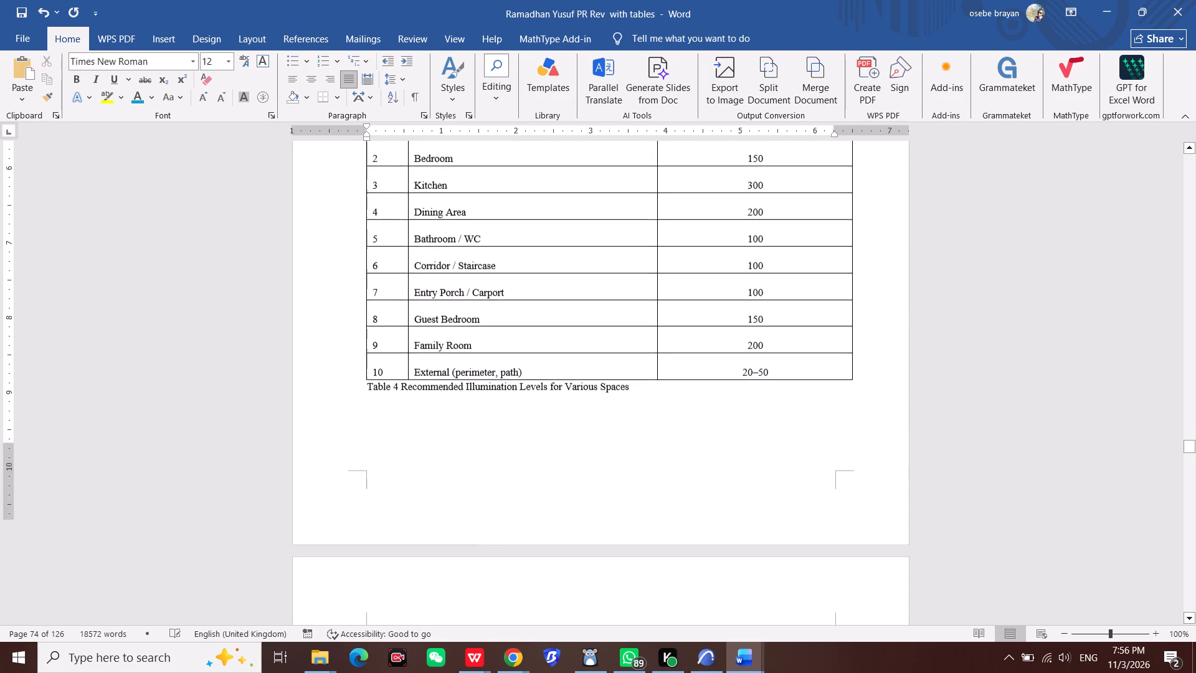
scroll(474, 361, "down", 16)
scroll(474, 361, "down", 5)
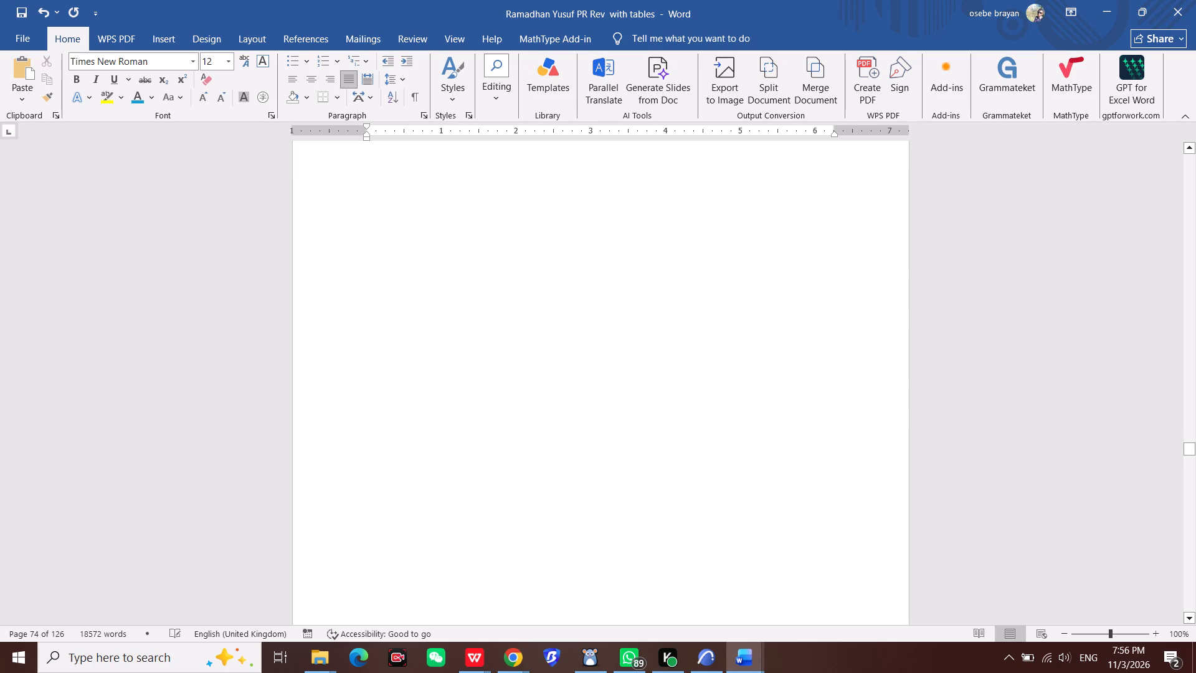
scroll(474, 361, "down", 20)
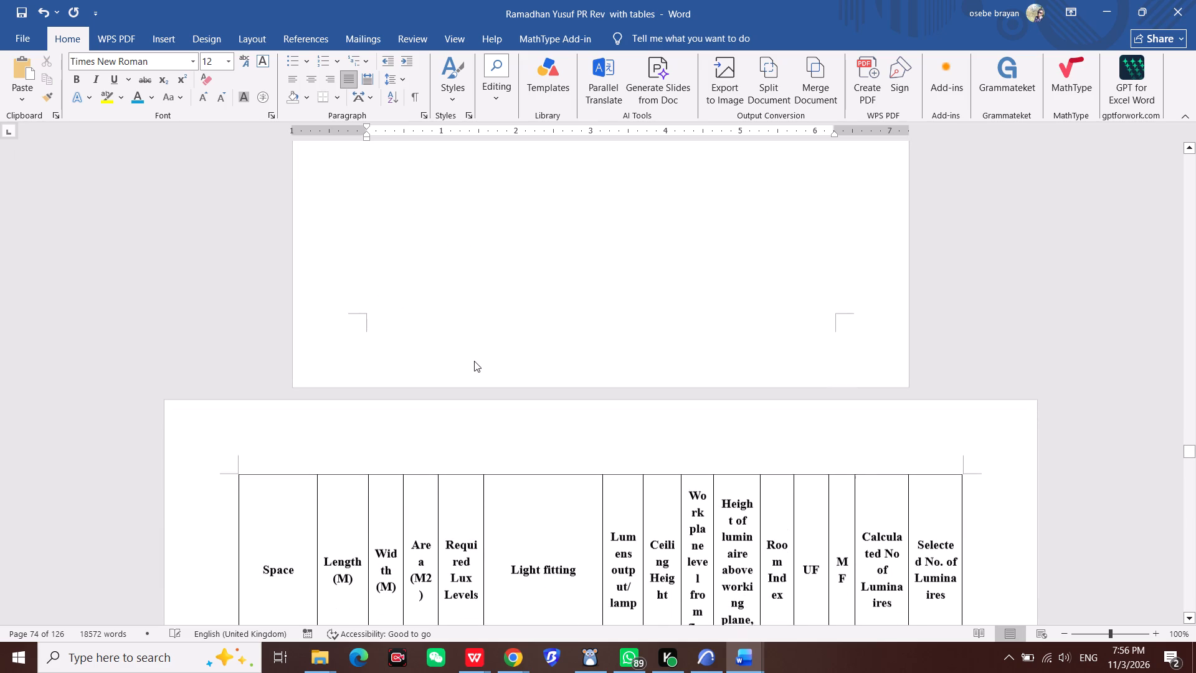
Examine the light fittings and illuminance calculation tables for Typologies 1 to 4 and the guard house, Tables 5 to 15.
scroll(474, 361, "down", 20)
scroll(474, 361, "down", 1)
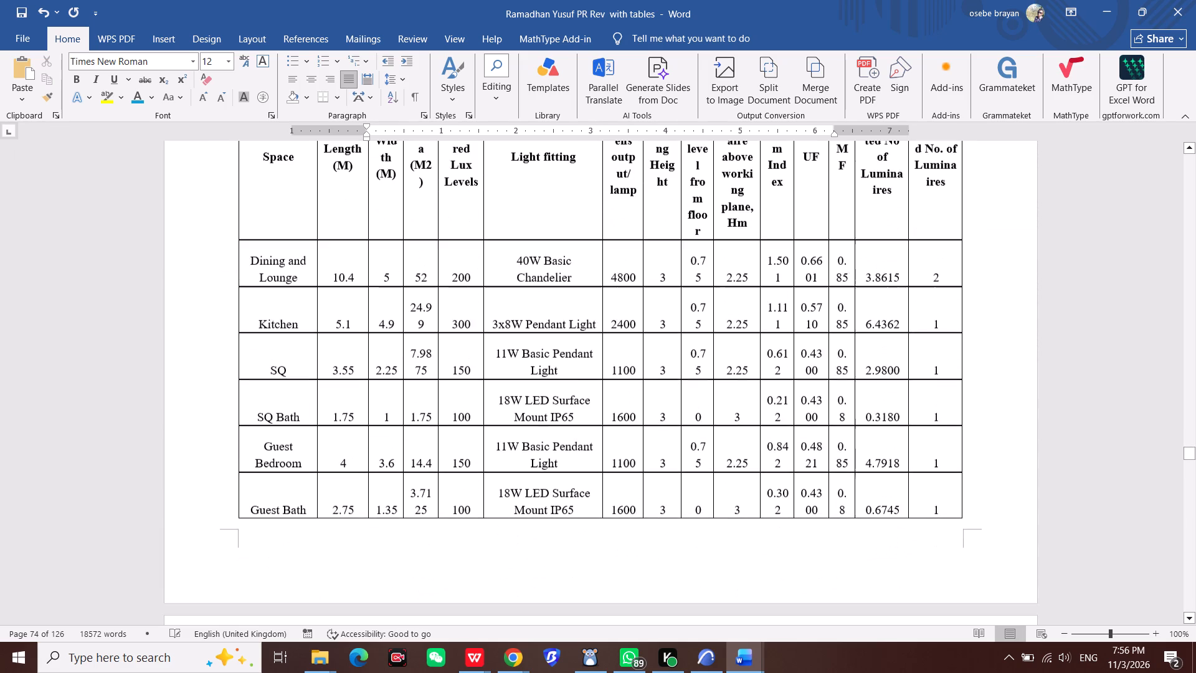
scroll(474, 361, "down", 4)
scroll(474, 361, "down", 20)
scroll(474, 361, "down", 2)
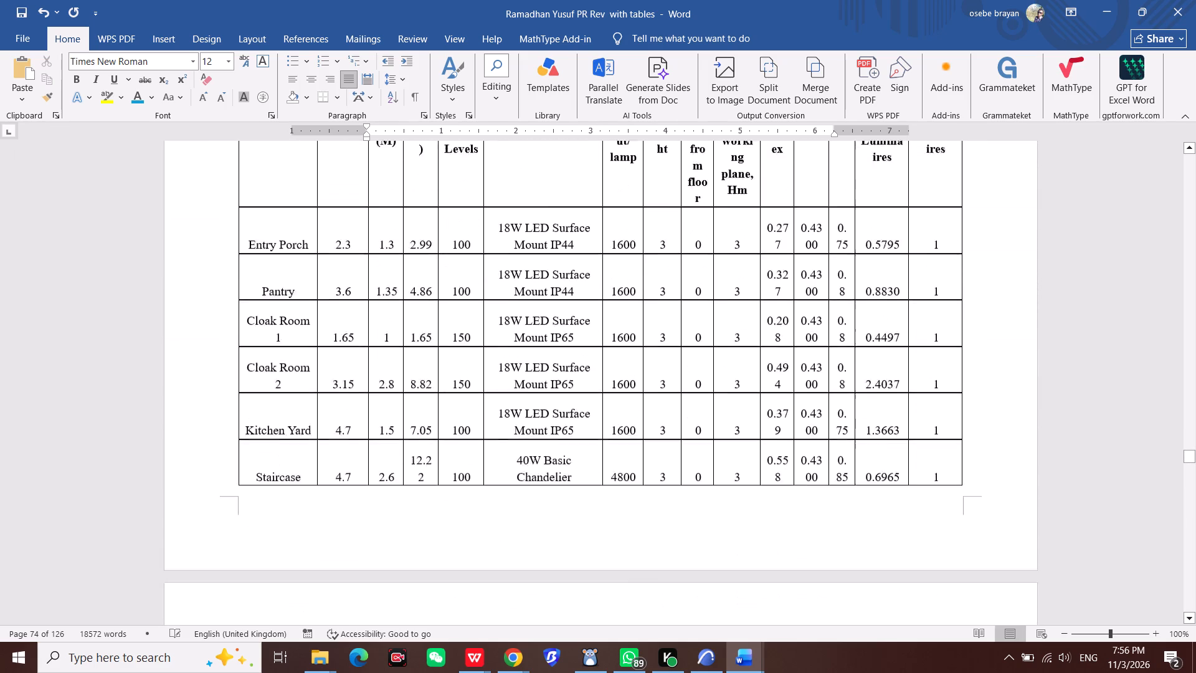
scroll(474, 361, "down", 9)
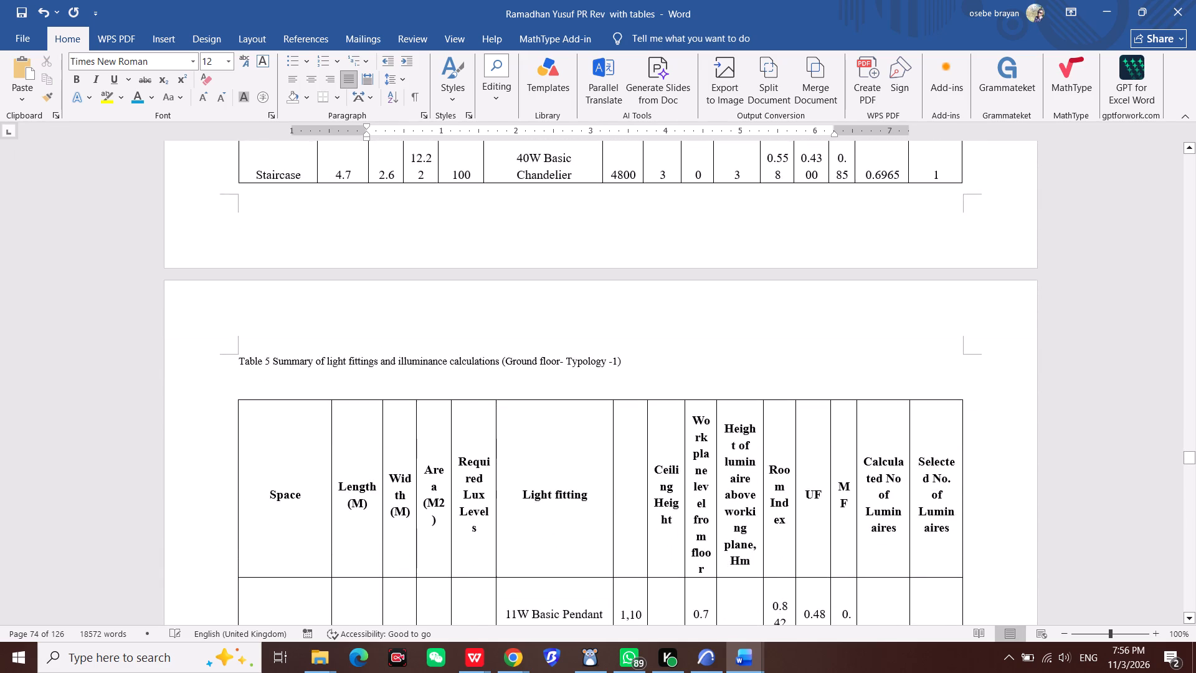
scroll(474, 361, "down", 20)
scroll(474, 361, "down", 10)
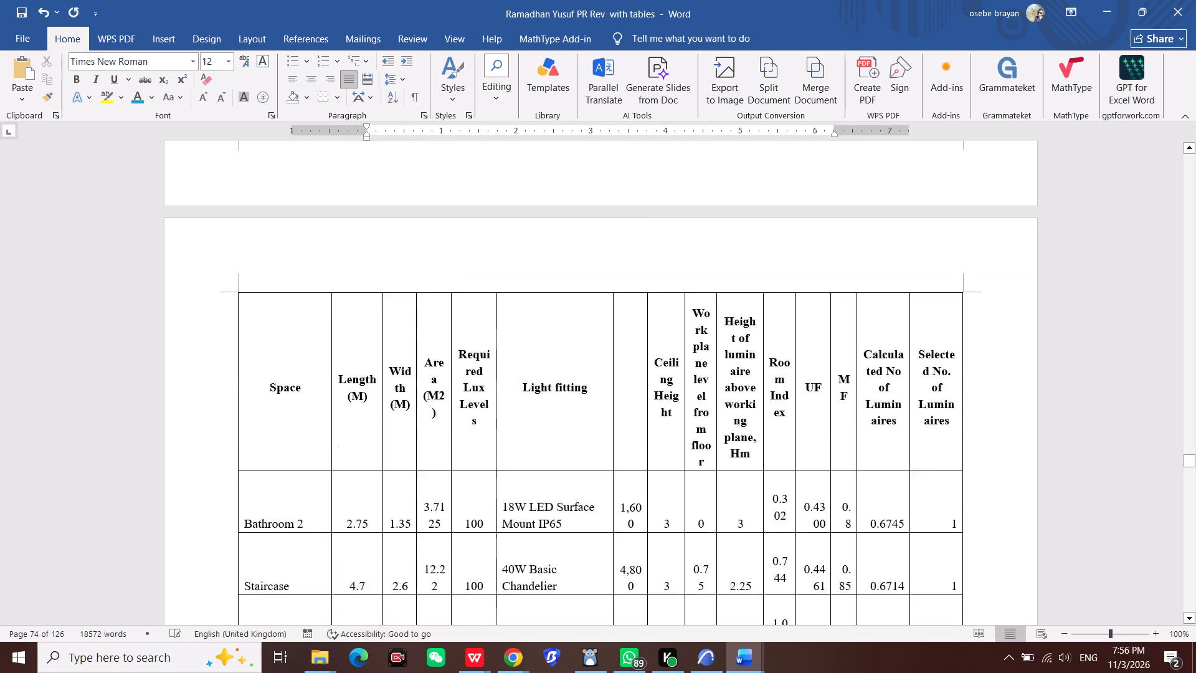
scroll(474, 361, "down", 20)
scroll(474, 361, "down", 11)
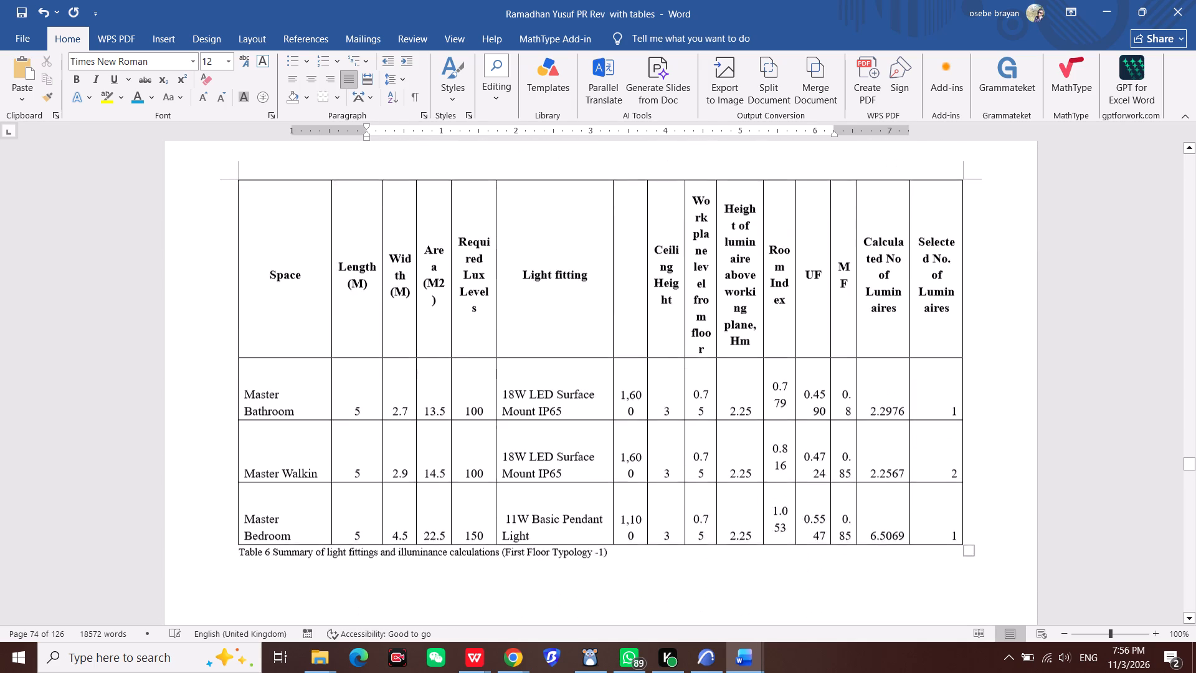
scroll(474, 361, "down", 20)
scroll(474, 361, "down", 3)
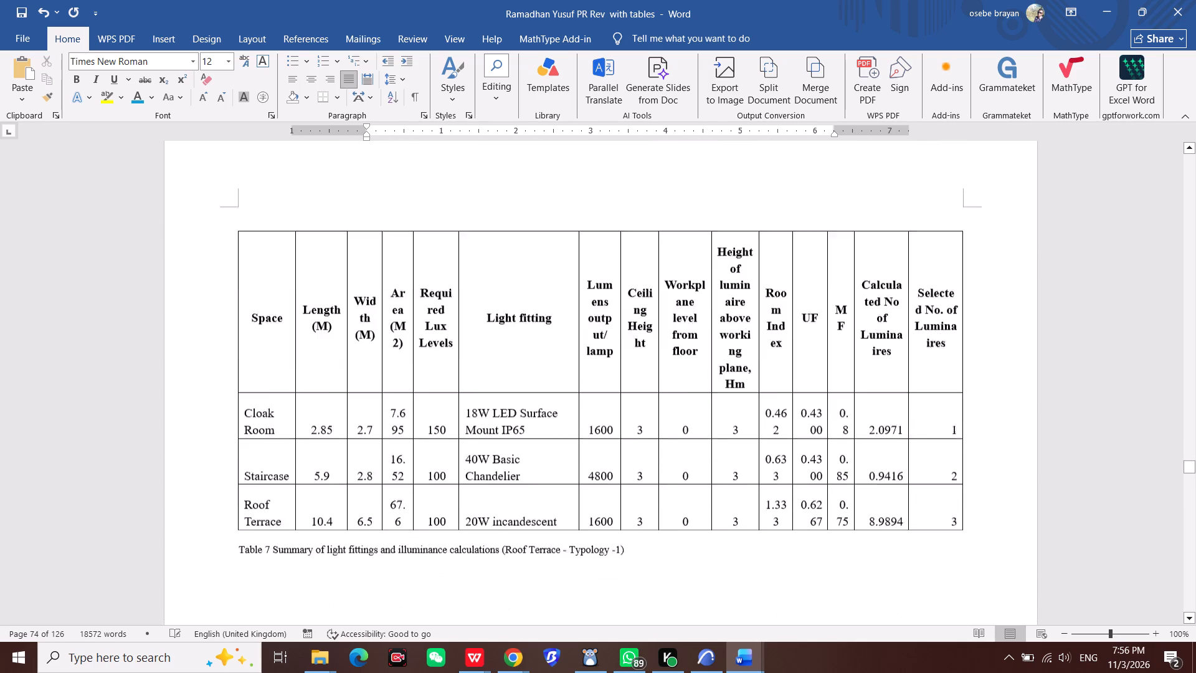
scroll(474, 361, "down", 7)
scroll(474, 361, "down", 20)
scroll(474, 361, "down", 2)
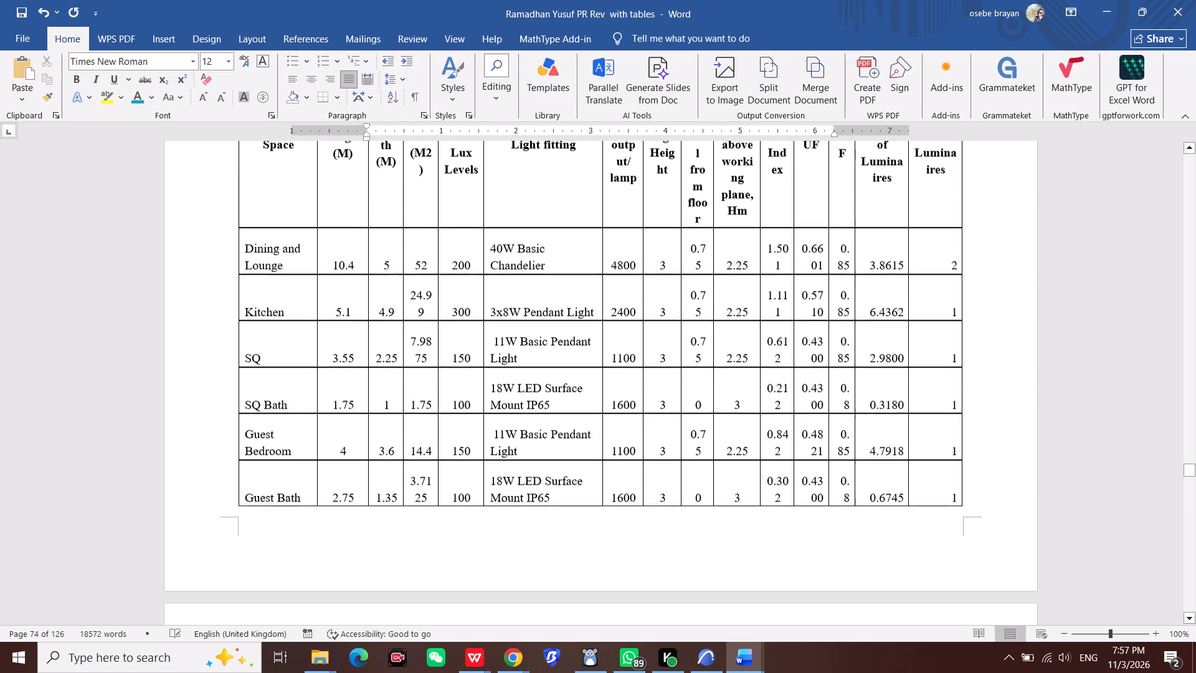
scroll(474, 361, "down", 20)
scroll(474, 361, "down", 14)
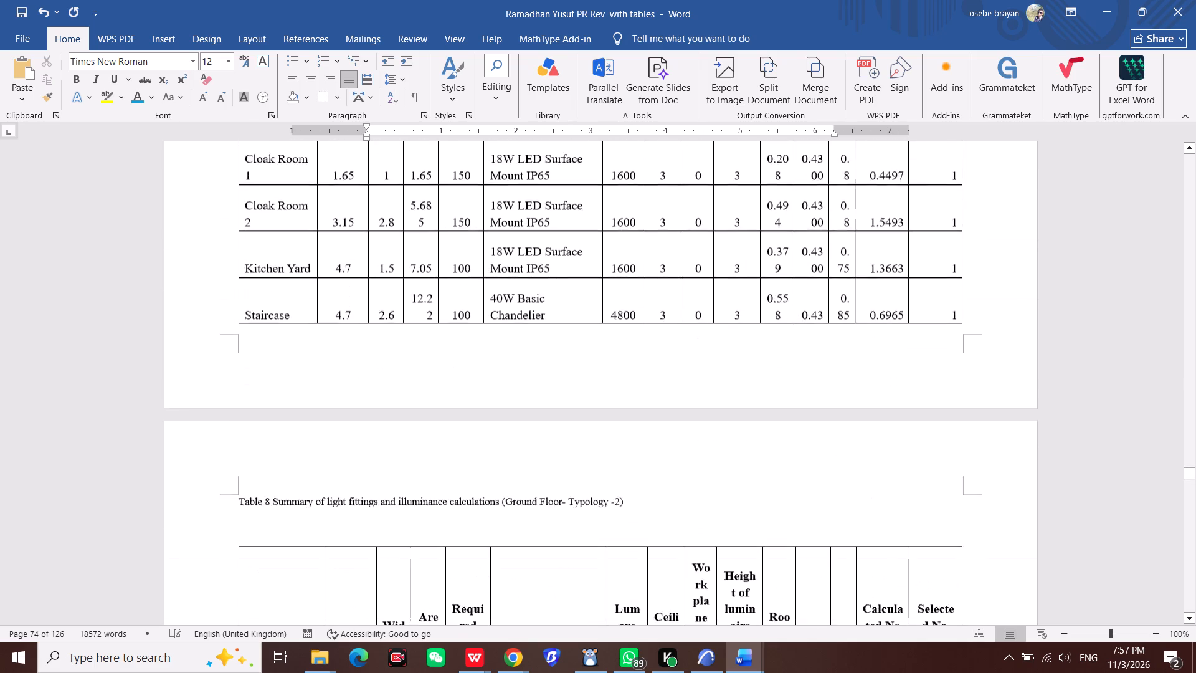
scroll(474, 361, "down", 5)
scroll(471, 360, "down", 20)
scroll(471, 360, "down", 5)
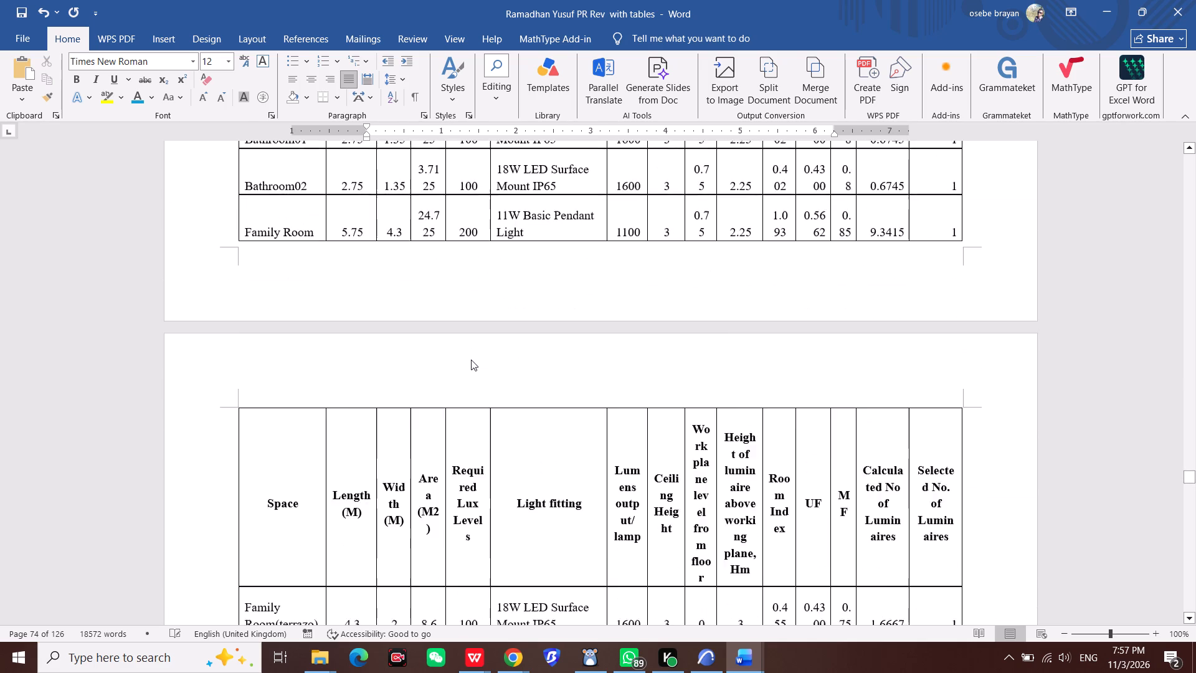
scroll(471, 360, "down", 20)
scroll(471, 360, "down", 1)
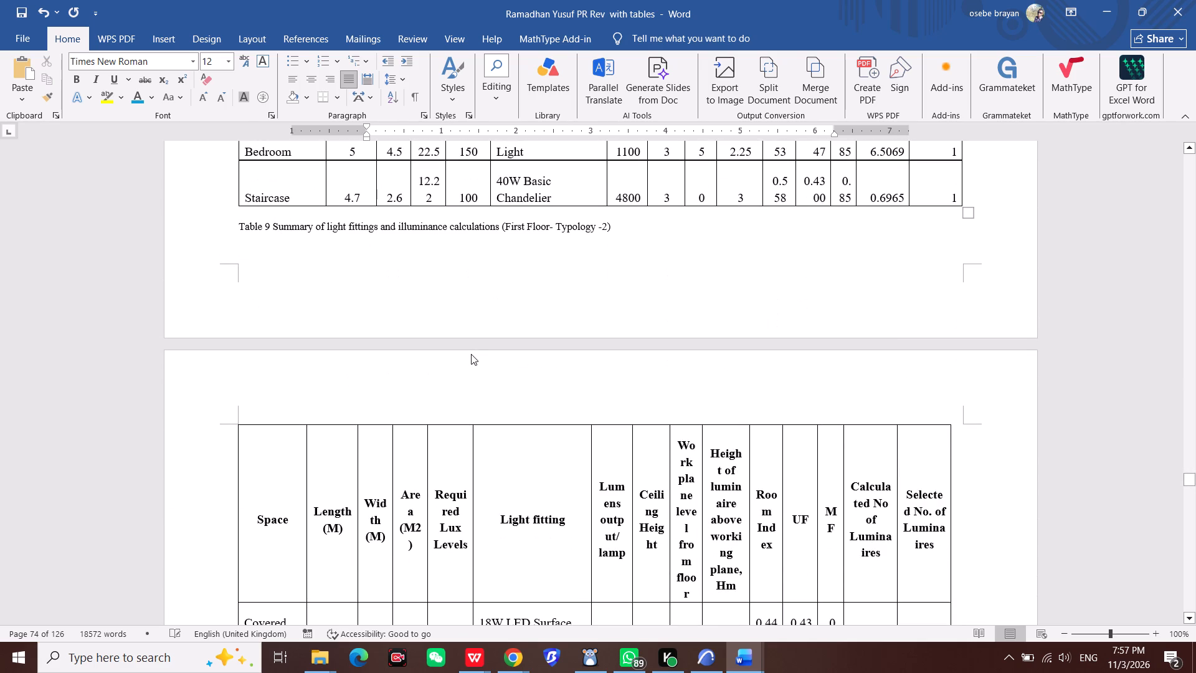
scroll(471, 345, "down", 20)
scroll(471, 345, "down", 6)
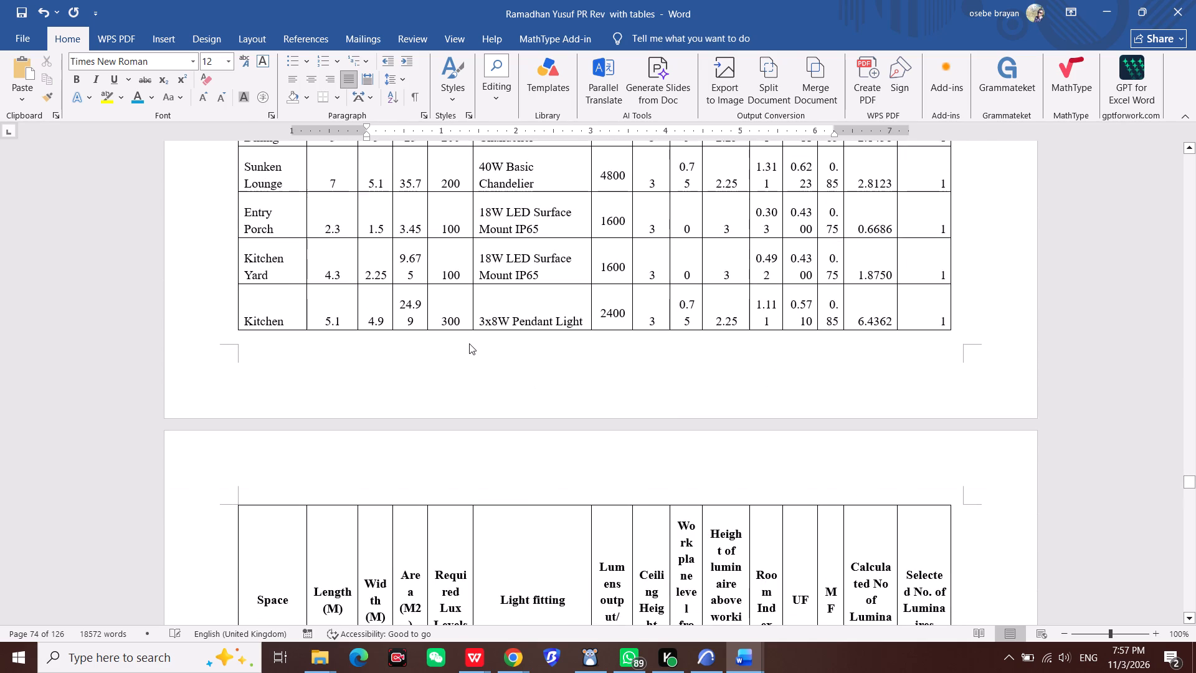
scroll(469, 343, "down", 15)
scroll(465, 343, "down", 8)
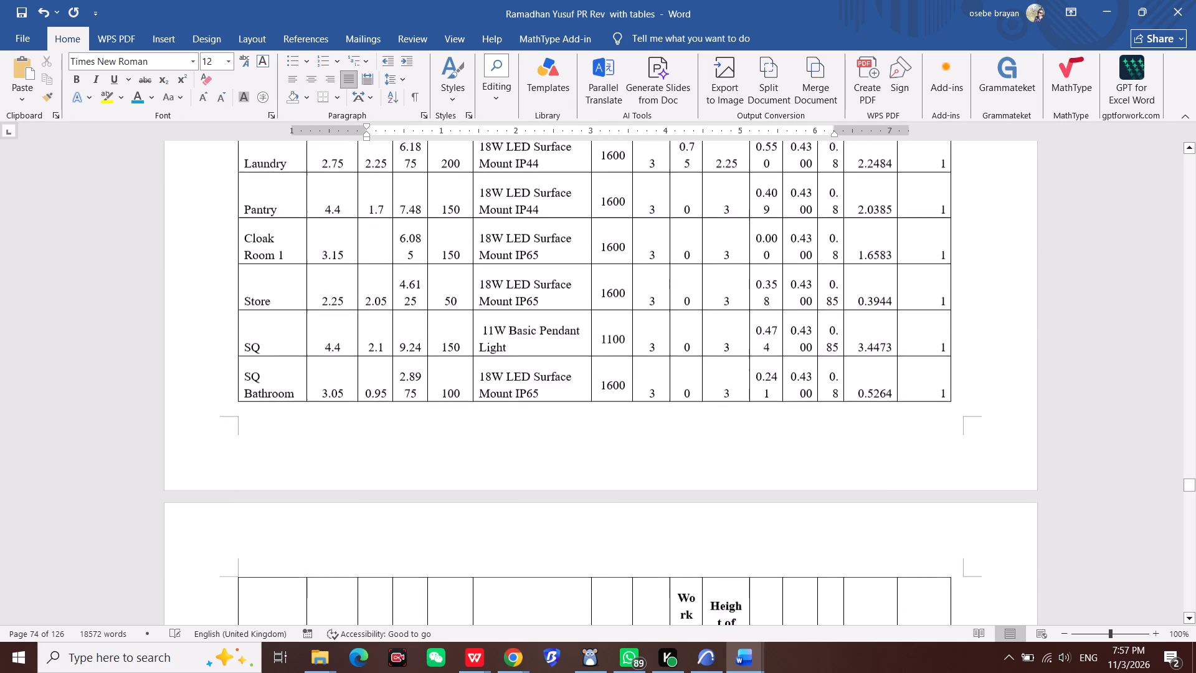
scroll(465, 343, "down", 2)
scroll(465, 343, "down", 20)
scroll(465, 343, "down", 7)
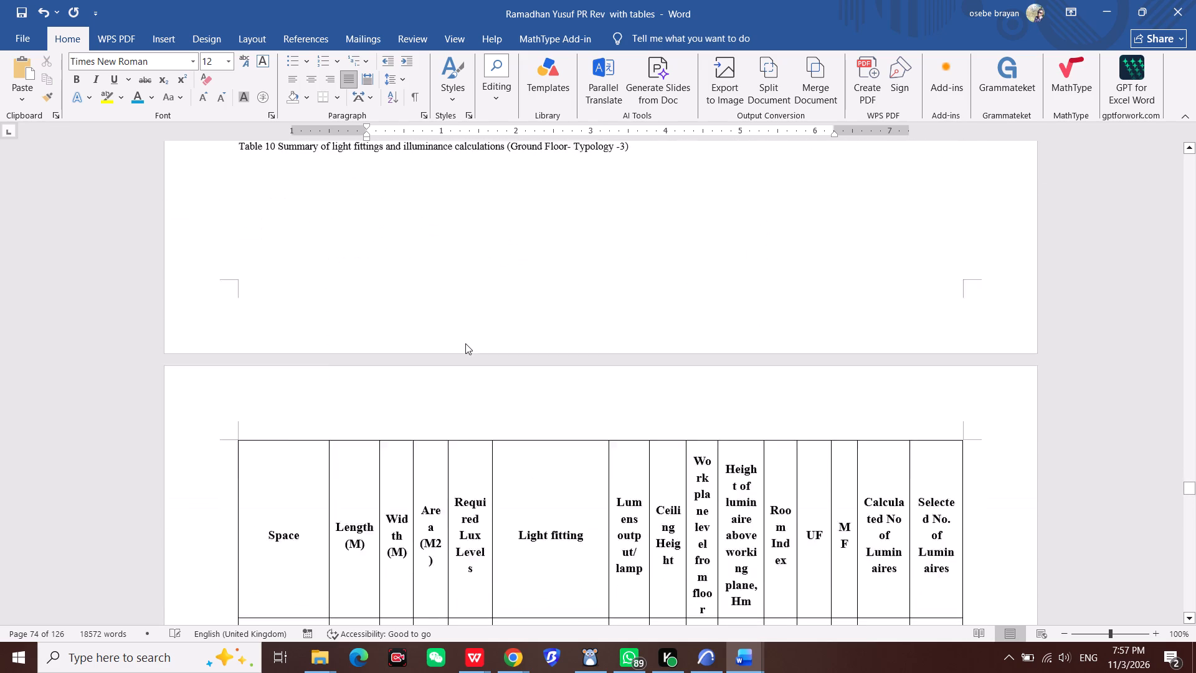
scroll(465, 343, "down", 20)
scroll(495, 170, "down", 3)
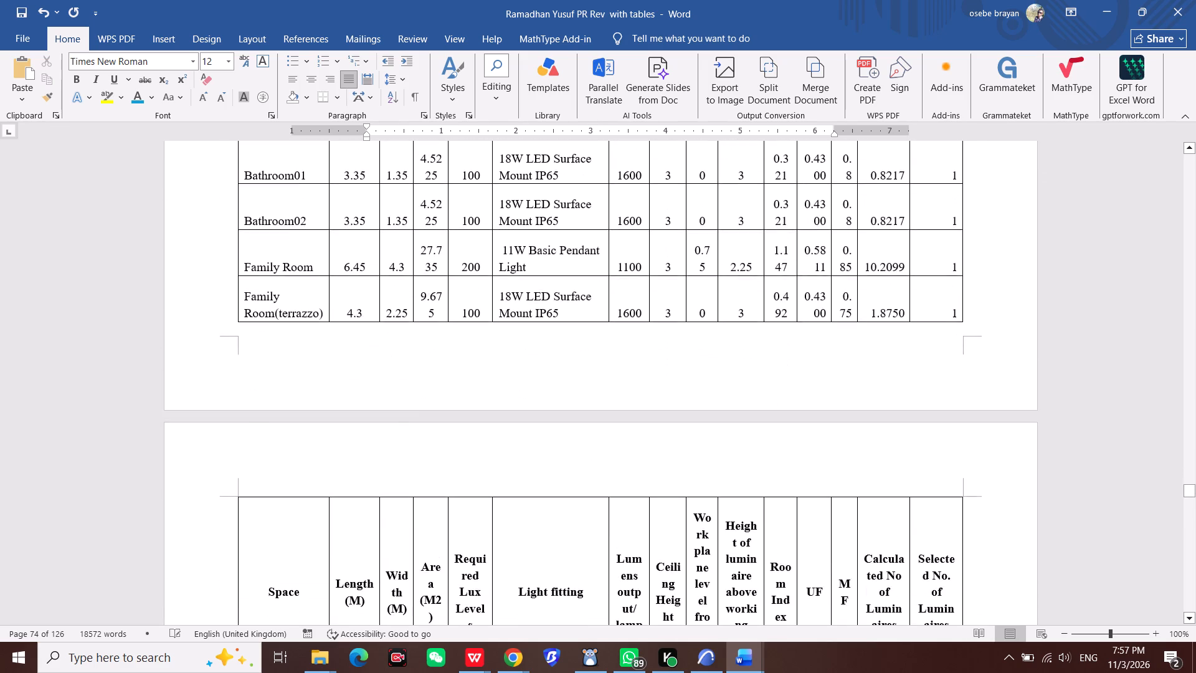
scroll(496, 173, "down", 2)
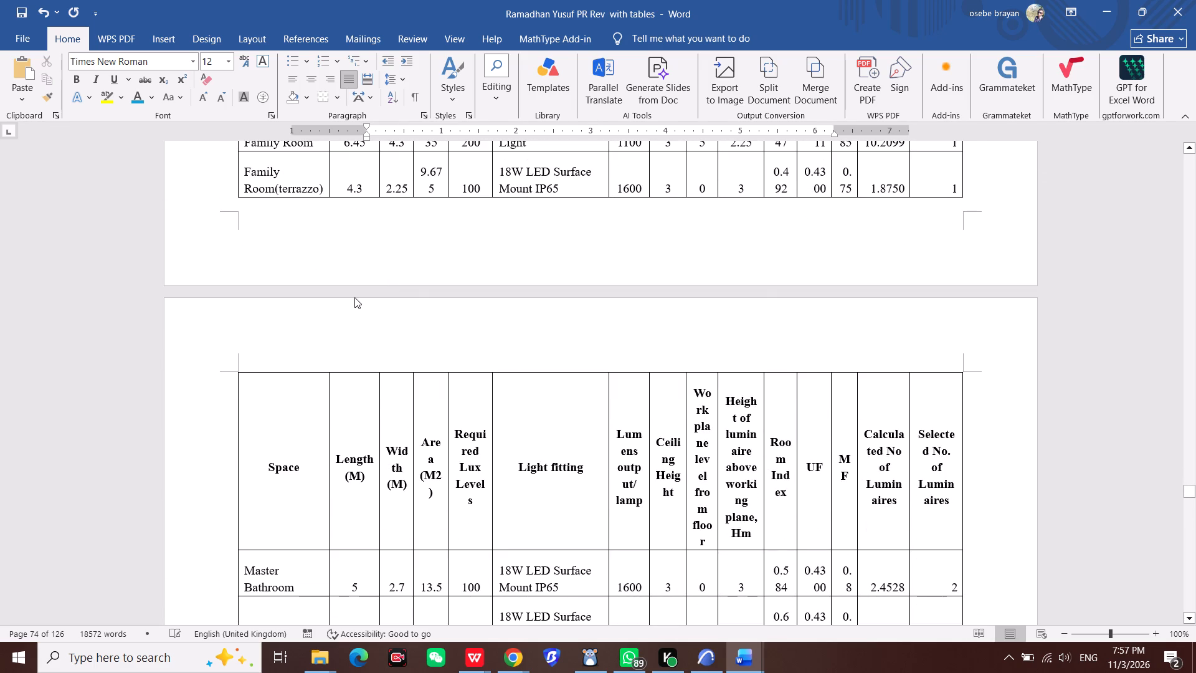
scroll(358, 299, "down", 19)
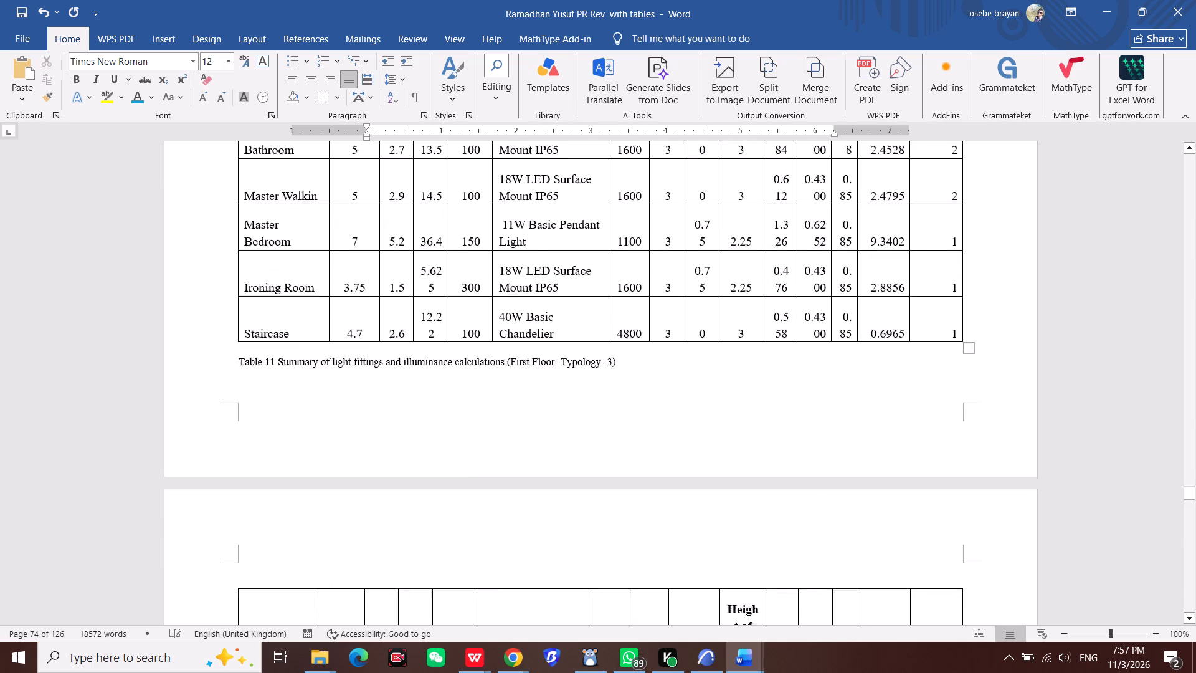
scroll(358, 299, "down", 20)
scroll(358, 299, "down", 20)
scroll(328, 221, "down", 4)
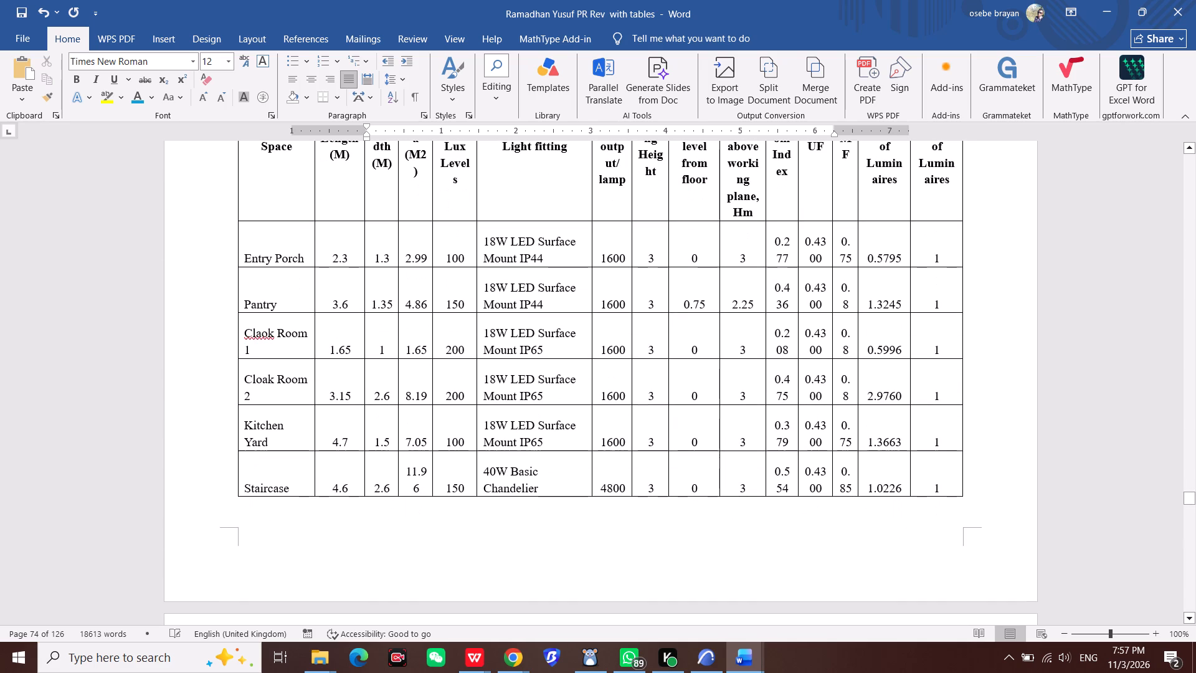
scroll(394, 245, "down", 10)
scroll(393, 312, "down", 5)
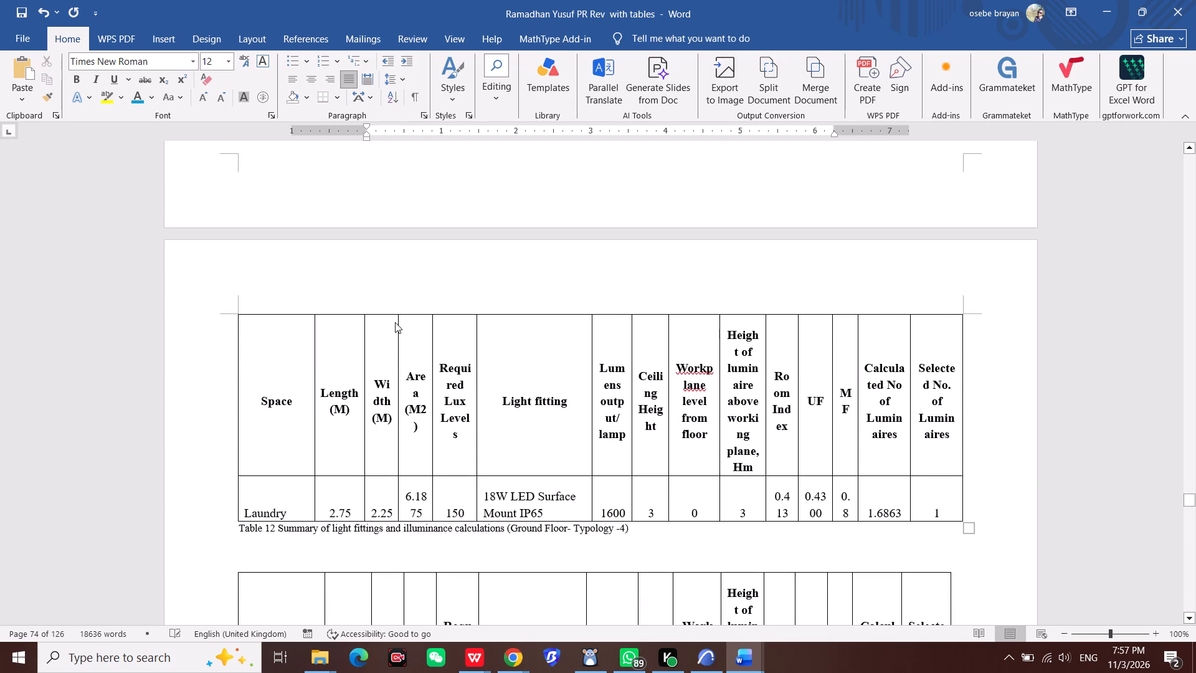
scroll(395, 322, "down", 16)
scroll(395, 322, "down", 9)
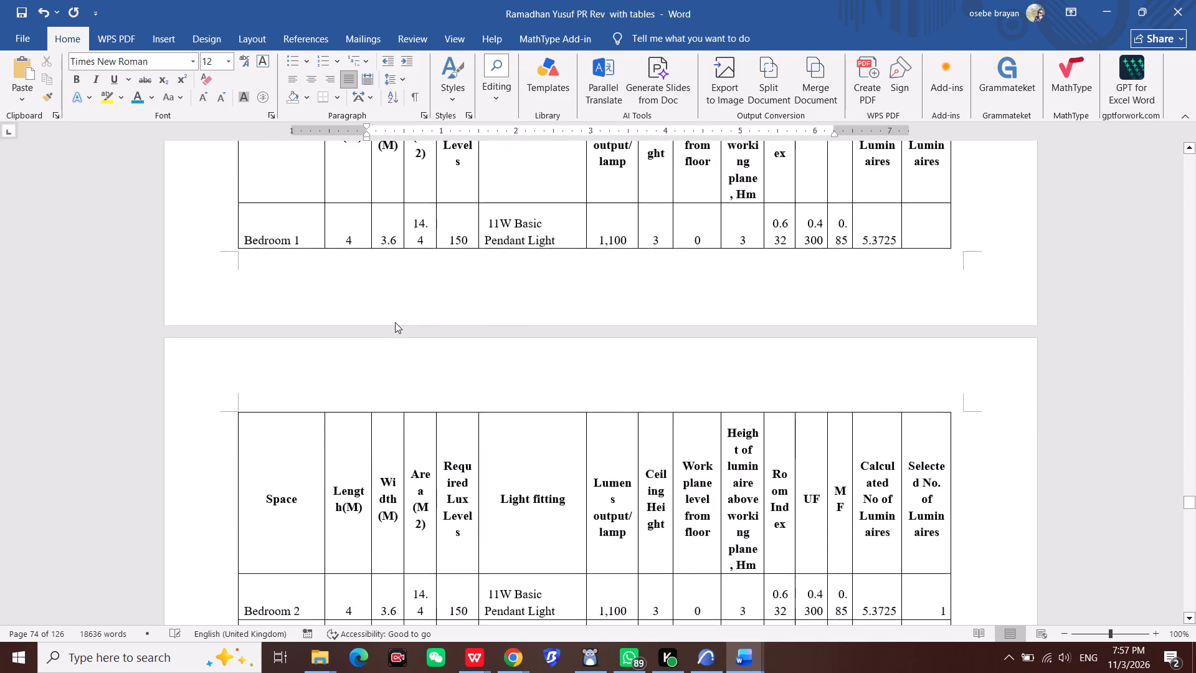
scroll(395, 322, "down", 18)
scroll(395, 322, "down", 12)
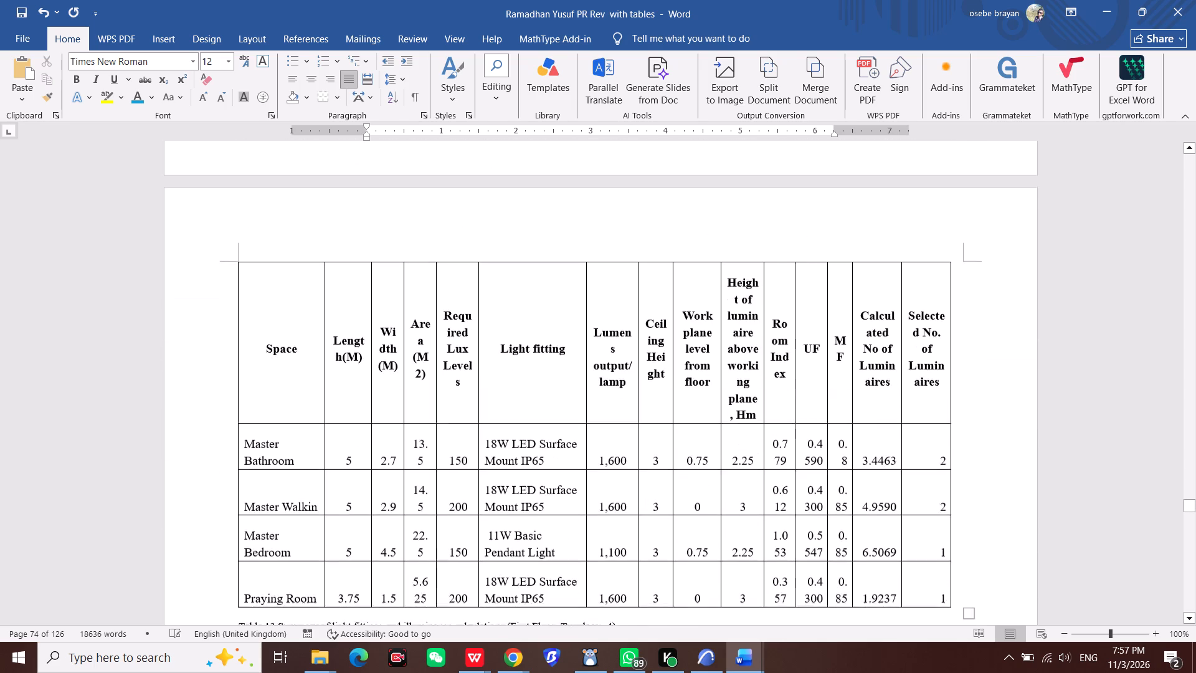
scroll(395, 322, "down", 10)
scroll(395, 322, "down", 13)
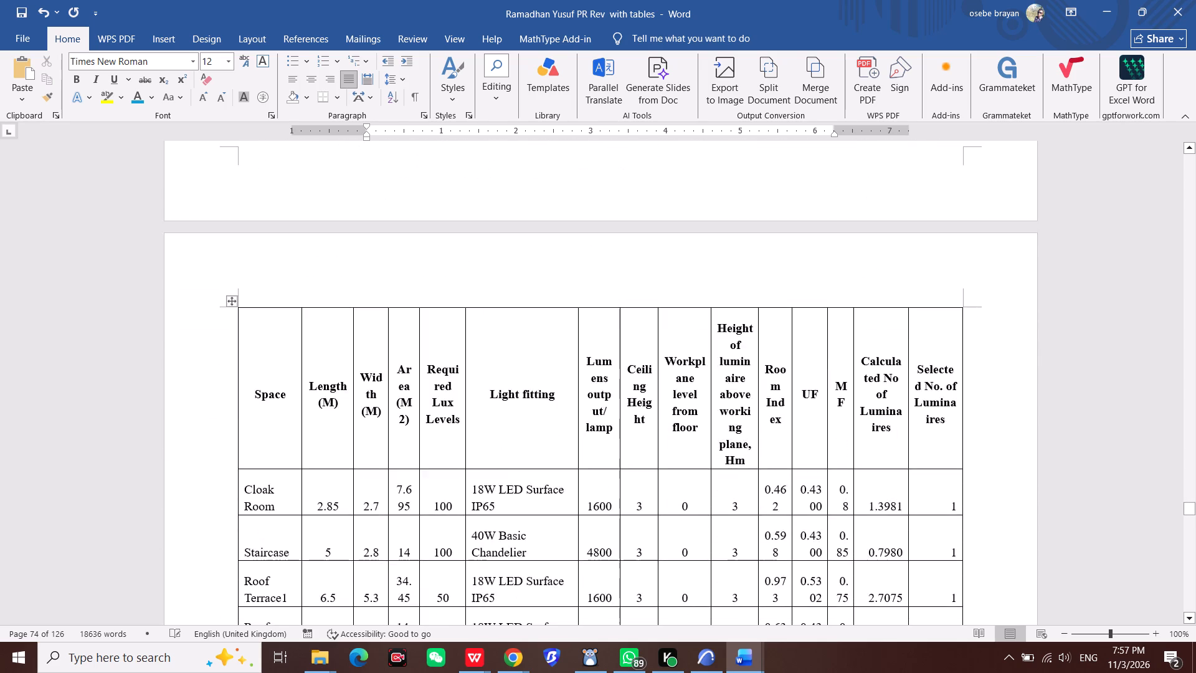
scroll(399, 317, "down", 20)
scroll(399, 317, "down", 9)
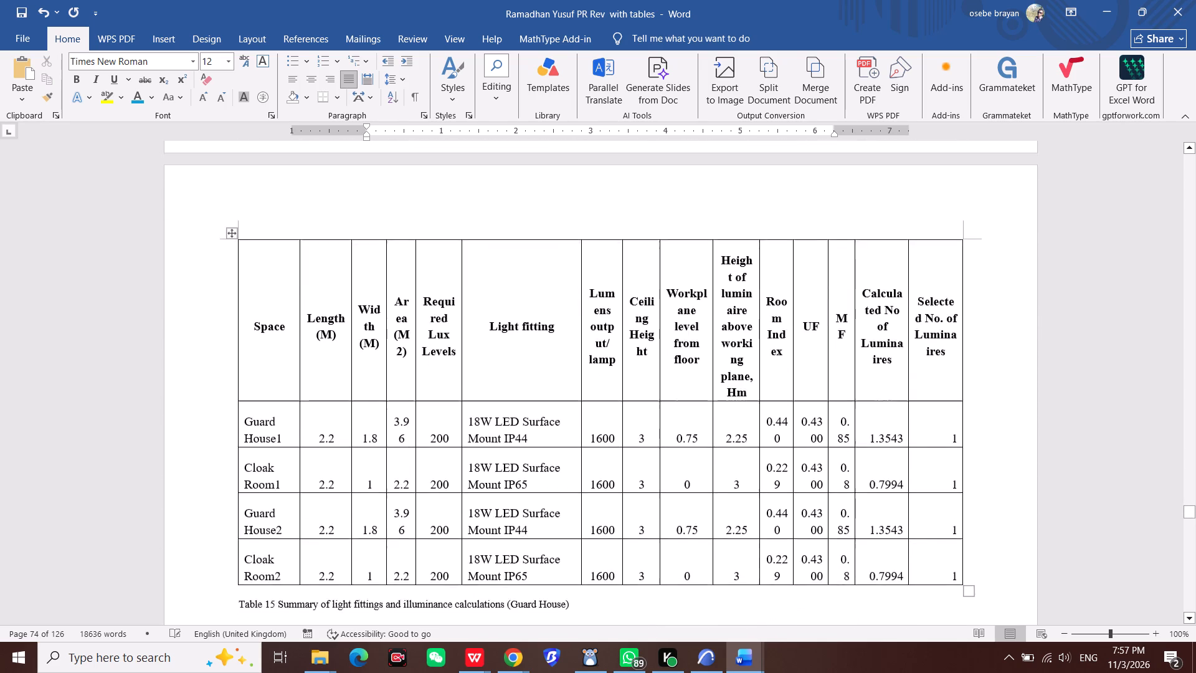
Examine the Typology 1 lighting load and socket outlet and fixed appliance load distribution tables, including the placement of their captions.
scroll(399, 314, "down", 19)
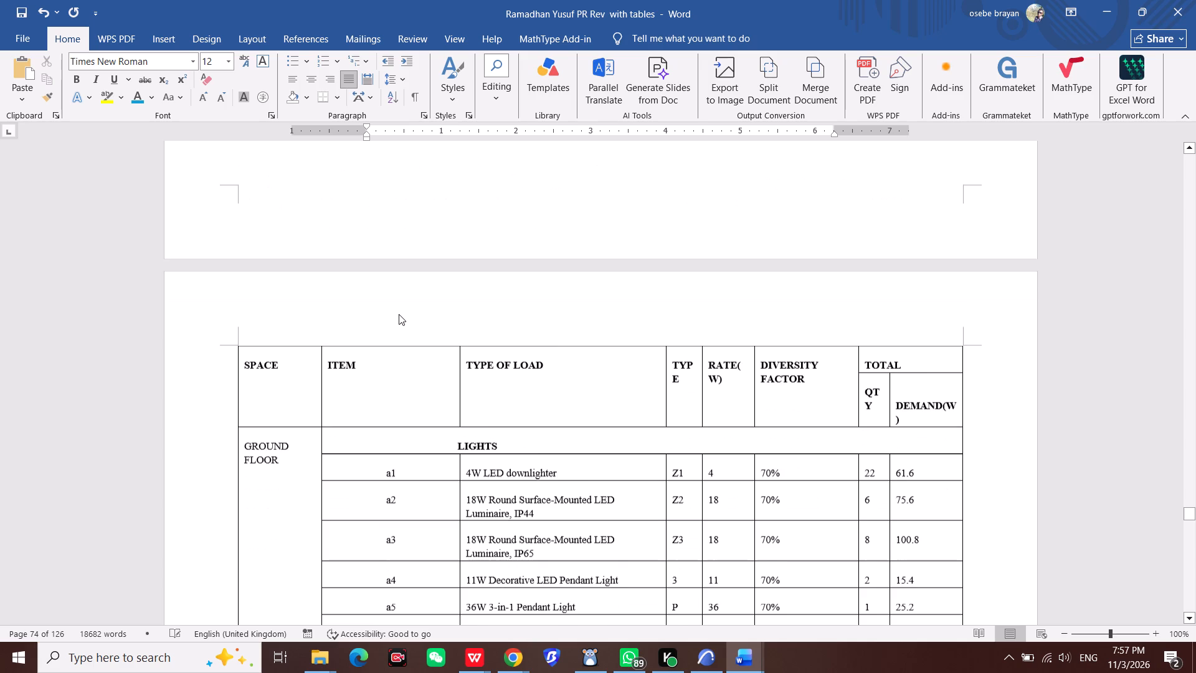
scroll(399, 314, "down", 17)
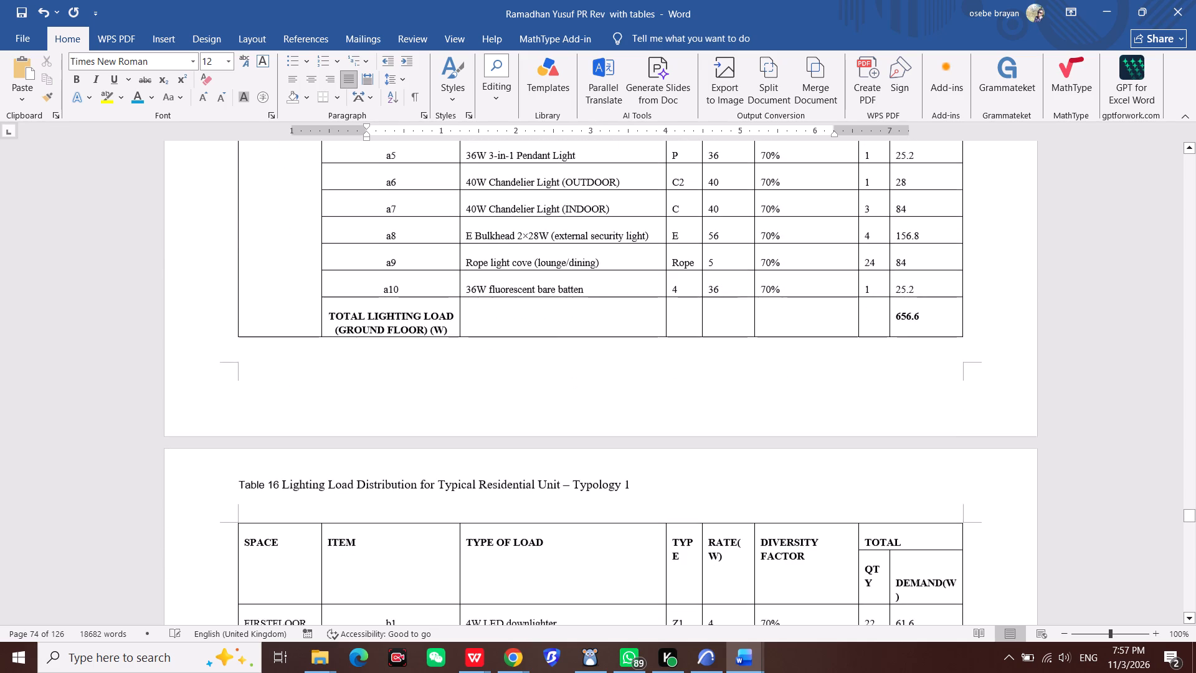
scroll(399, 312, "down", 15)
scroll(399, 312, "down", 7)
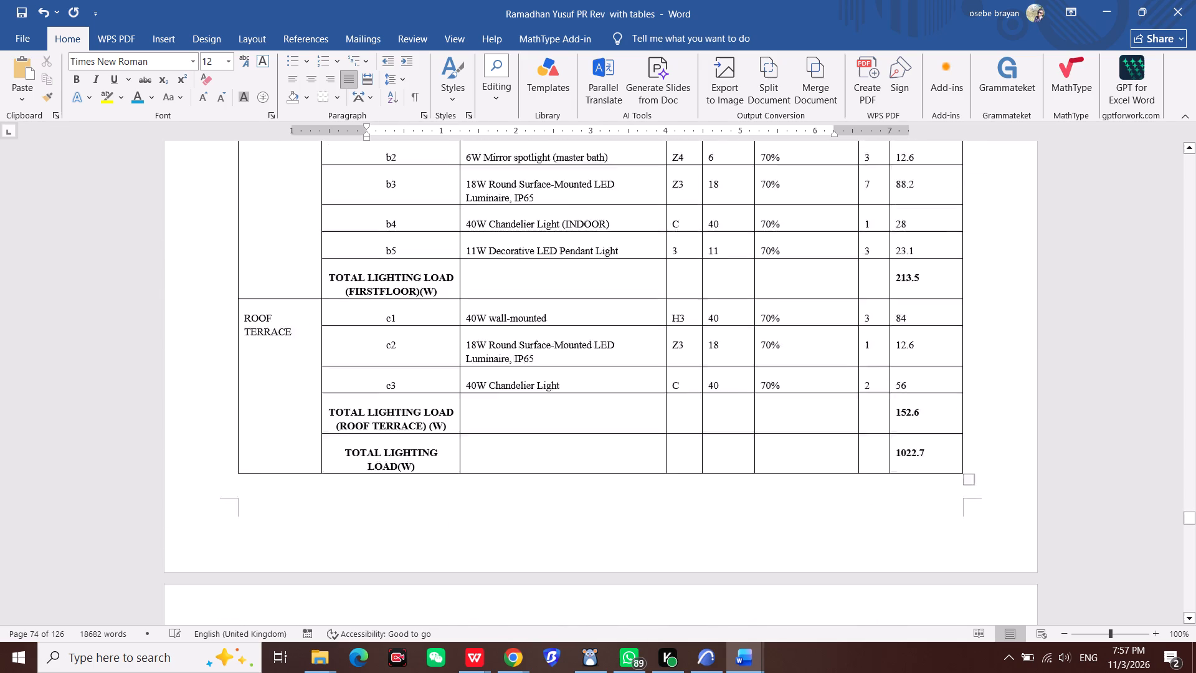
scroll(399, 312, "down", 11)
scroll(394, 302, "down", 18)
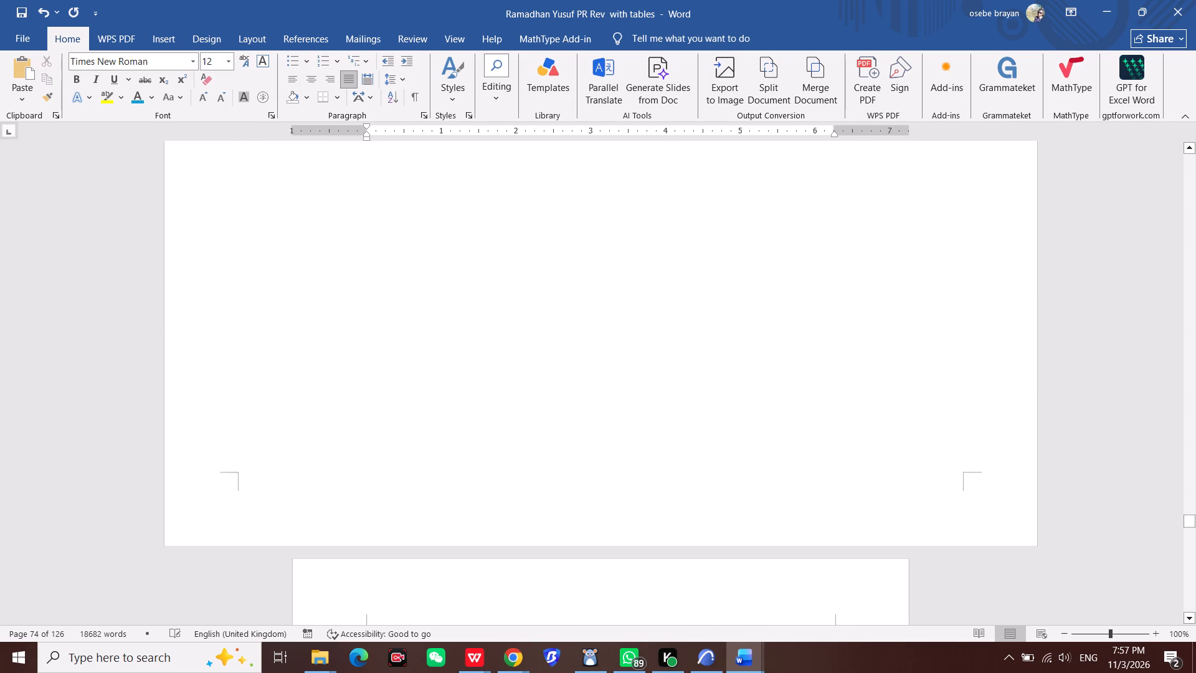
scroll(394, 302, "down", 20)
scroll(394, 302, "down", 5)
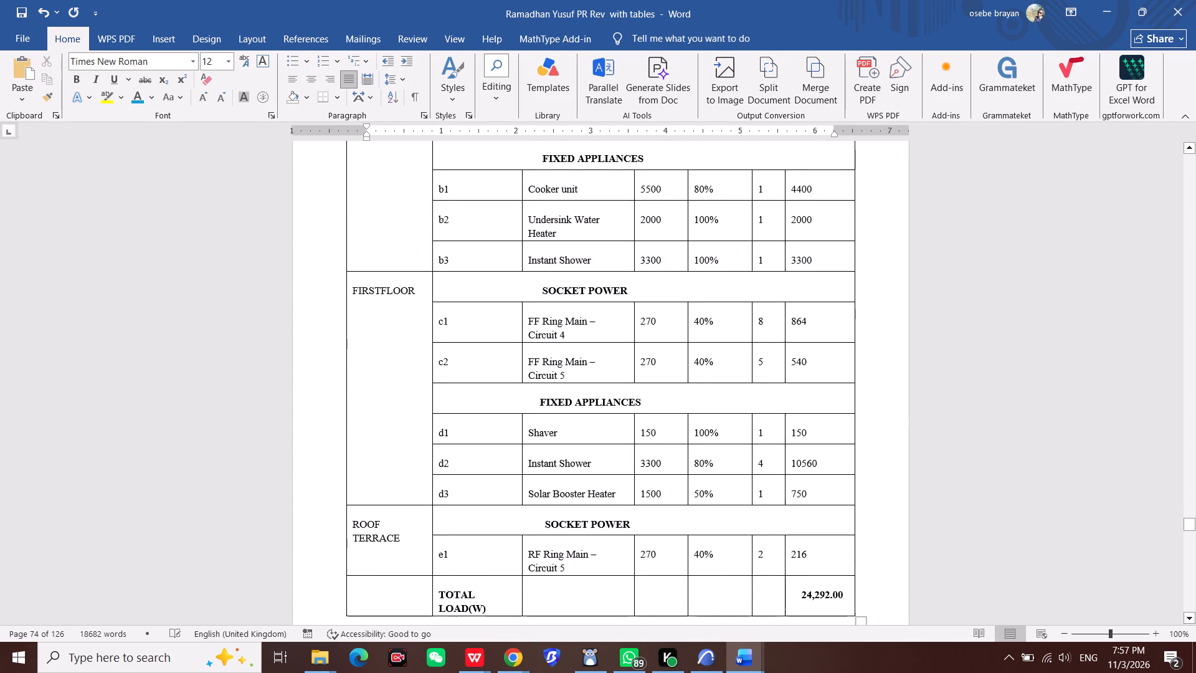
scroll(390, 293, "down", 14)
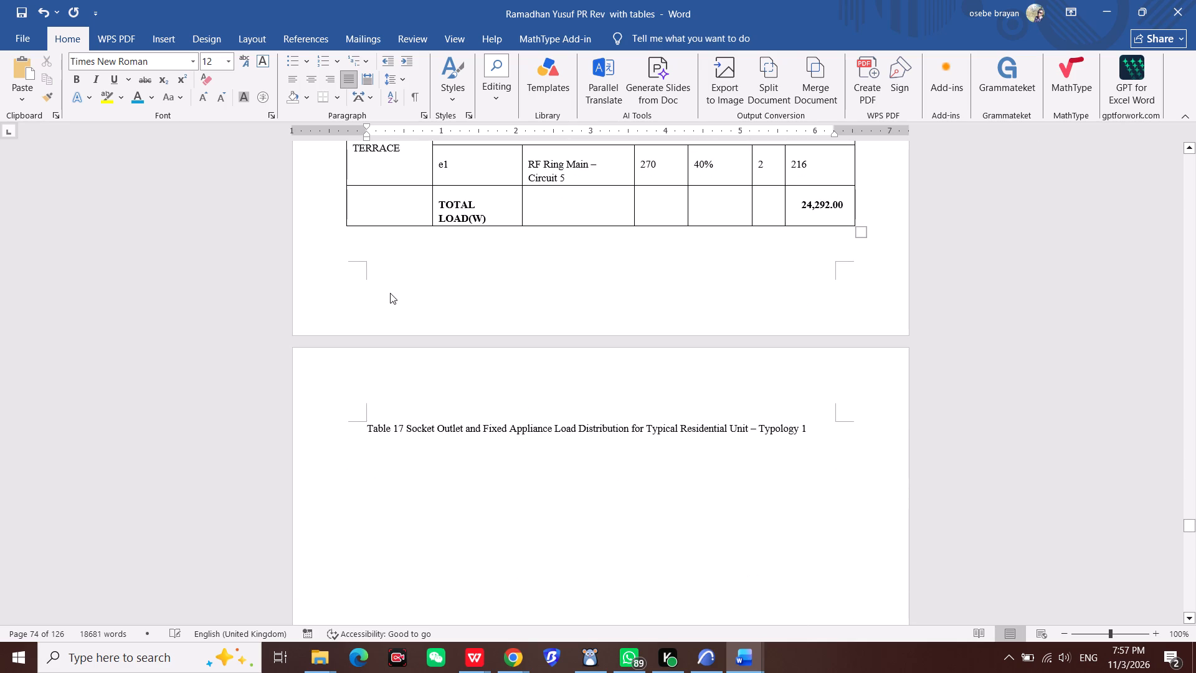
scroll(390, 293, "up", 1)
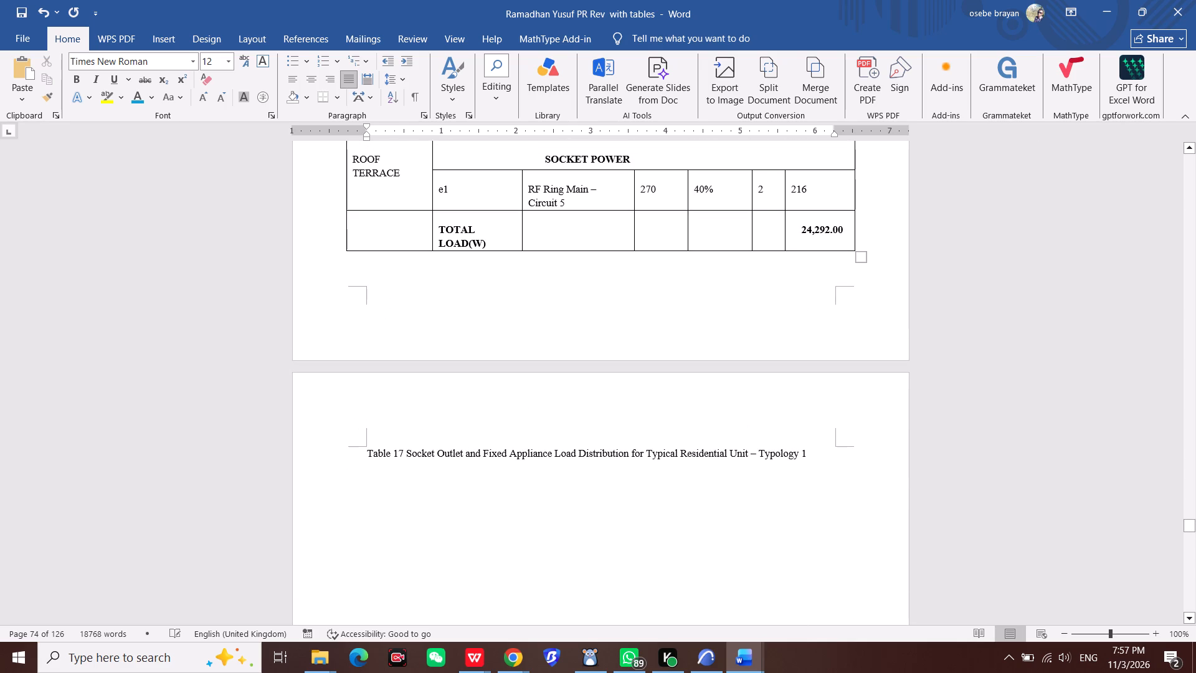
scroll(356, 289, "up", 5)
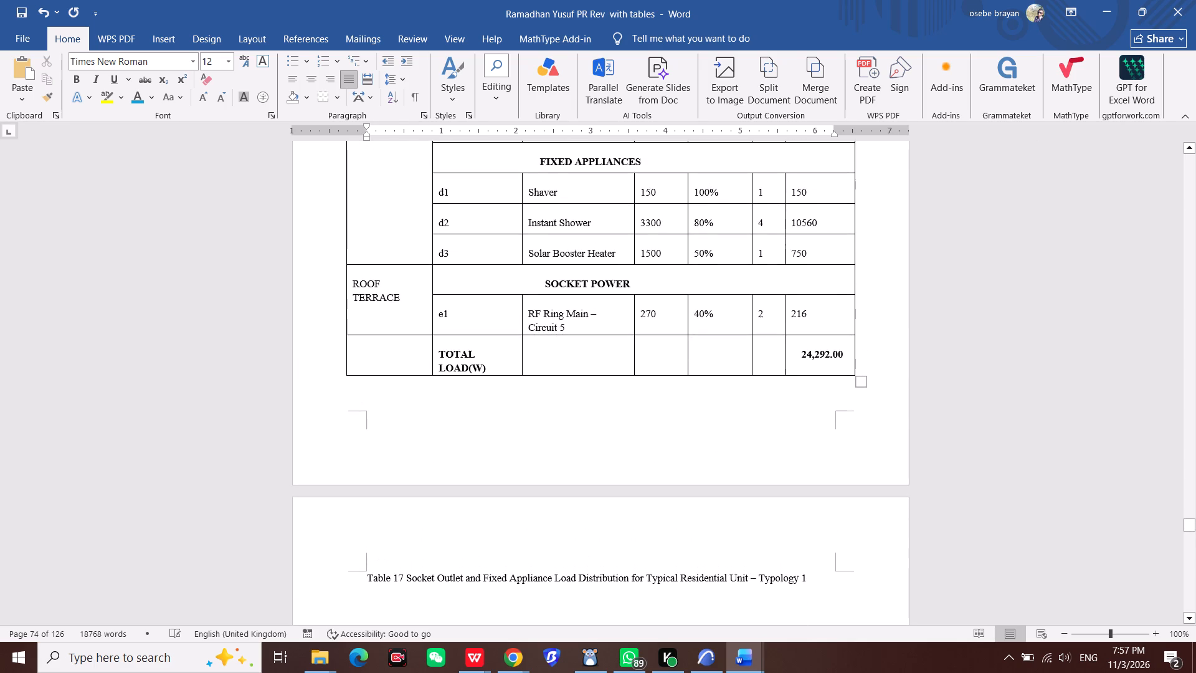
scroll(615, 353, "up", 6)
scroll(654, 420, "up", 11)
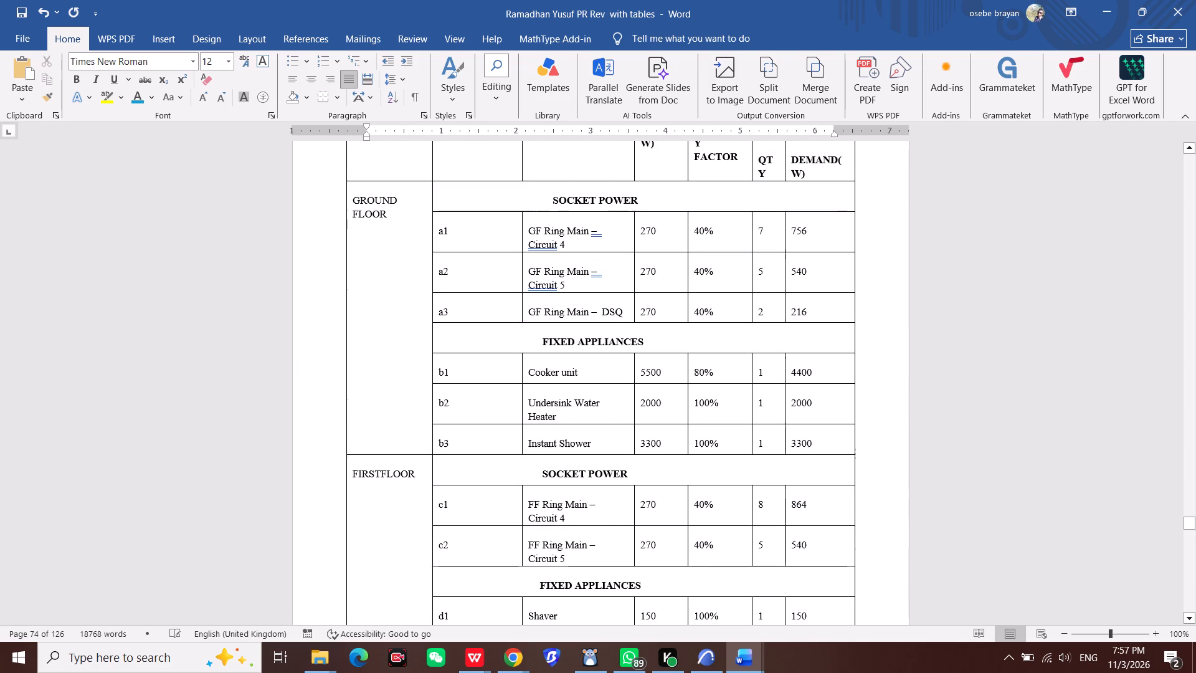
Slightly shrink the Typology 1 socket outlet and fixed appliance load distribution table from its lower corner.
scroll(654, 420, "up", 7)
scroll(654, 420, "down", 7)
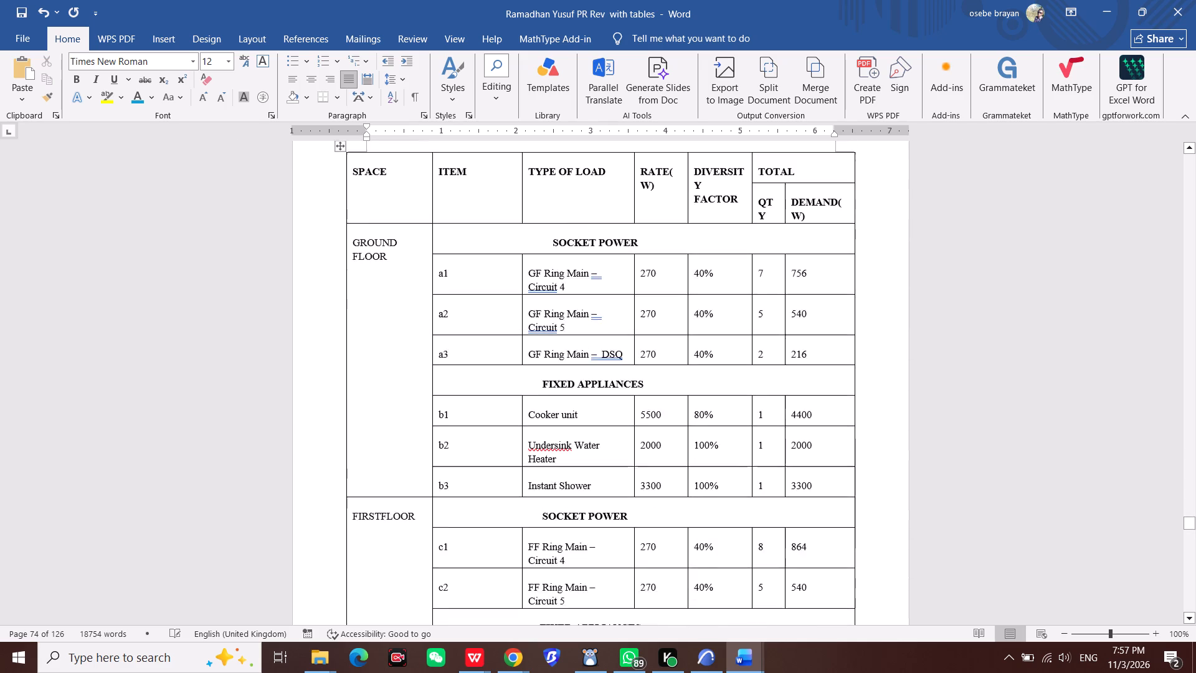
scroll(654, 420, "down", 9)
scroll(747, 445, "down", 5)
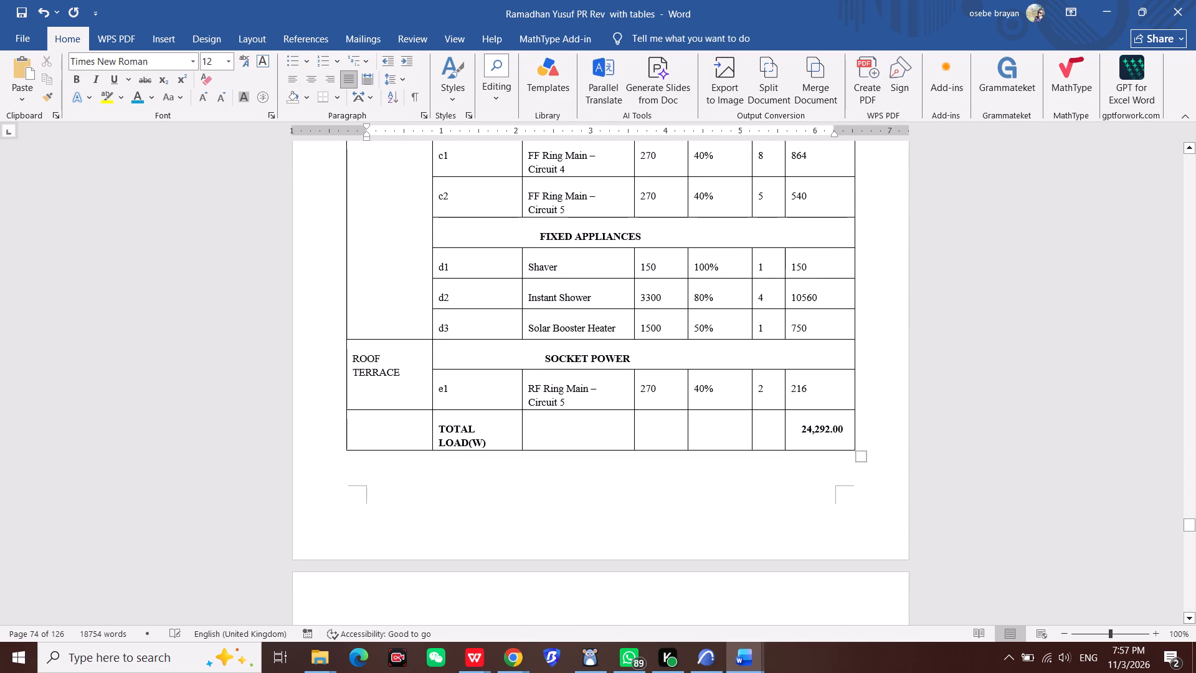
left_click_drag(863, 452, 846, 433)
Examine the Typology 2 lighting load and socket outlet and fixed appliance load distribution tables, Tables 18 and 19, with their captions.
scroll(846, 424, "down", 16)
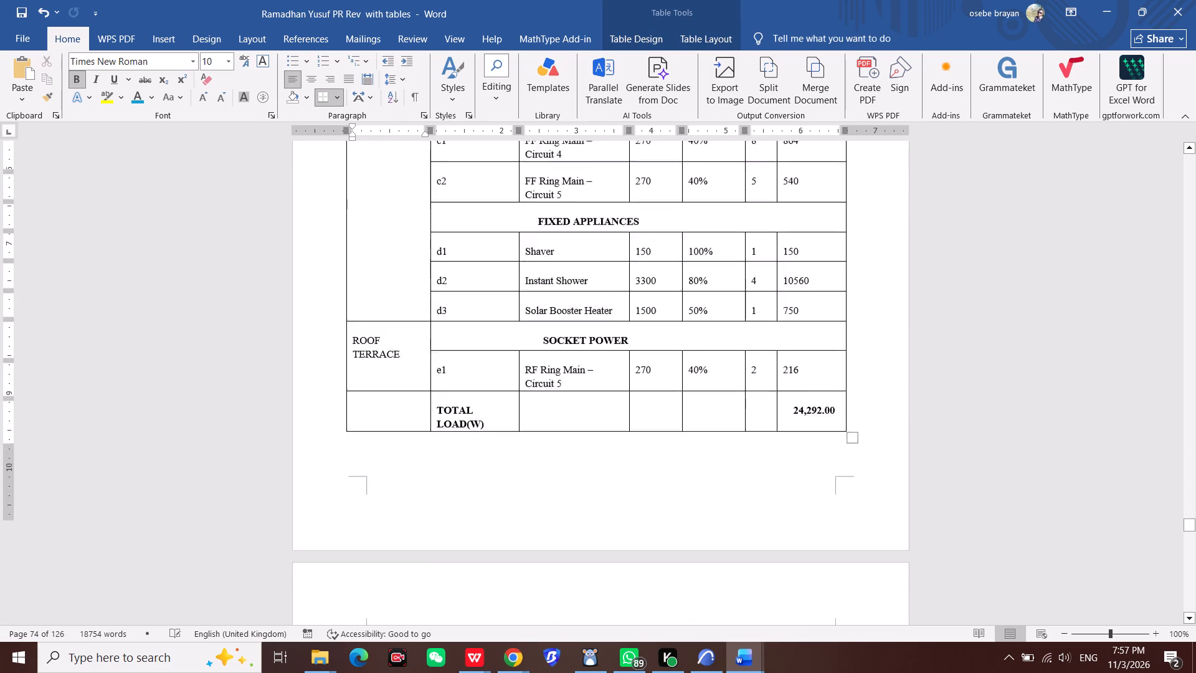
scroll(827, 419, "down", 10)
scroll(827, 419, "down", 15)
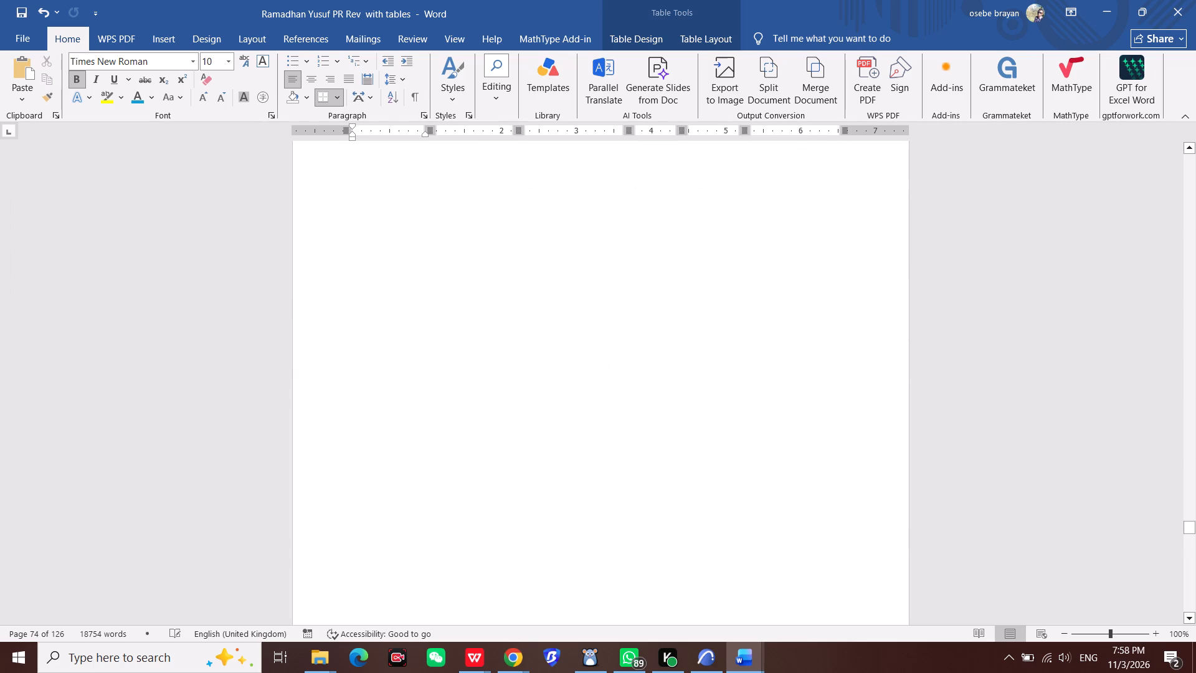
scroll(800, 418, "down", 20)
scroll(653, 387, "down", 9)
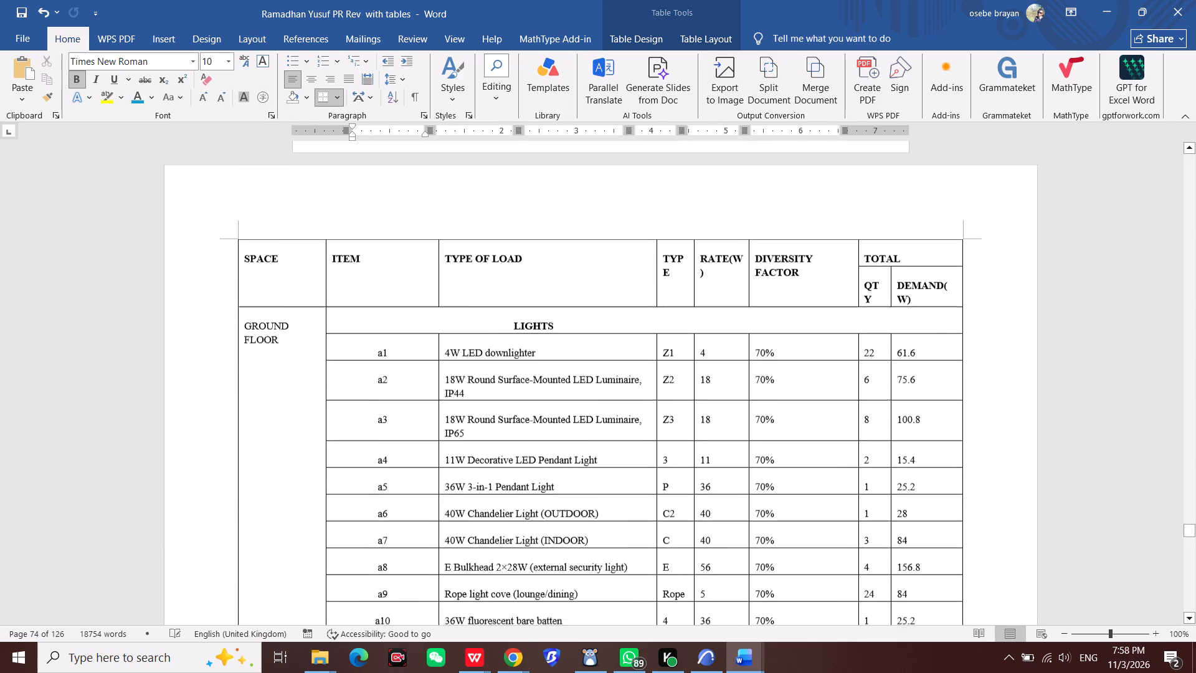
scroll(637, 390, "down", 15)
scroll(629, 382, "down", 6)
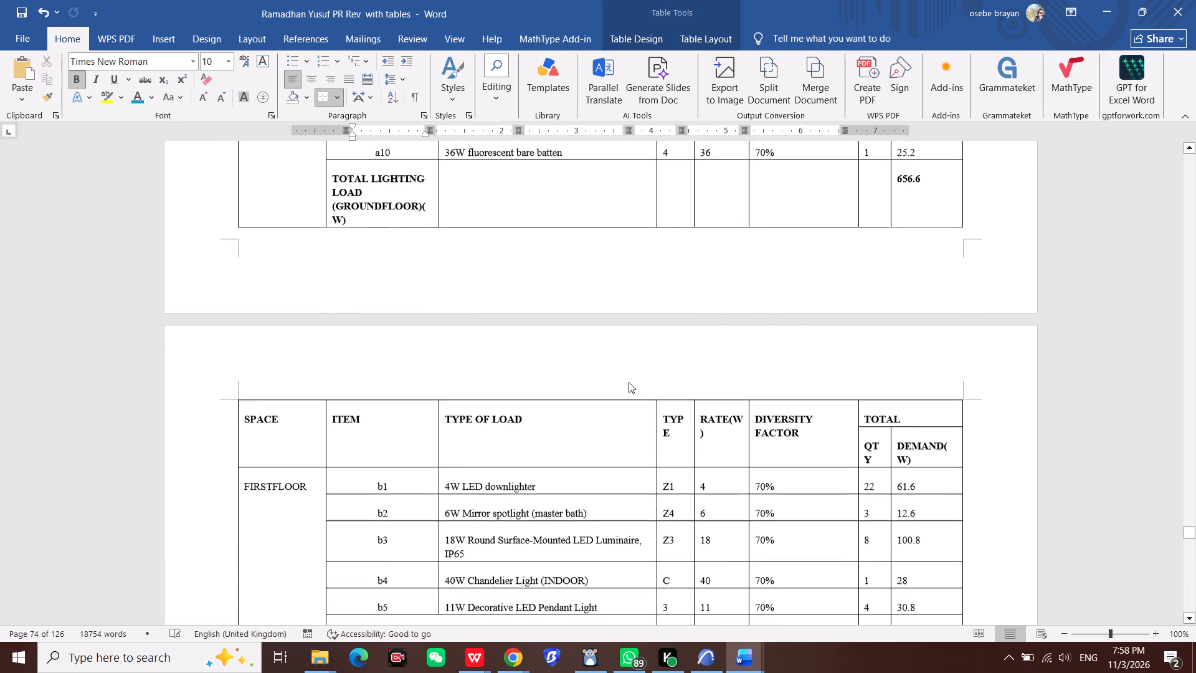
scroll(629, 382, "down", 12)
scroll(629, 377, "down", 20)
scroll(629, 377, "down", 10)
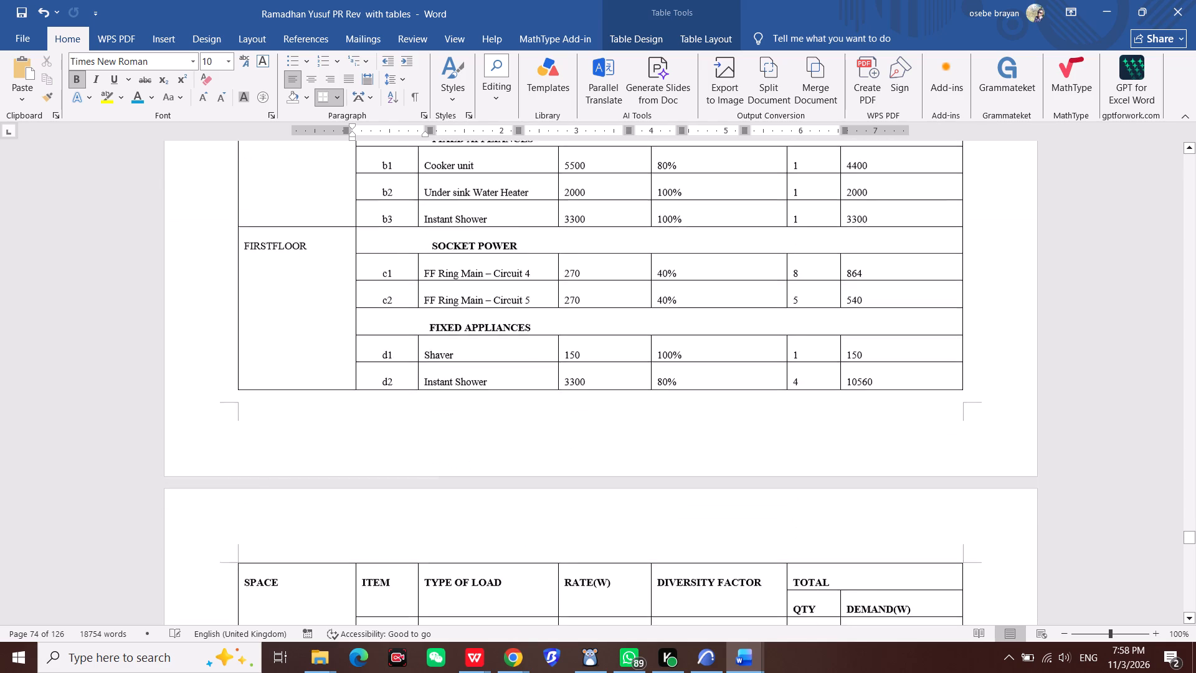
scroll(629, 377, "down", 13)
scroll(629, 377, "up", 20)
scroll(629, 377, "up", 20)
scroll(629, 377, "up", 2)
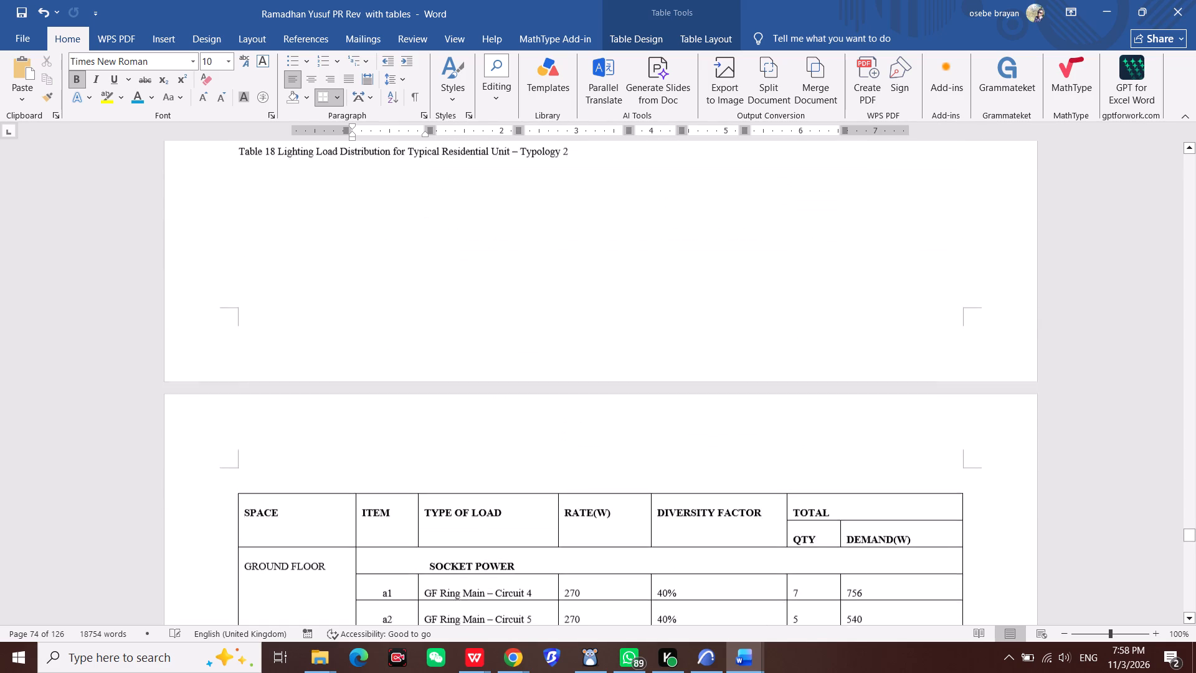
scroll(629, 377, "up", 7)
scroll(530, 364, "down", 14)
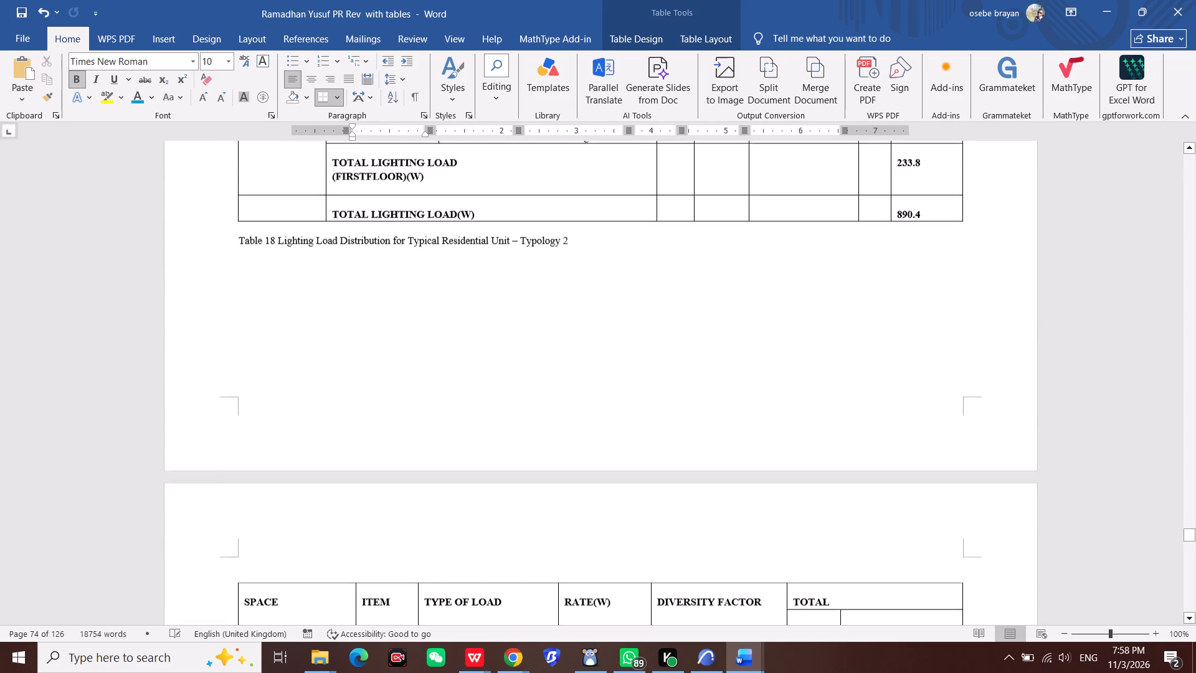
scroll(483, 378, "down", 20)
scroll(483, 378, "down", 12)
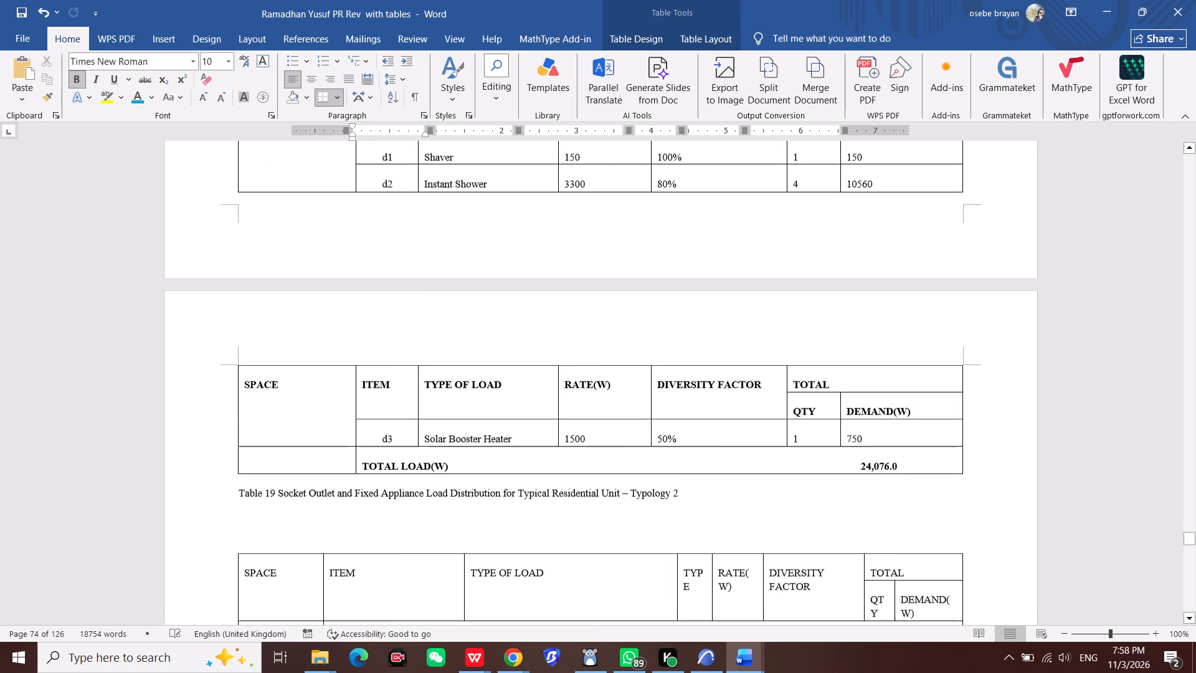
Examine the final appendix tables, the BOQ financial summary and the summary of prospective short circuit currents, with their captions.
left_click_drag(1189, 543, 1194, 623)
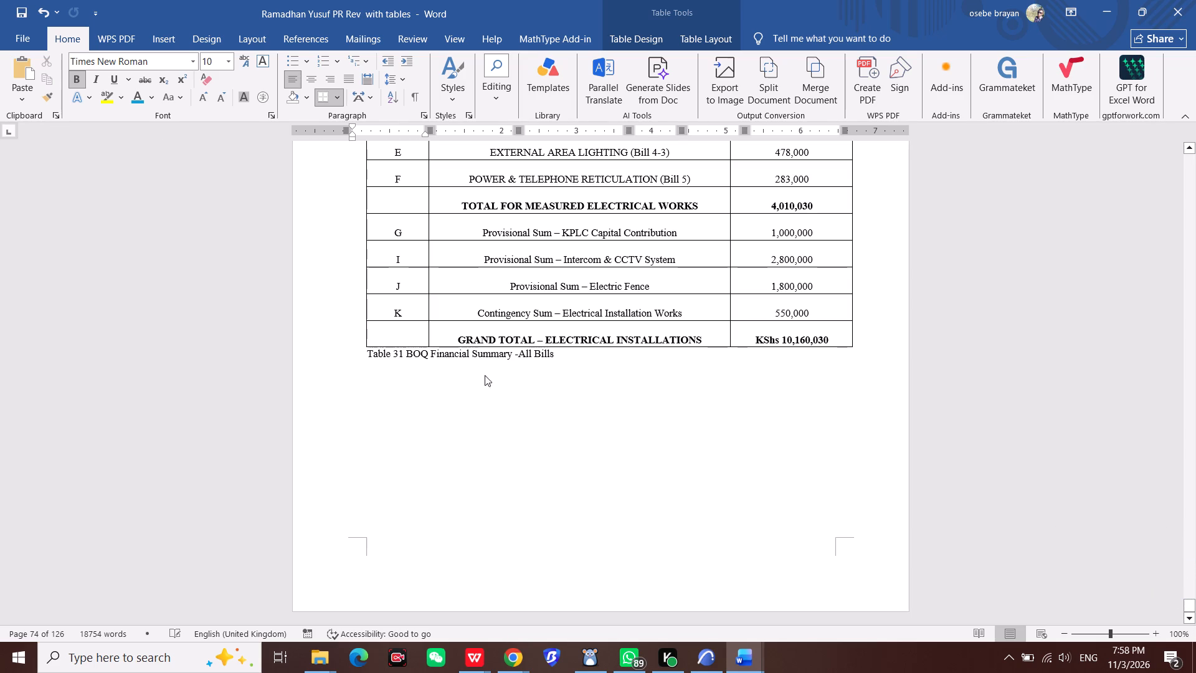
scroll(448, 361, "up", 7)
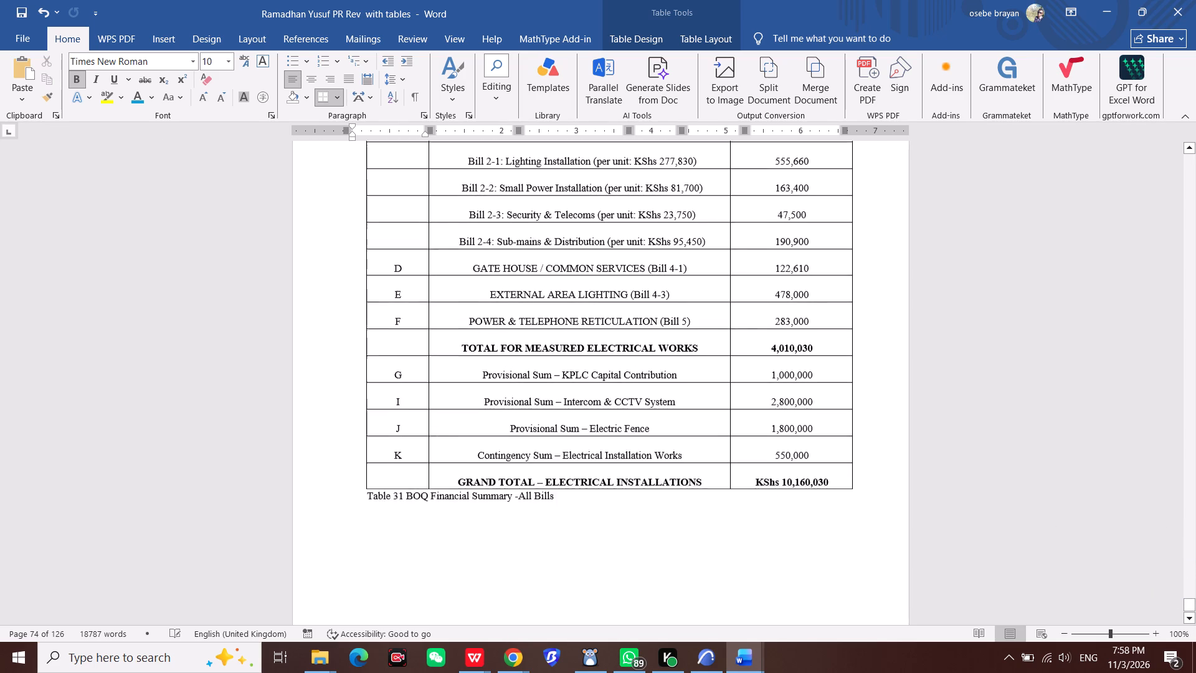
scroll(448, 361, "up", 15)
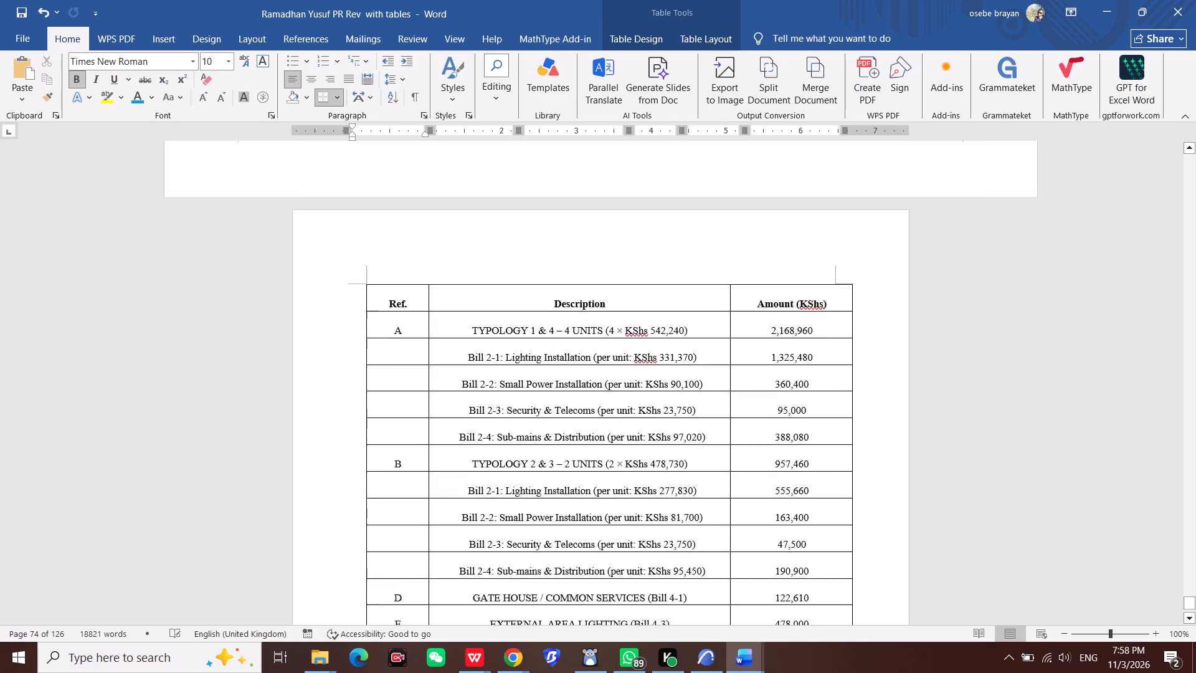
scroll(448, 361, "up", 17)
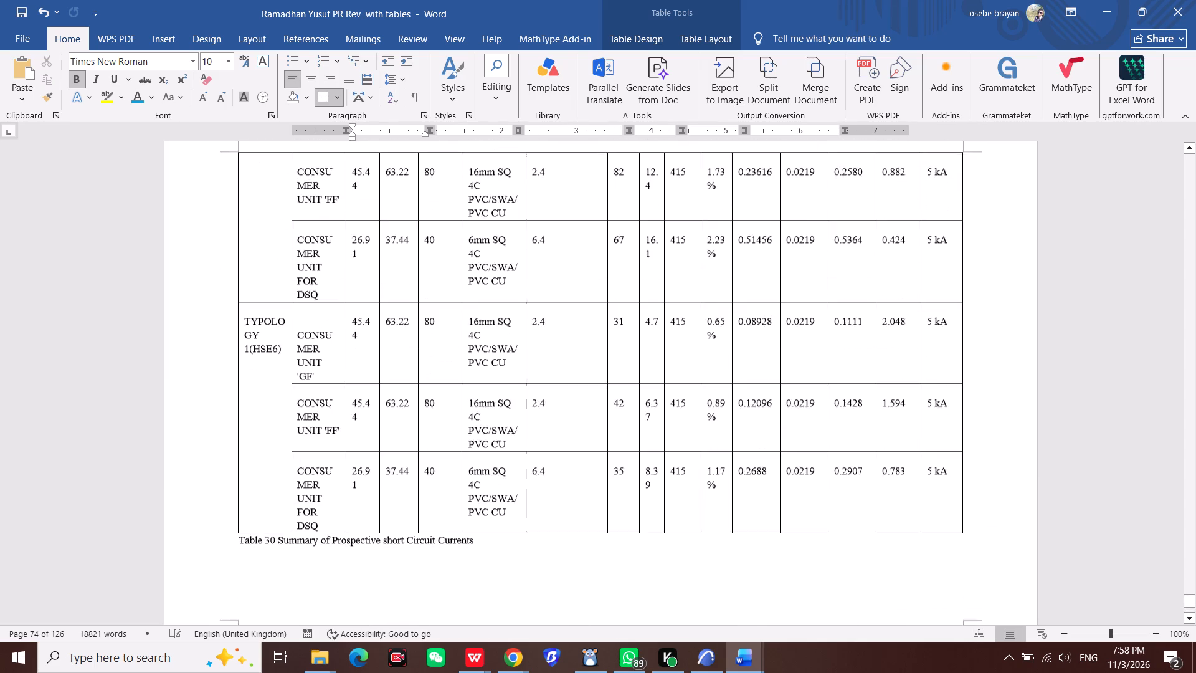
scroll(456, 375, "down", 6)
scroll(461, 376, "down", 16)
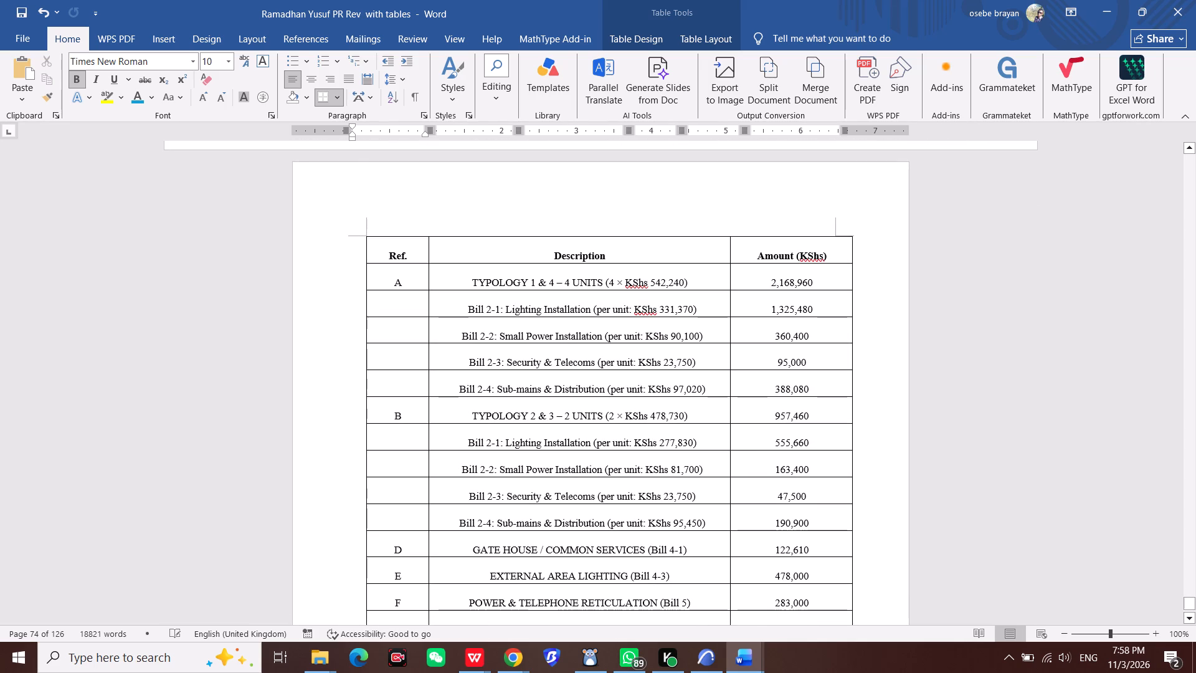
Update the List of Tables field in the front matter from the current table captions.
key("ctrl+f")
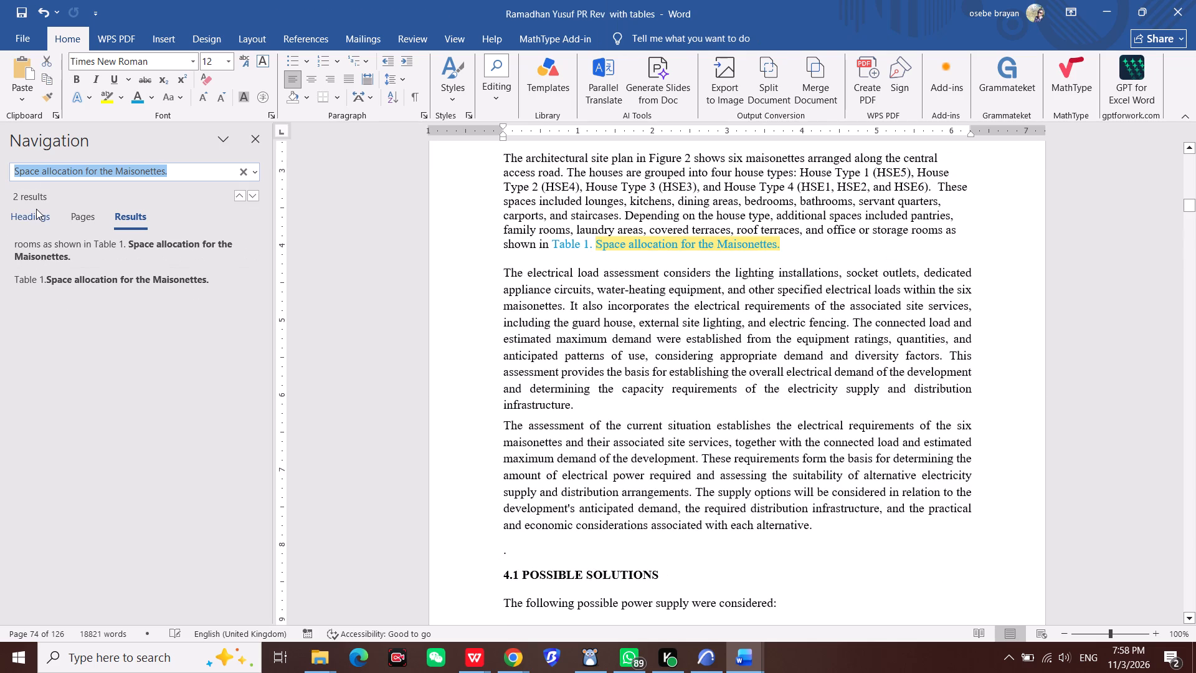
left_click(36, 217)
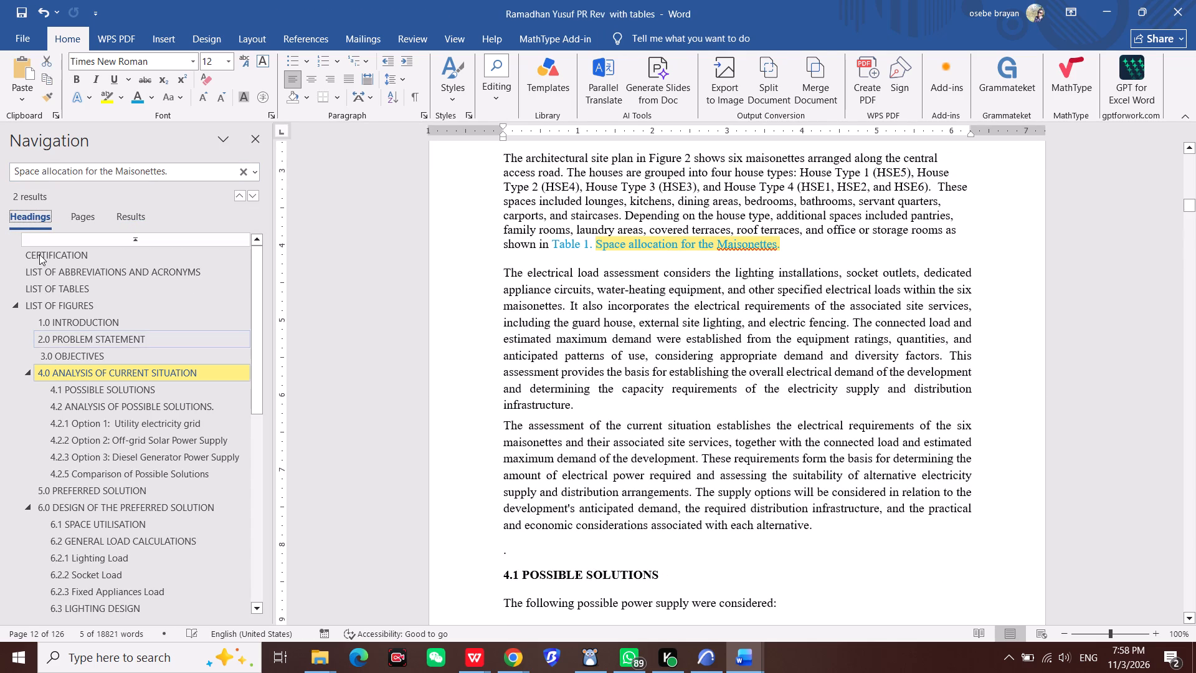
left_click(55, 296)
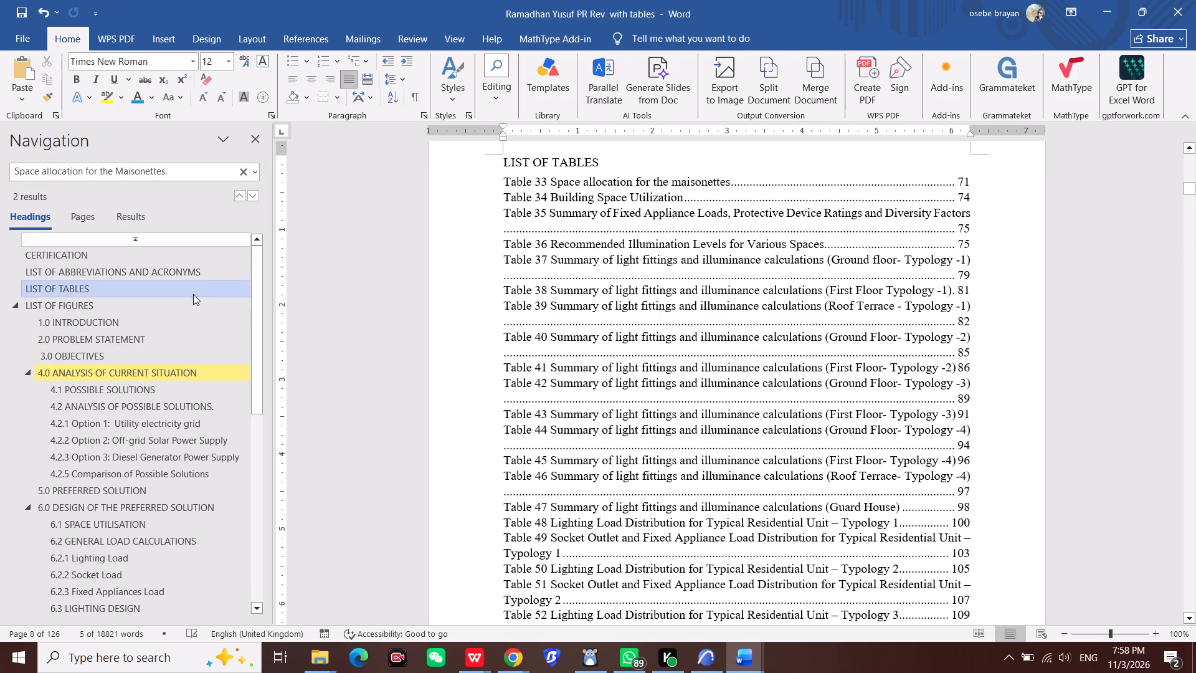
scroll(661, 366, "up", 3)
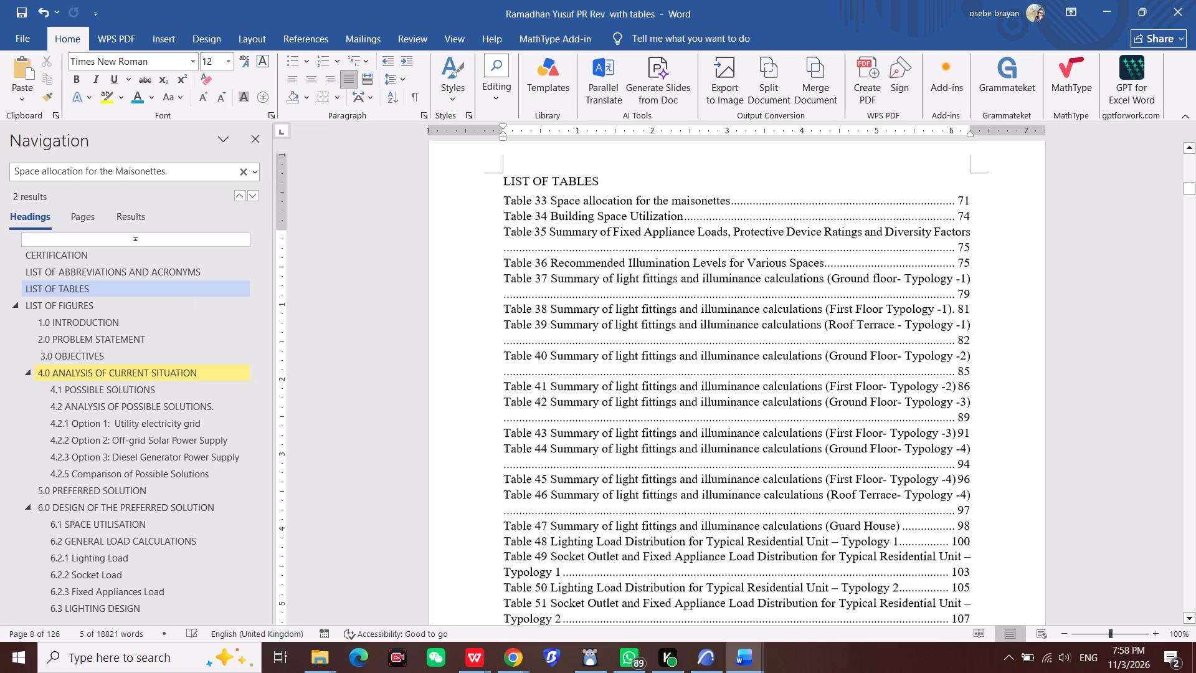
scroll(661, 366, "up", 1)
right_click(661, 366)
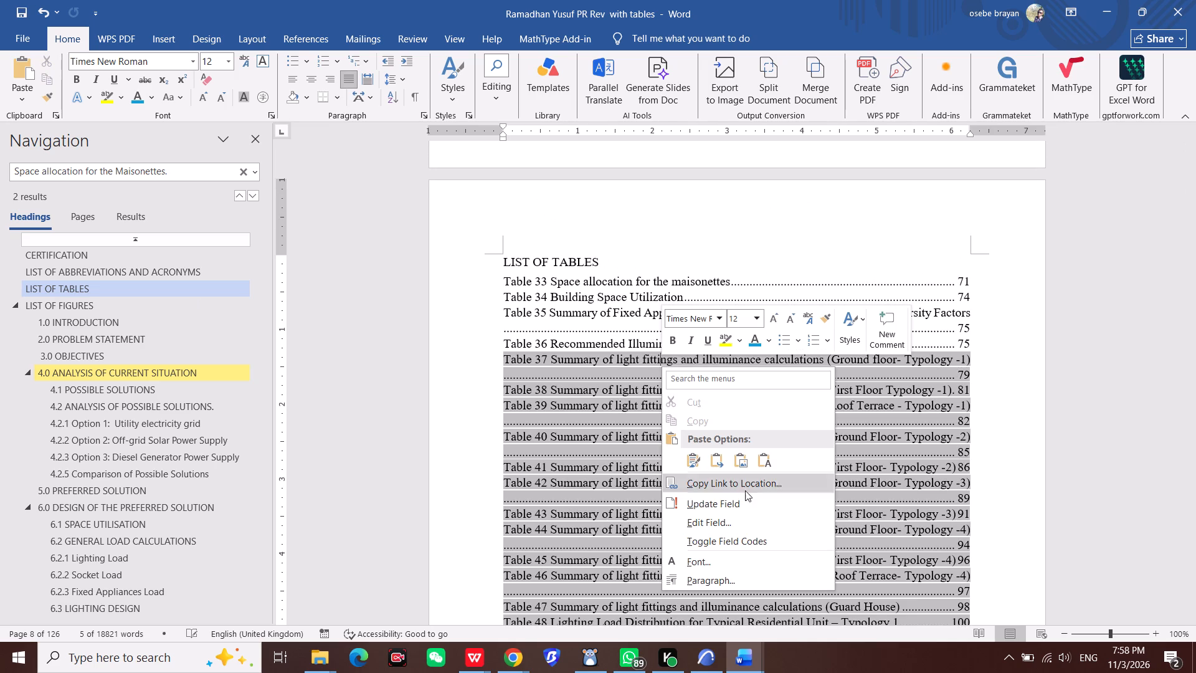
left_click(750, 510)
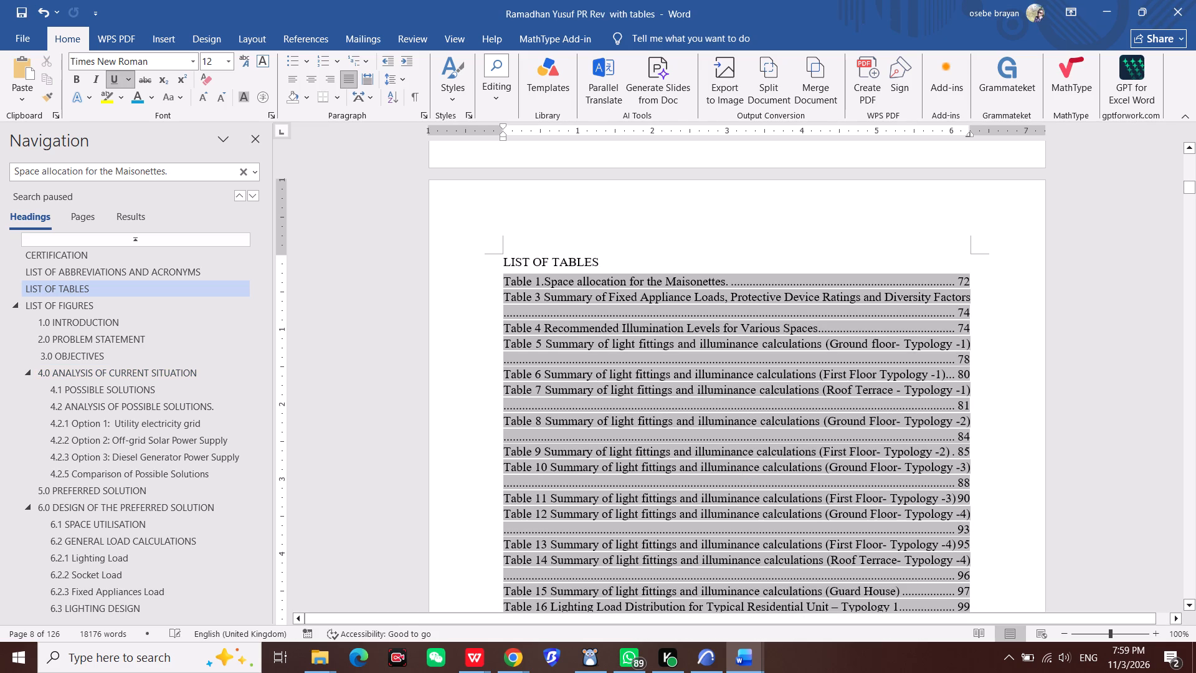
Review the numbering, titles and page numbers of all entries in the updated List of Tables.
scroll(559, 310, "down", 10)
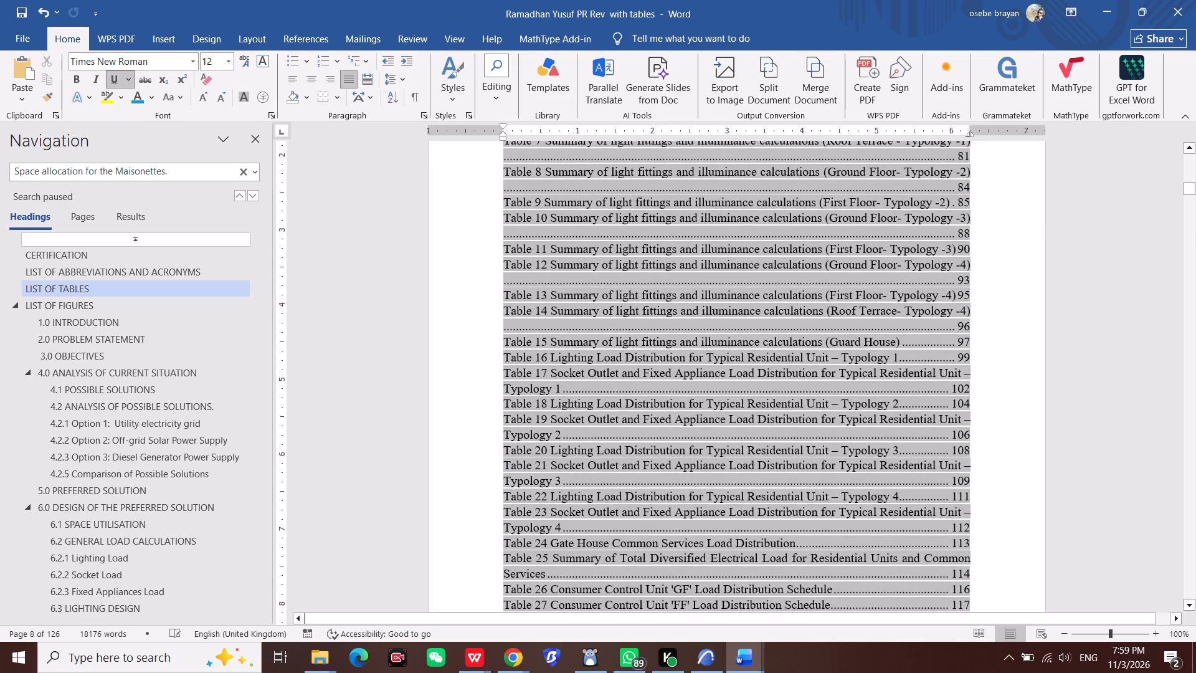
scroll(564, 315, "down", 7)
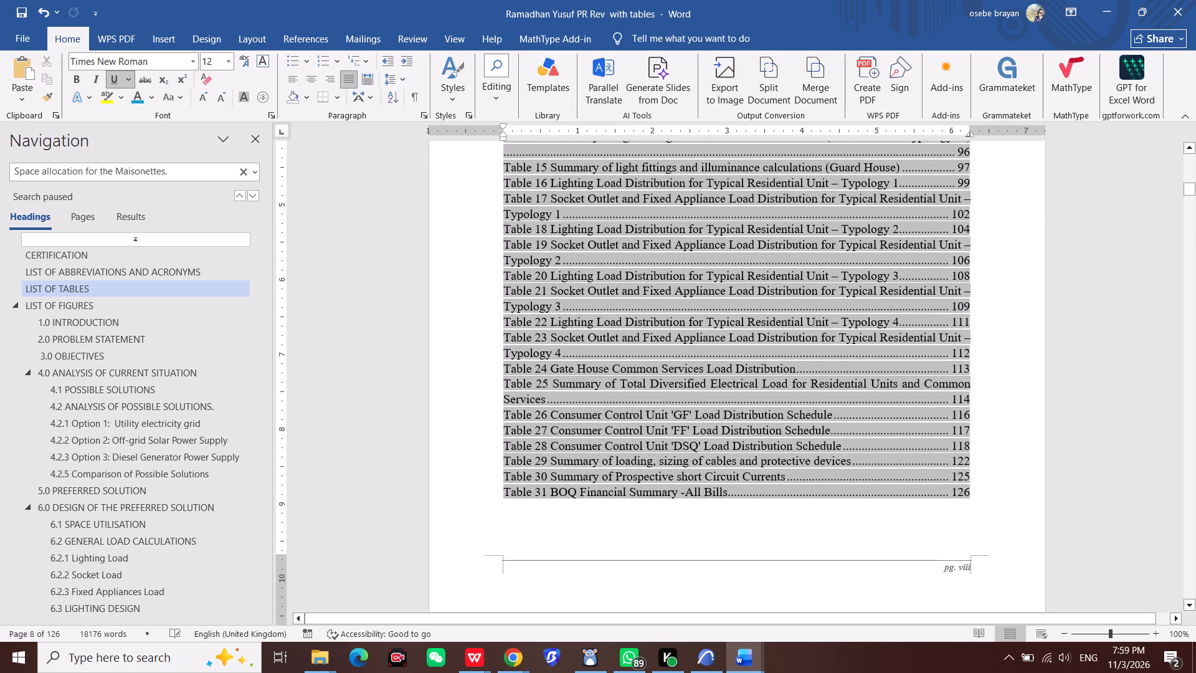
left_click(676, 448)
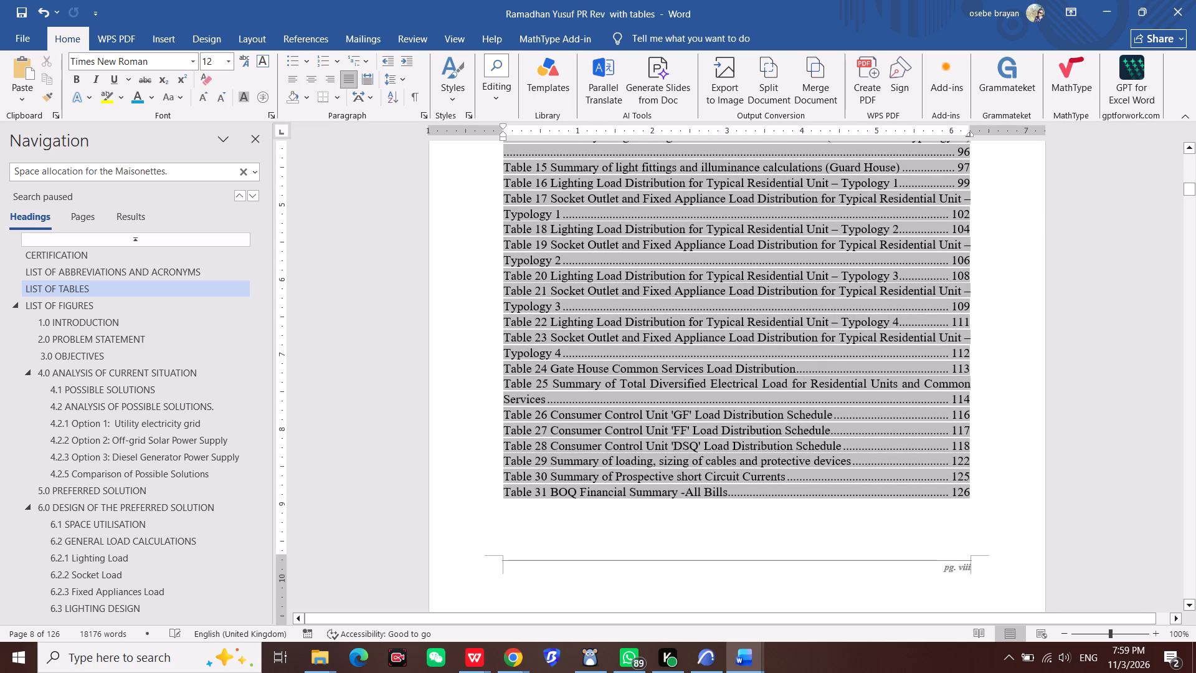
scroll(698, 515, "up", 8)
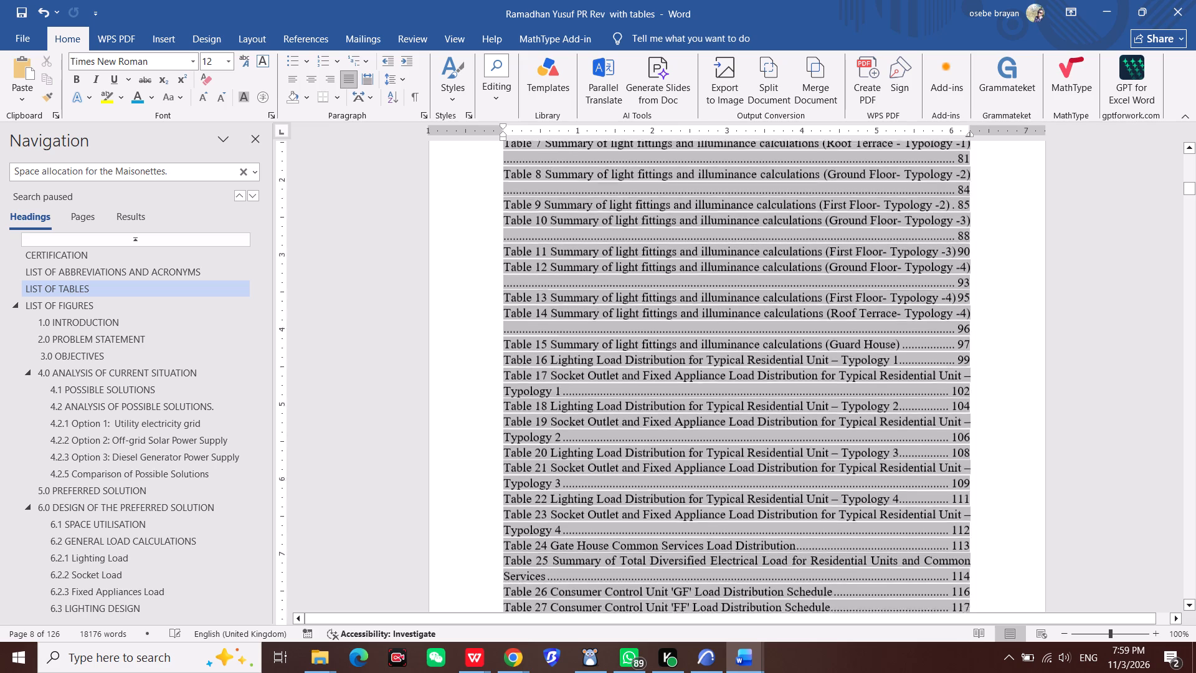
scroll(698, 515, "up", 2)
scroll(647, 391, "up", 3)
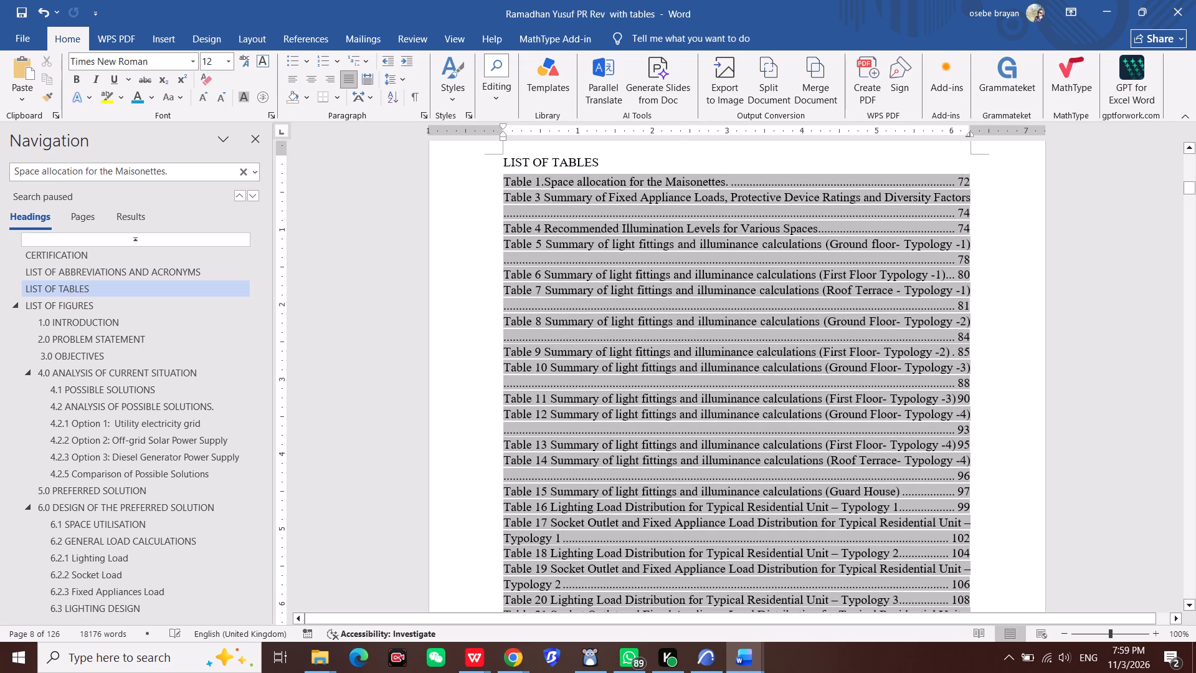
left_click(461, 291)
scroll(614, 455, "down", 6)
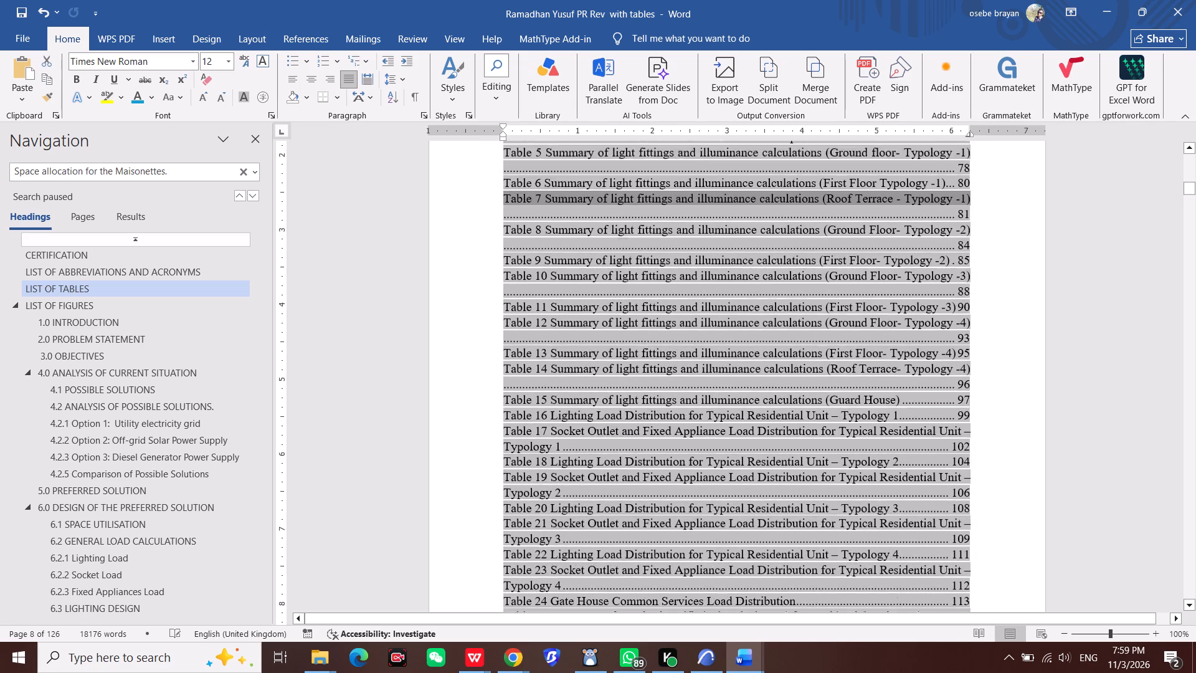
scroll(610, 461, "down", 10)
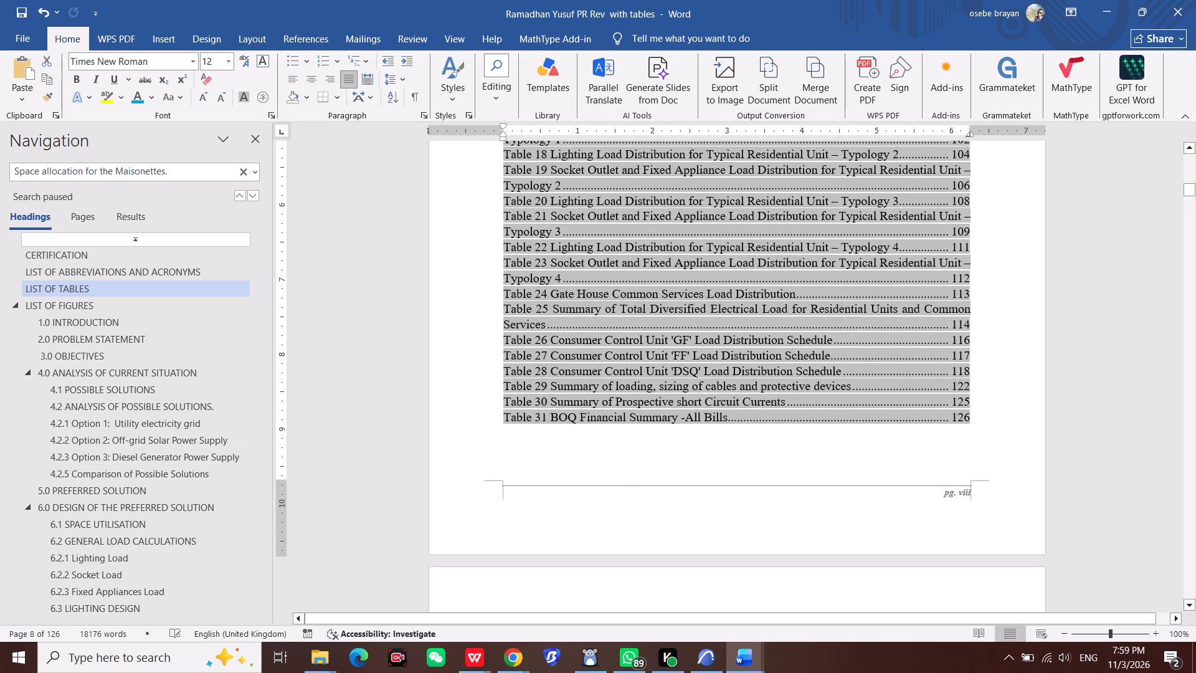
scroll(575, 357, "up", 12)
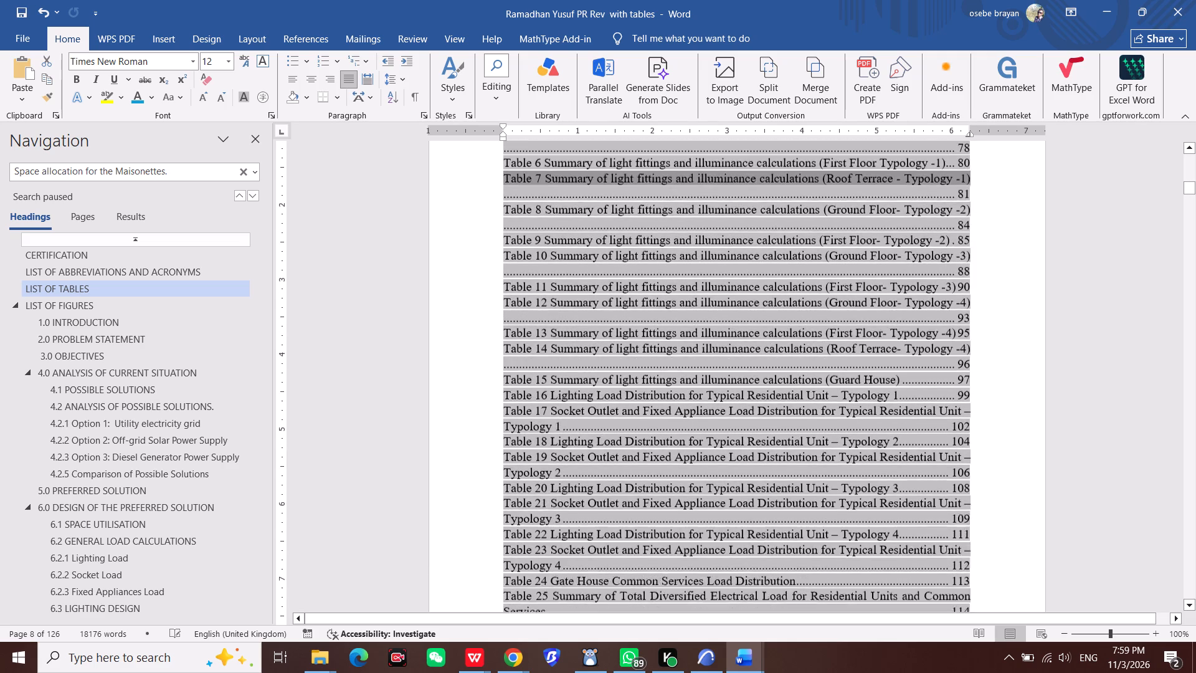
scroll(575, 357, "up", 8)
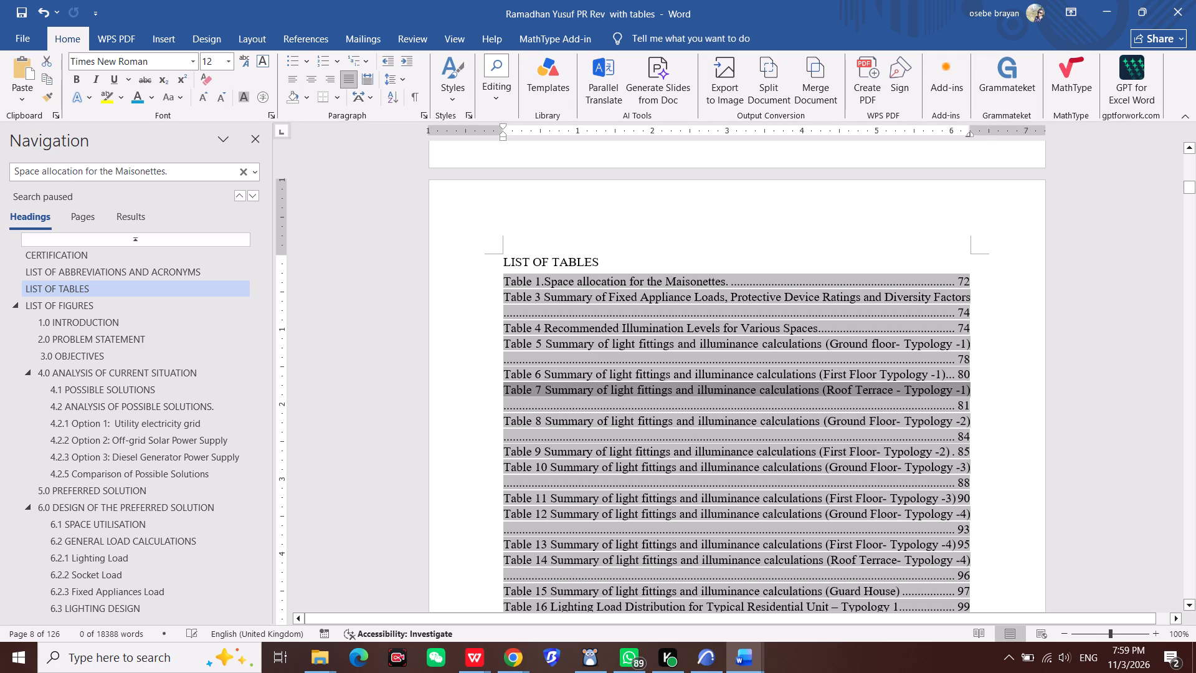
Go to the APPENDIX C: TABLES heading and look at the space allocation table beneath it.
scroll(83, 566, "down", 3)
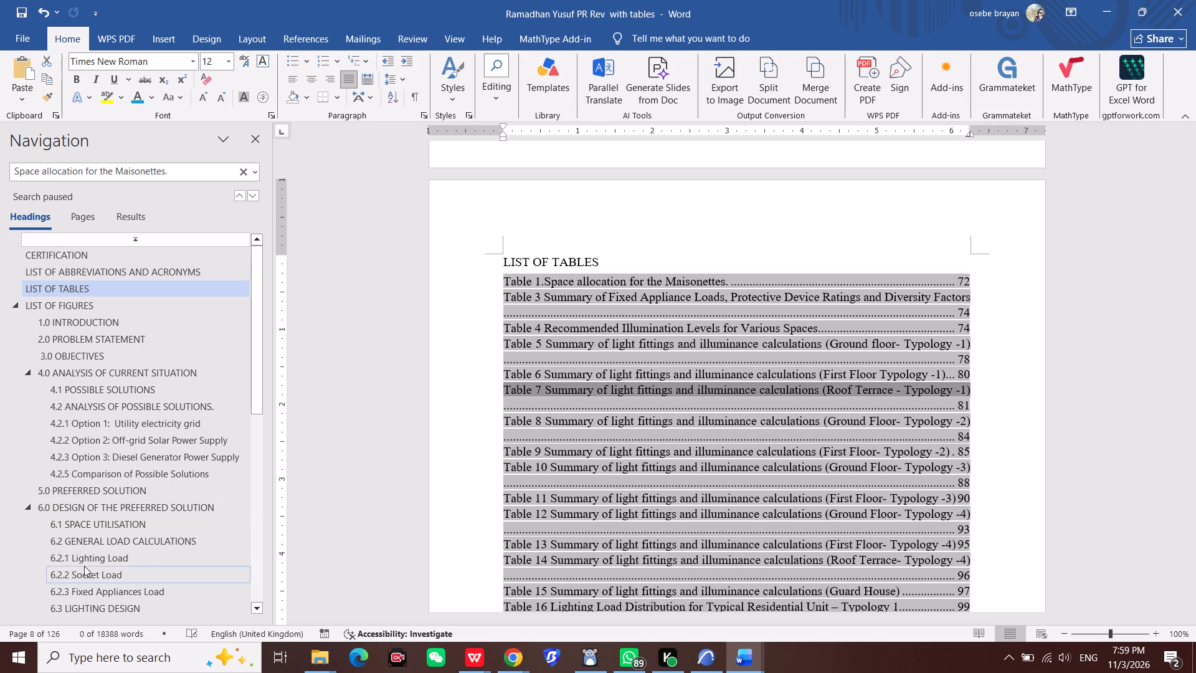
scroll(84, 566, "down", 15)
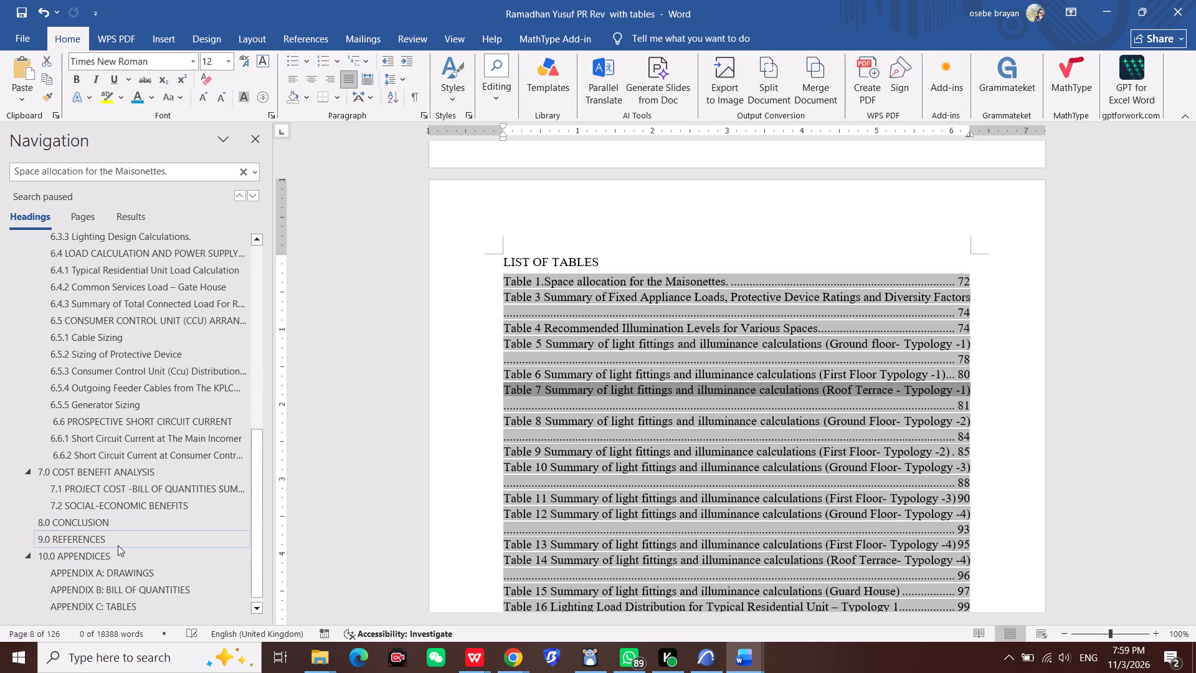
scroll(118, 555, "down", 4)
left_click(151, 601)
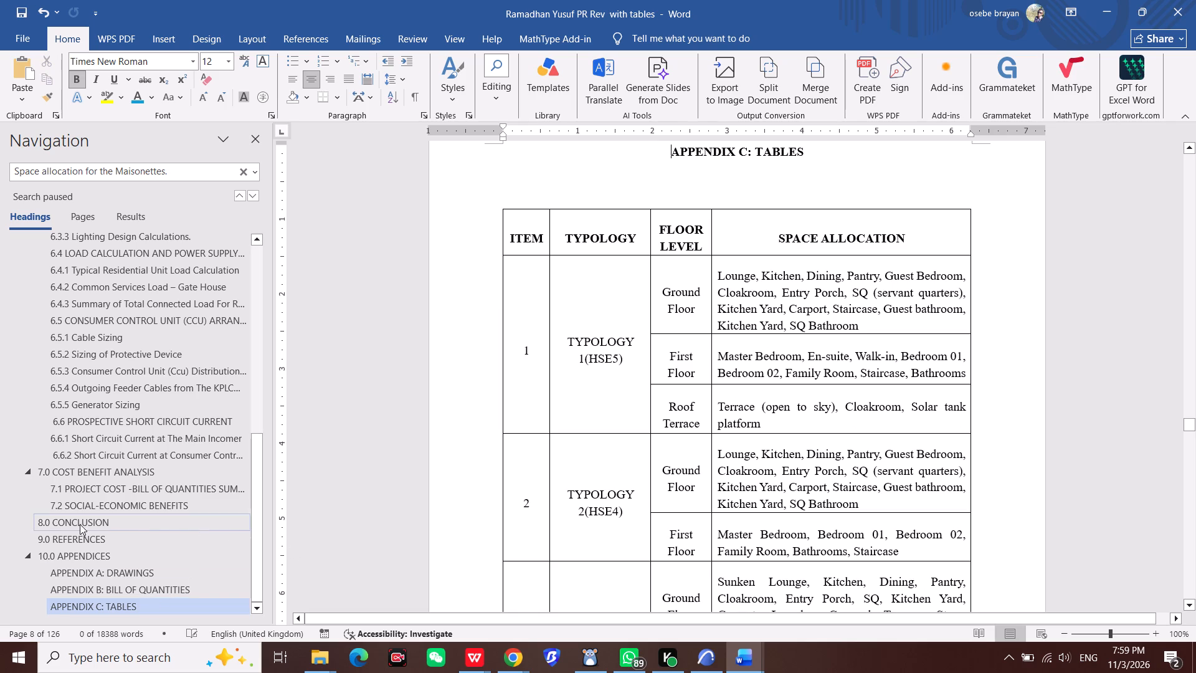
Return to the front matter and examine the entries in the List of Figures.
scroll(95, 301, "up", 11)
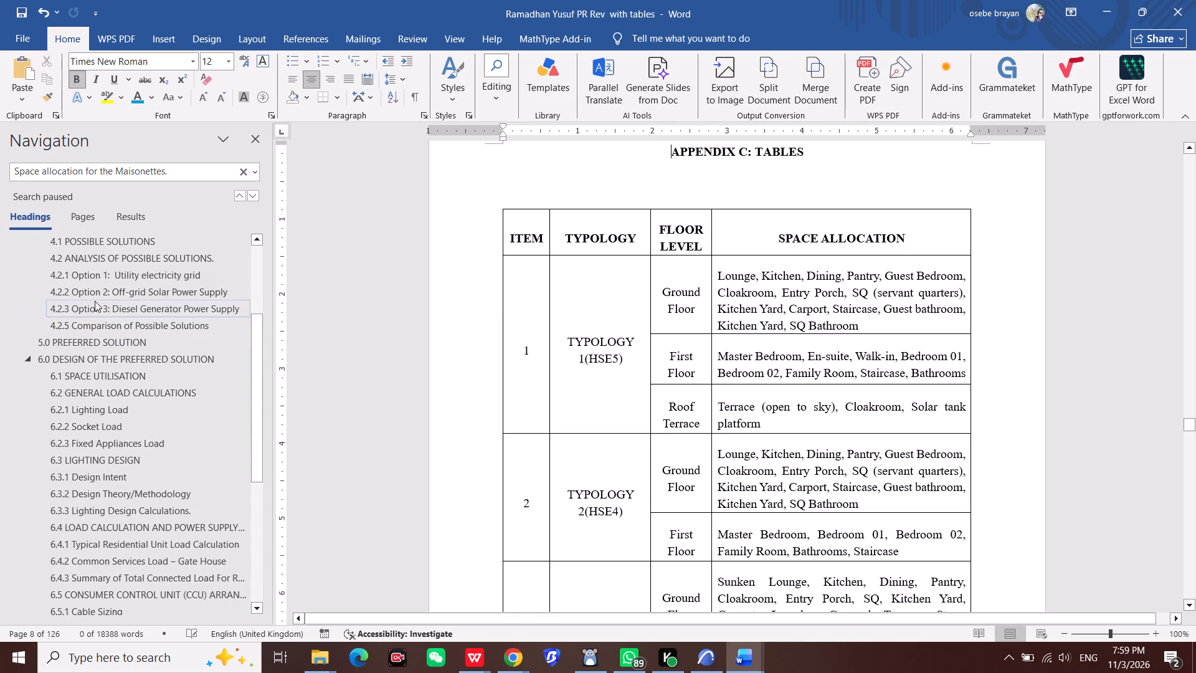
scroll(95, 301, "up", 13)
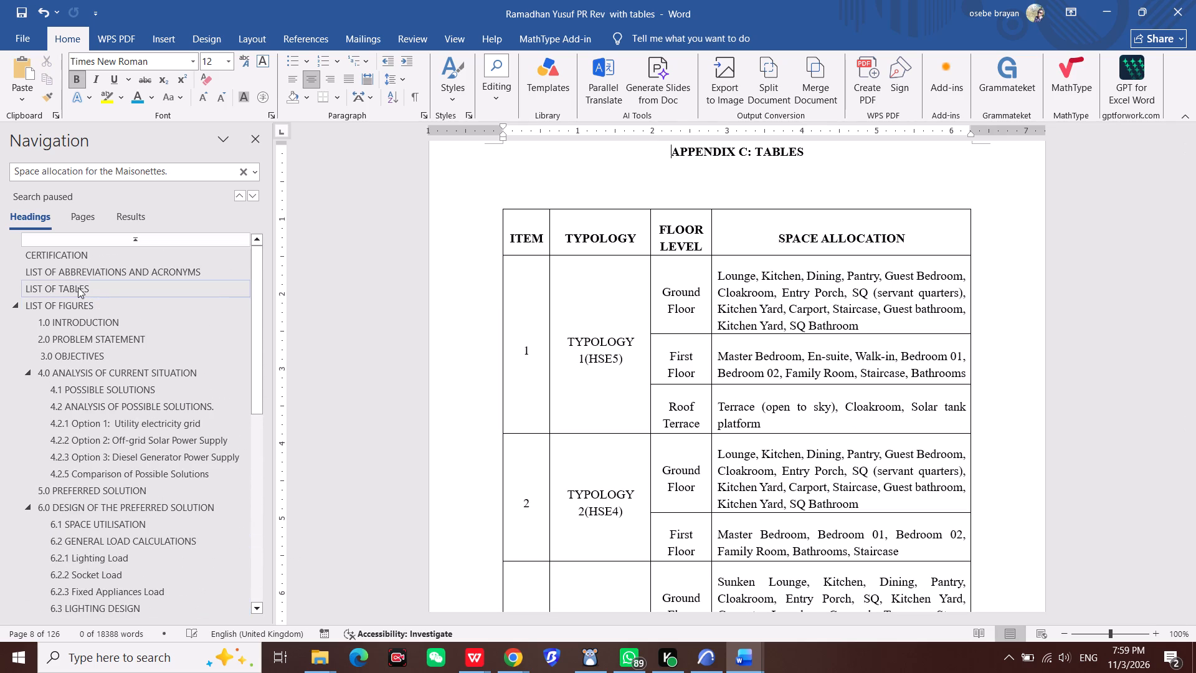
left_click(78, 287)
scroll(642, 426, "down", 20)
scroll(642, 426, "down", 9)
scroll(703, 437, "down", 4)
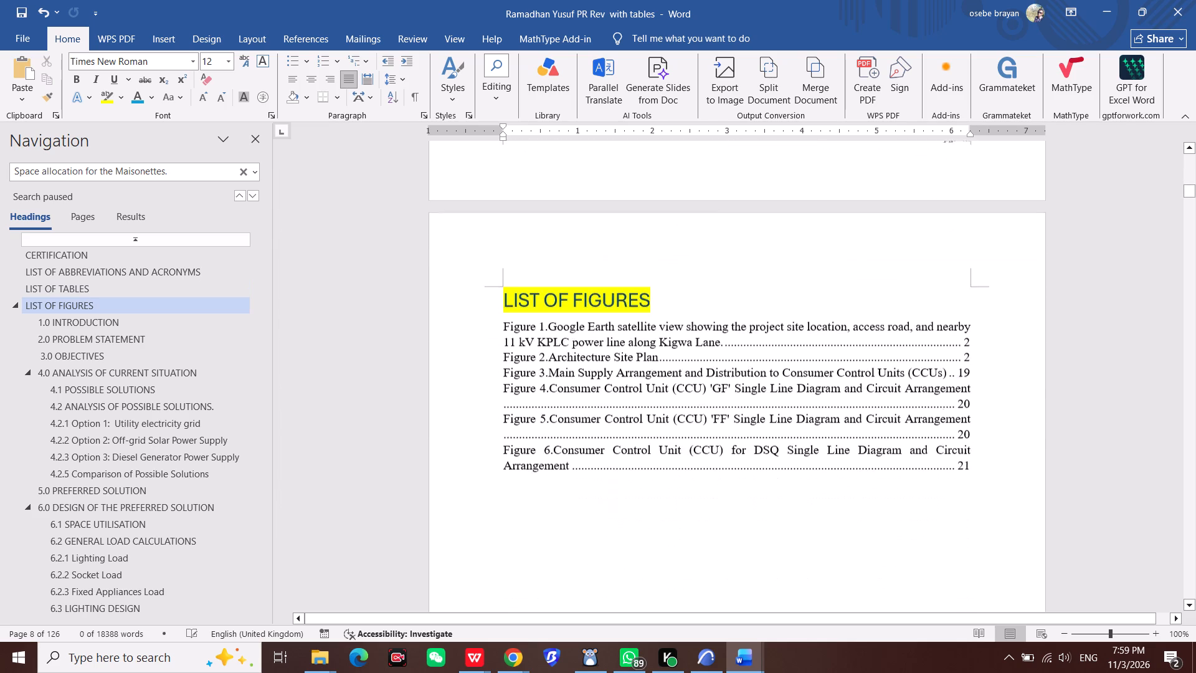
scroll(703, 437, "down", 16)
scroll(705, 459, "up", 5)
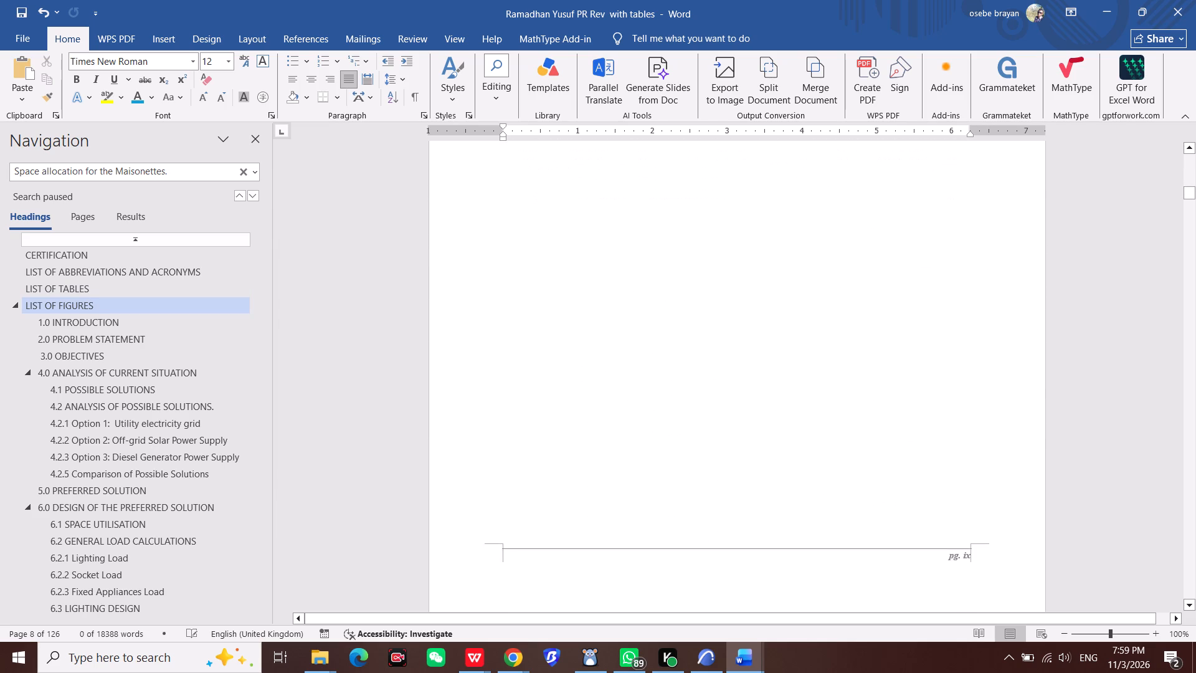
scroll(705, 459, "up", 12)
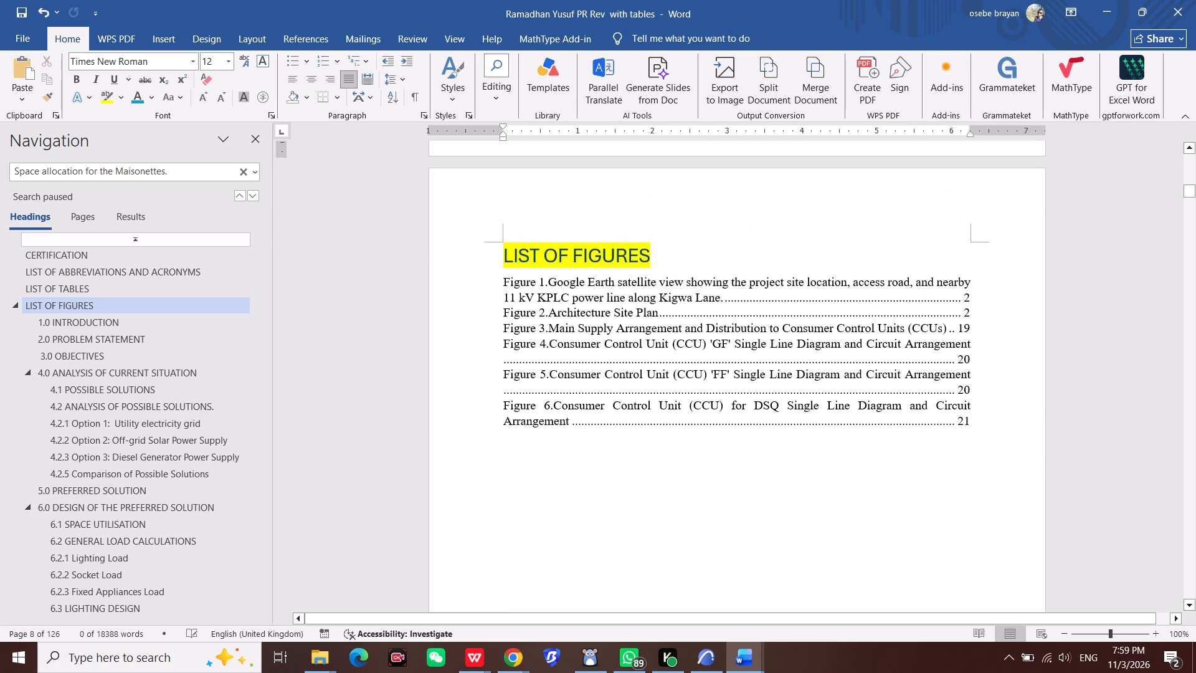
scroll(705, 459, "down", 4)
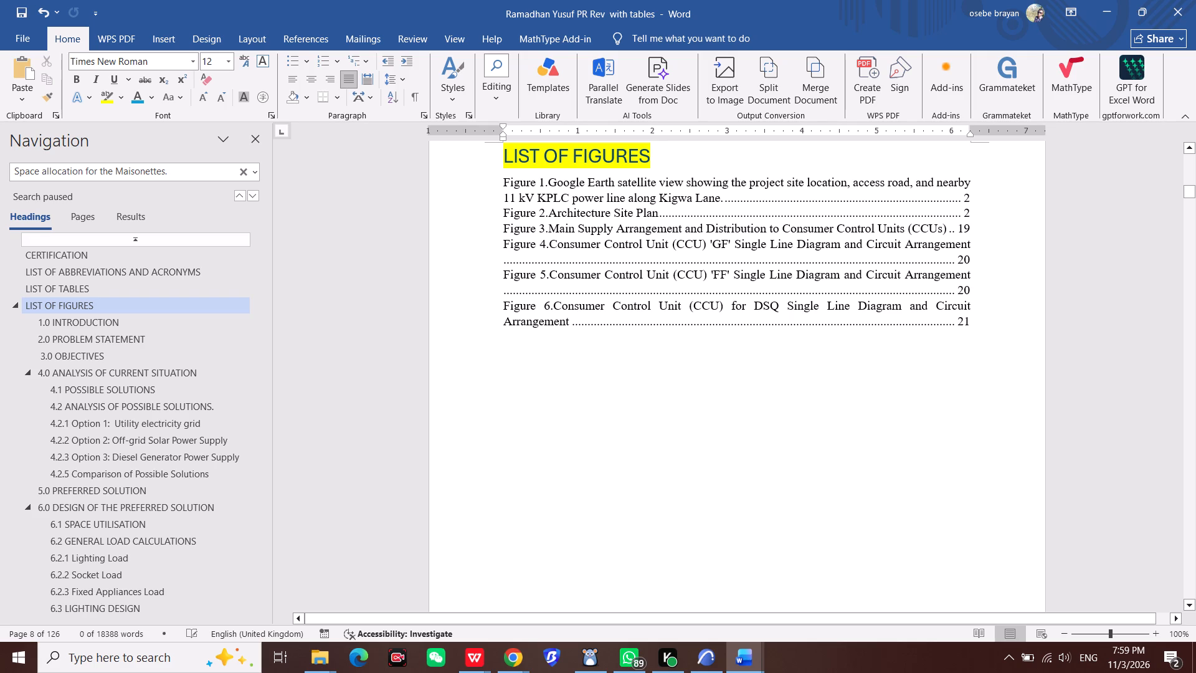
Read through report sections 1.0 to 4.2, examining the figure captions and the in-text references to tables and appendices.
scroll(705, 459, "down", 6)
scroll(705, 459, "down", 20)
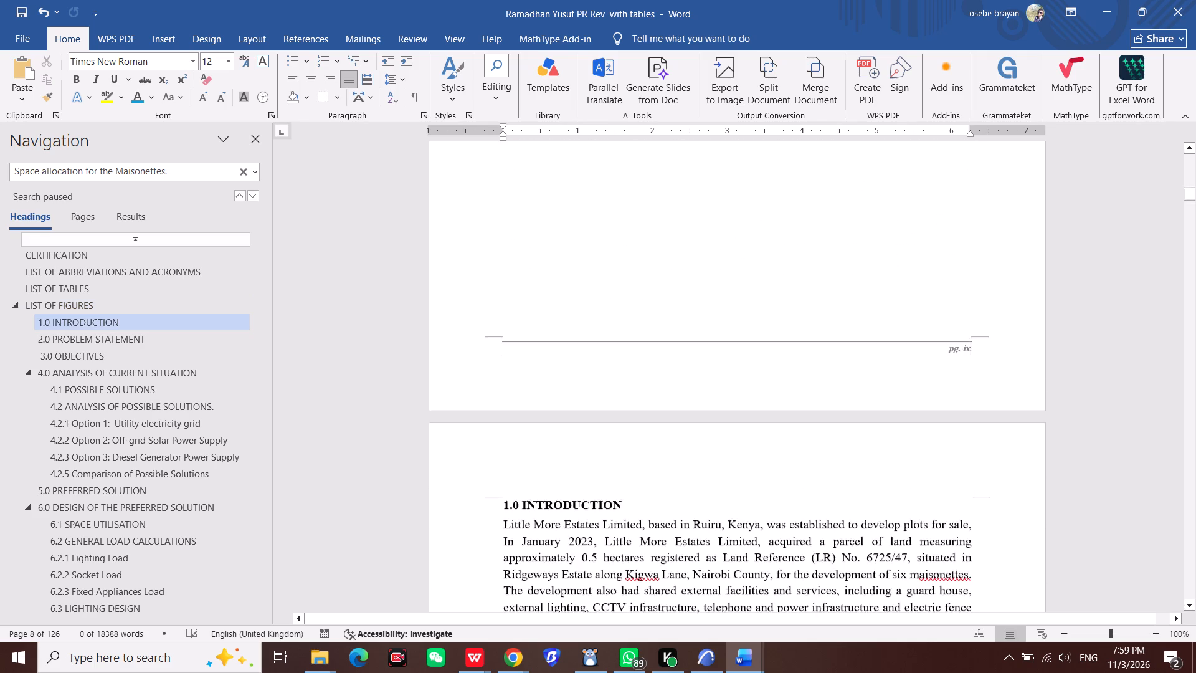
scroll(705, 459, "down", 6)
scroll(705, 459, "down", 20)
scroll(705, 459, "down", 4)
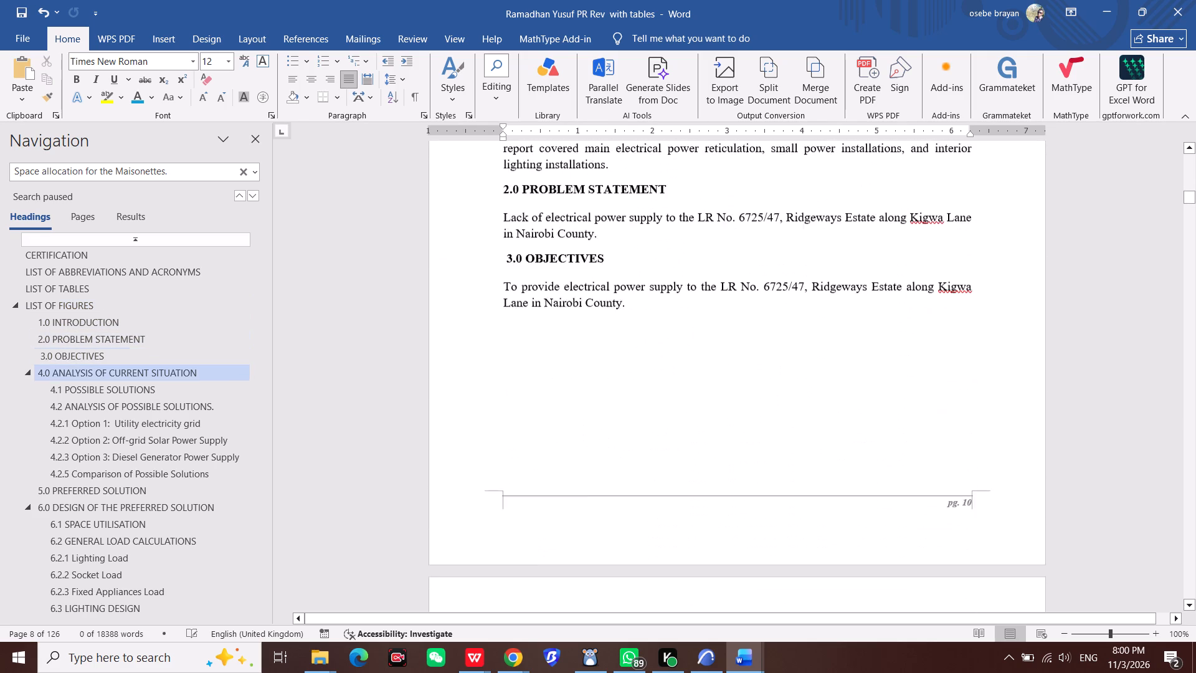
scroll(705, 462, "down", 20)
scroll(705, 462, "down", 12)
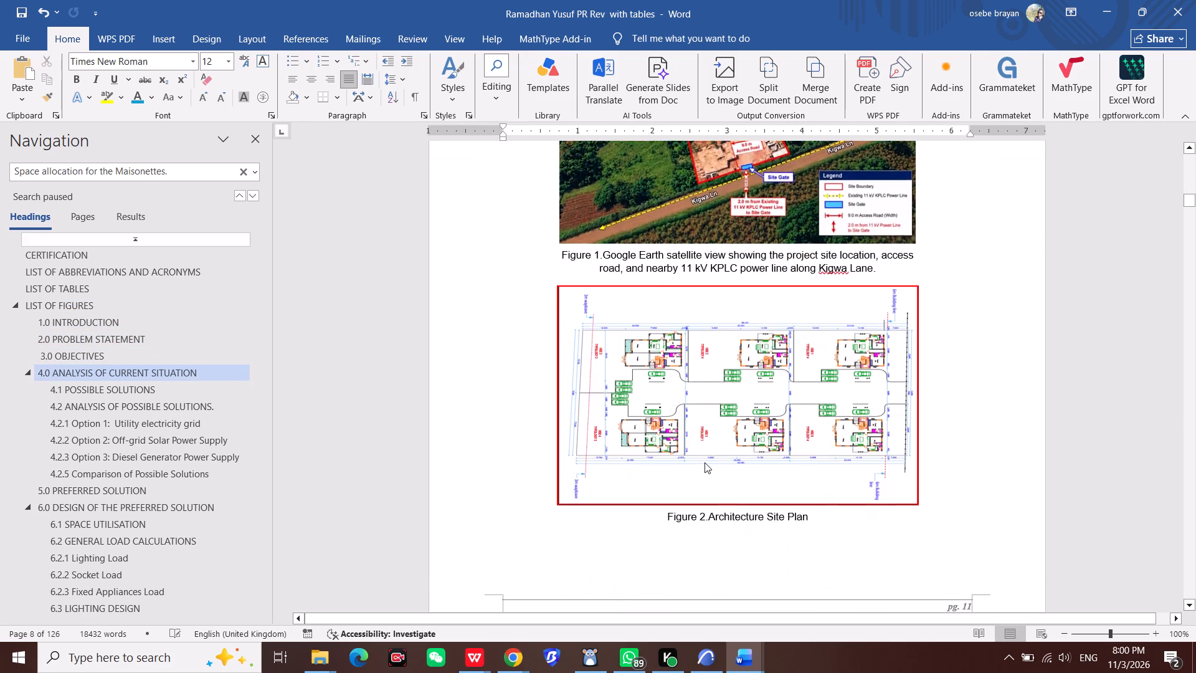
scroll(705, 462, "down", 11)
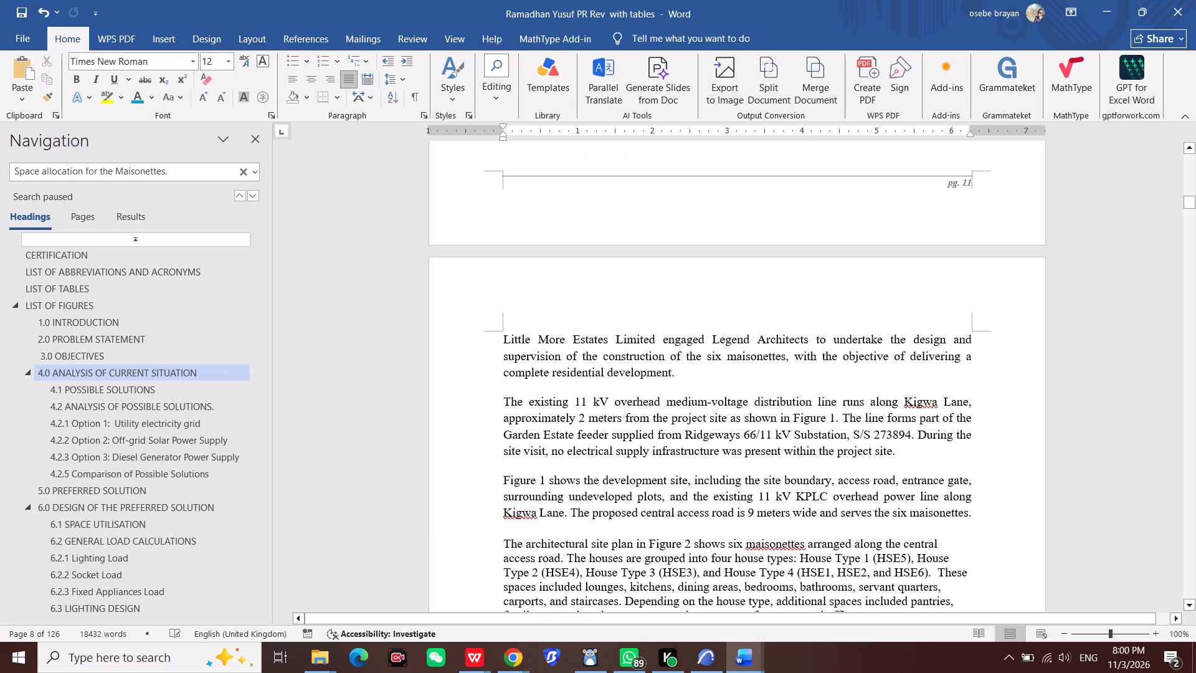
scroll(705, 462, "down", 6)
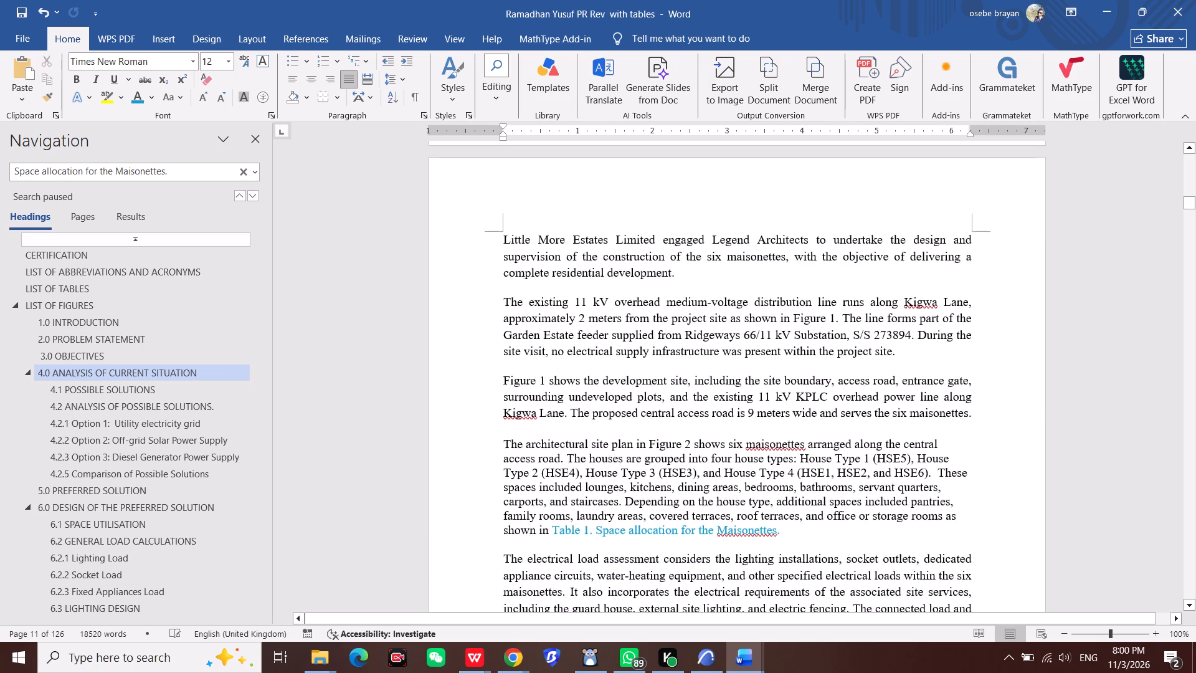
scroll(700, 459, "down", 6)
scroll(635, 401, "down", 5)
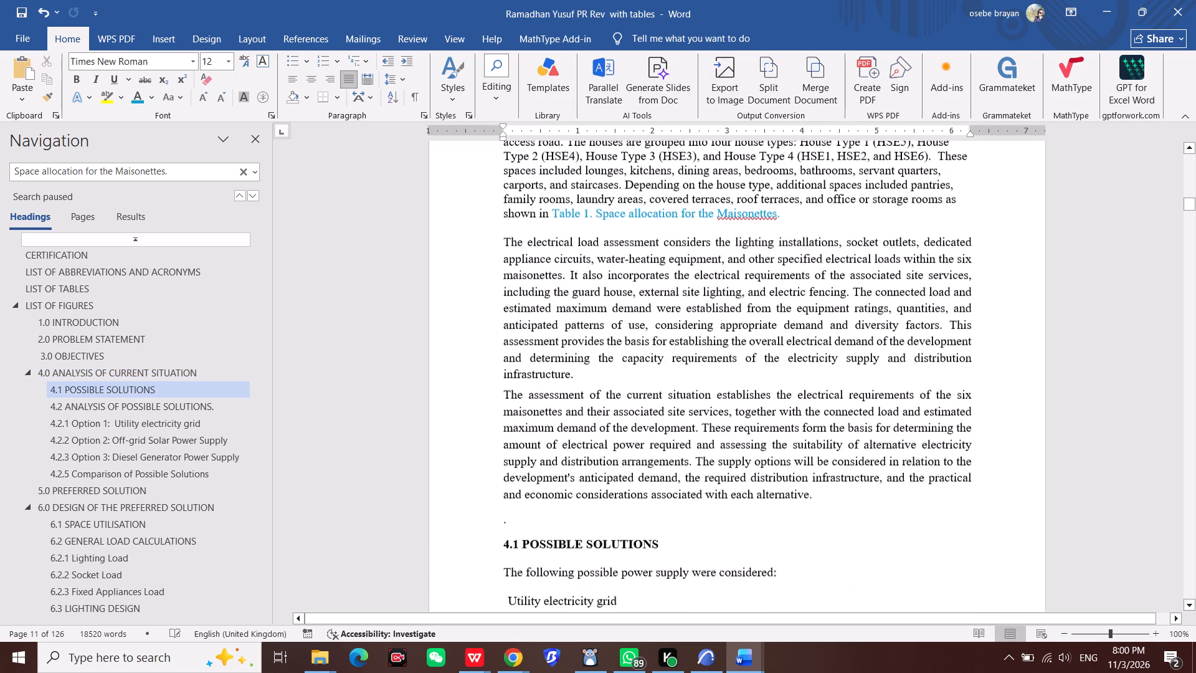
scroll(648, 426, "down", 20)
scroll(648, 426, "down", 4)
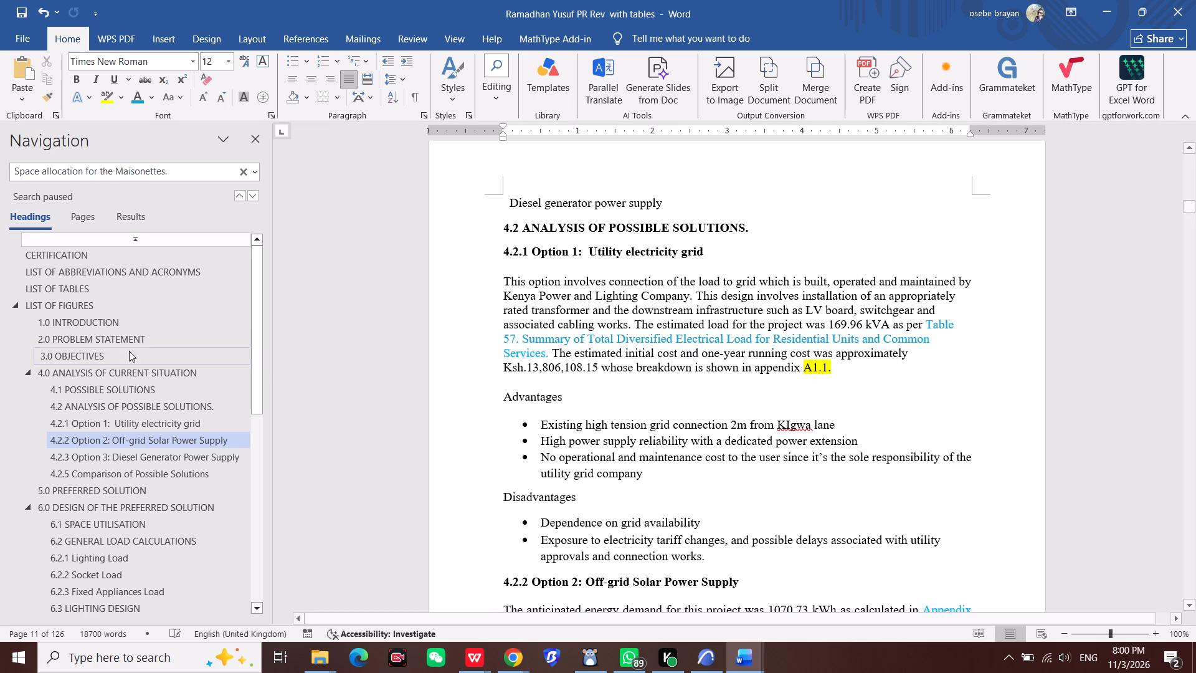
Go back to the List of Tables and recheck the table numbers, titles and page numbers of its entries.
left_click(75, 289)
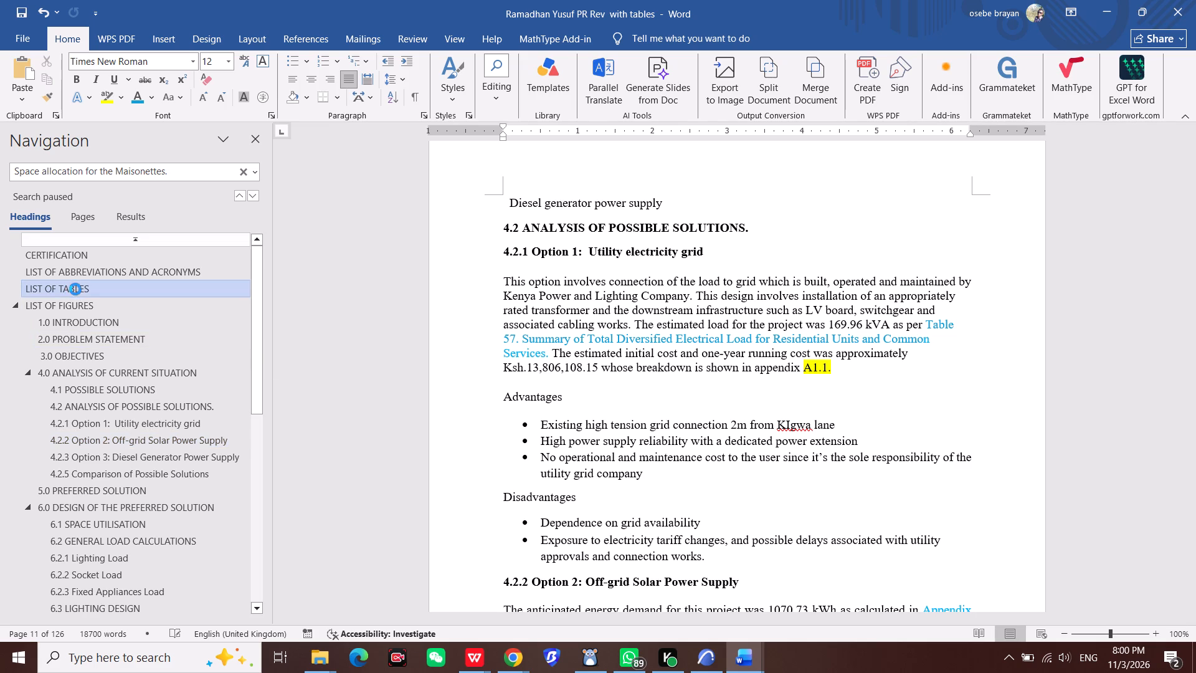
scroll(617, 370, "down", 2)
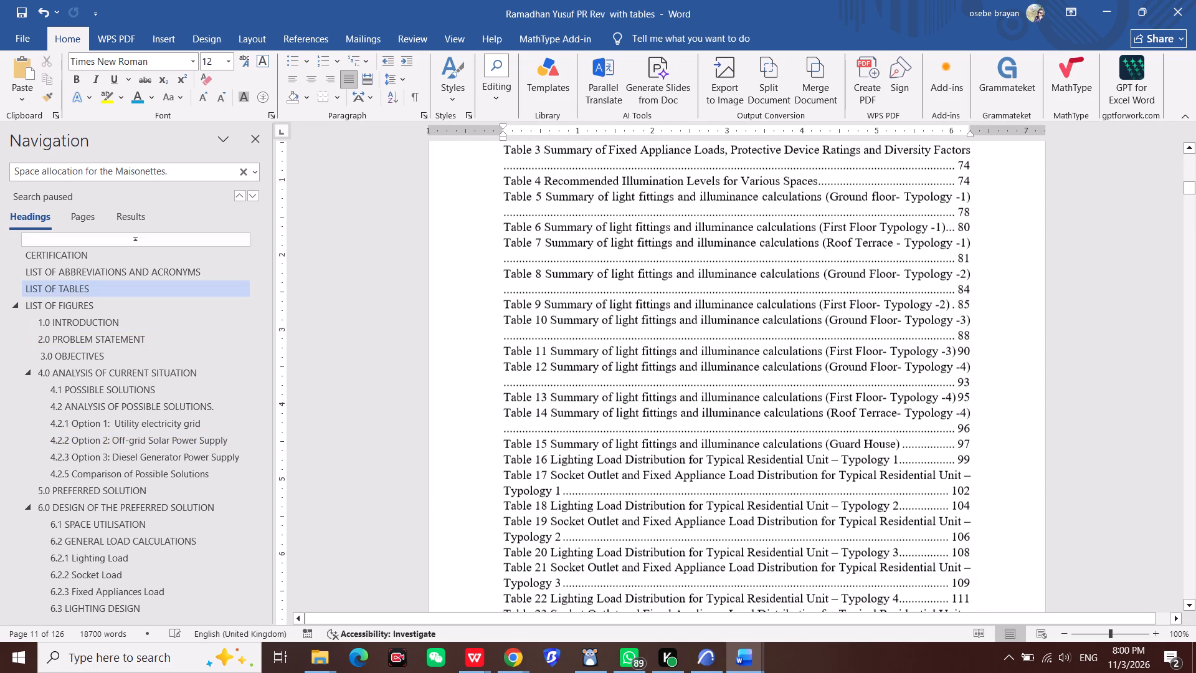
scroll(617, 370, "up", 3)
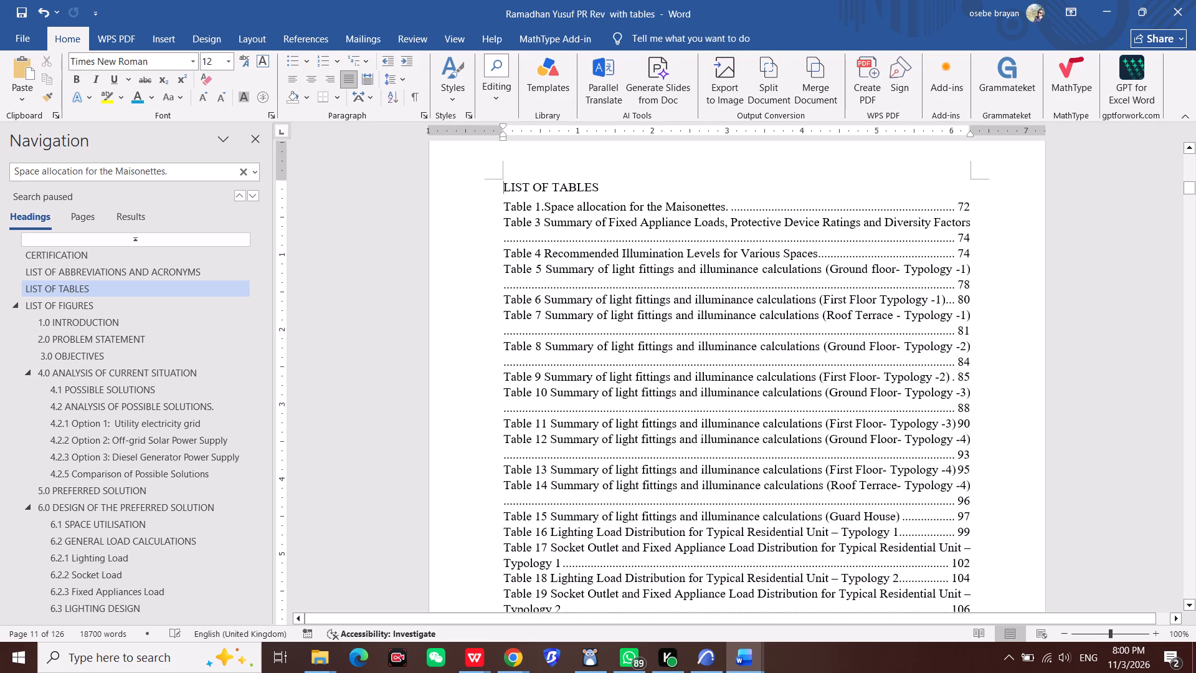
scroll(617, 370, "down", 2)
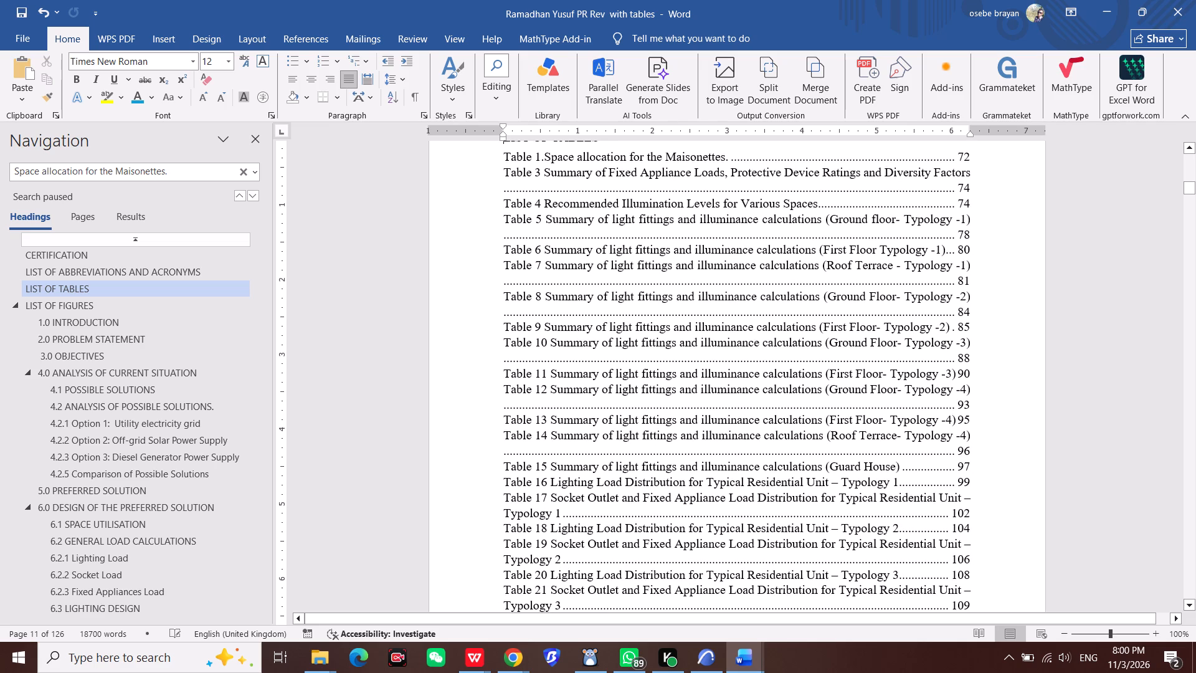
scroll(636, 385, "down", 2)
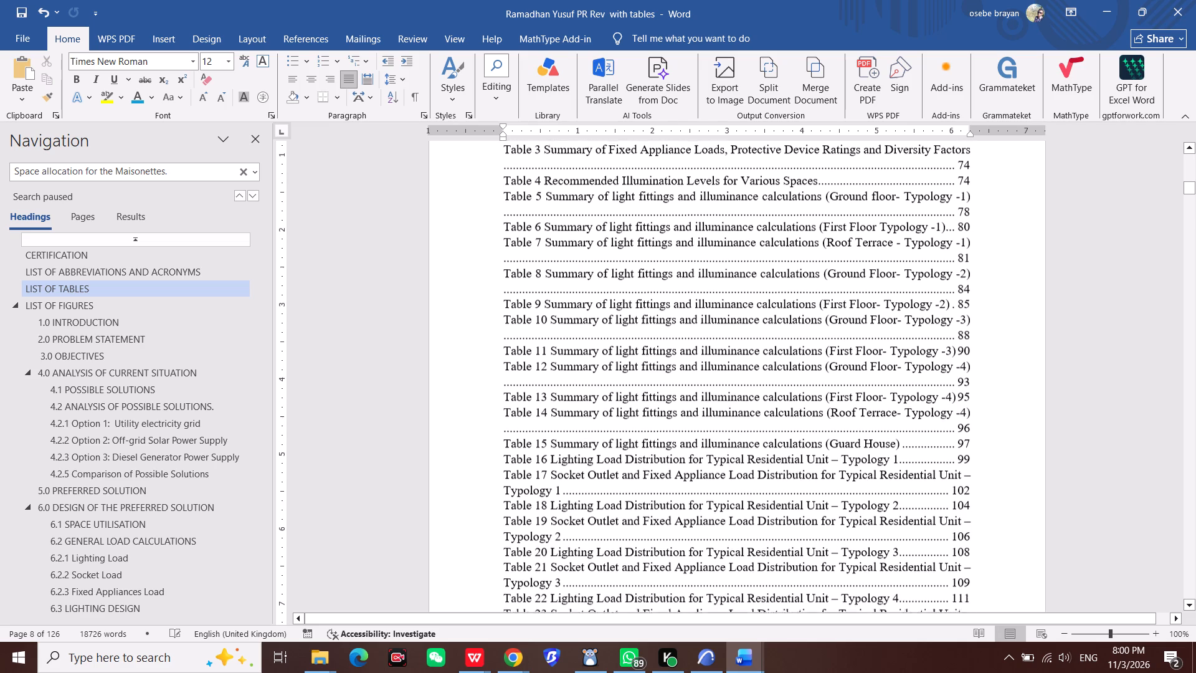
scroll(703, 474, "down", 5)
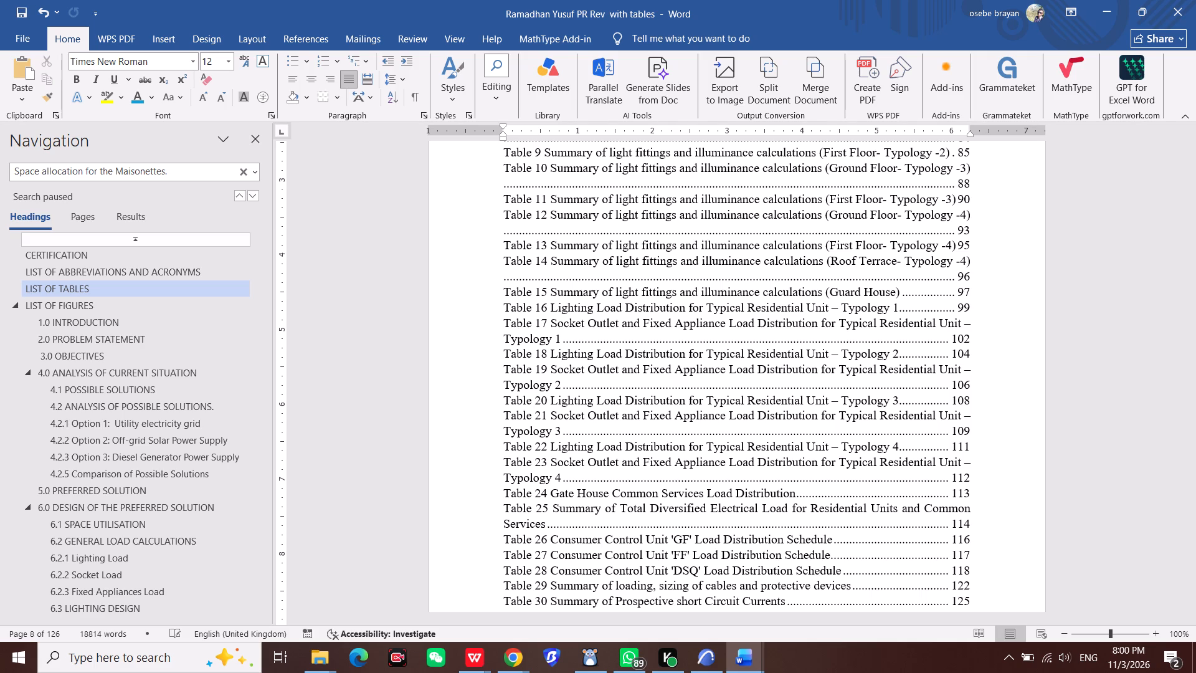
scroll(706, 427, "up", 3)
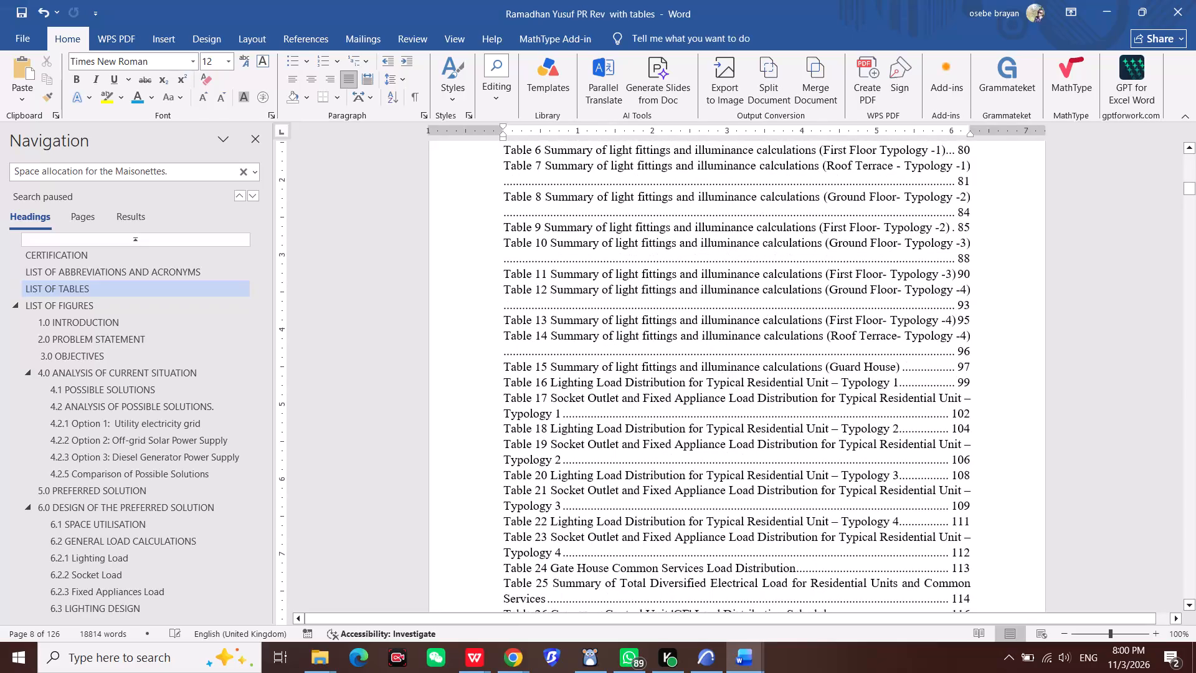
scroll(706, 427, "up", 7)
scroll(706, 427, "down", 2)
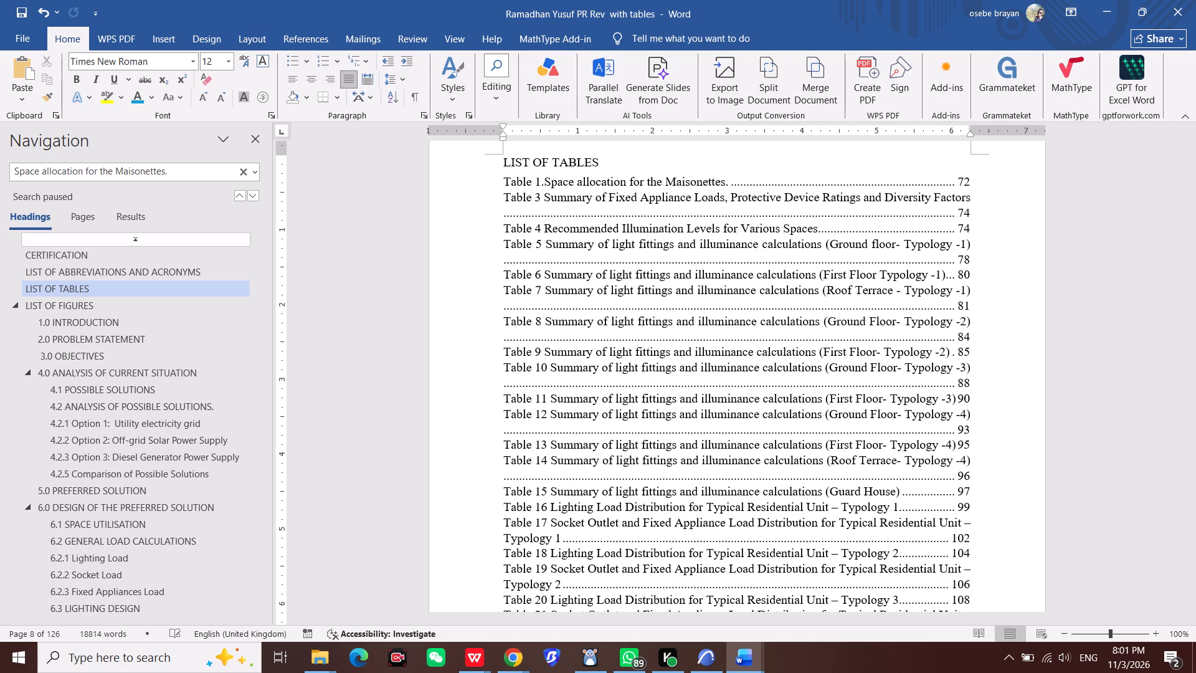
scroll(771, 342, "down", 4)
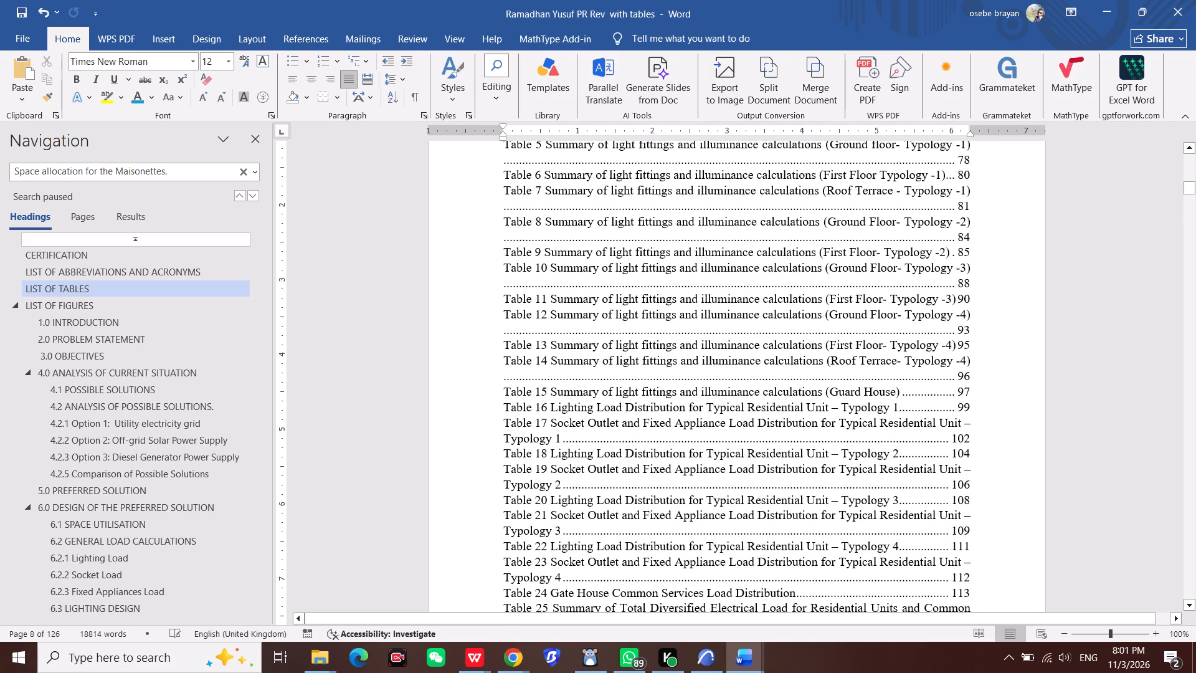
Save the "with tables" version of the report.
key("ctrl+s")
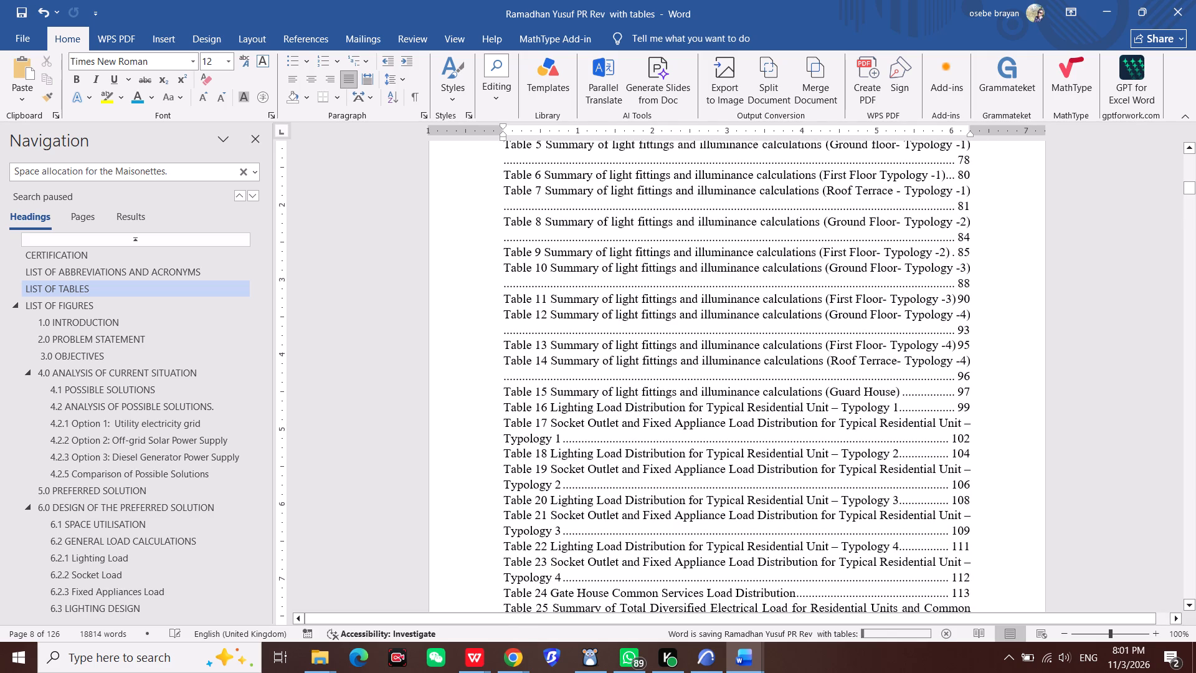
scroll(737, 334, "up", 6)
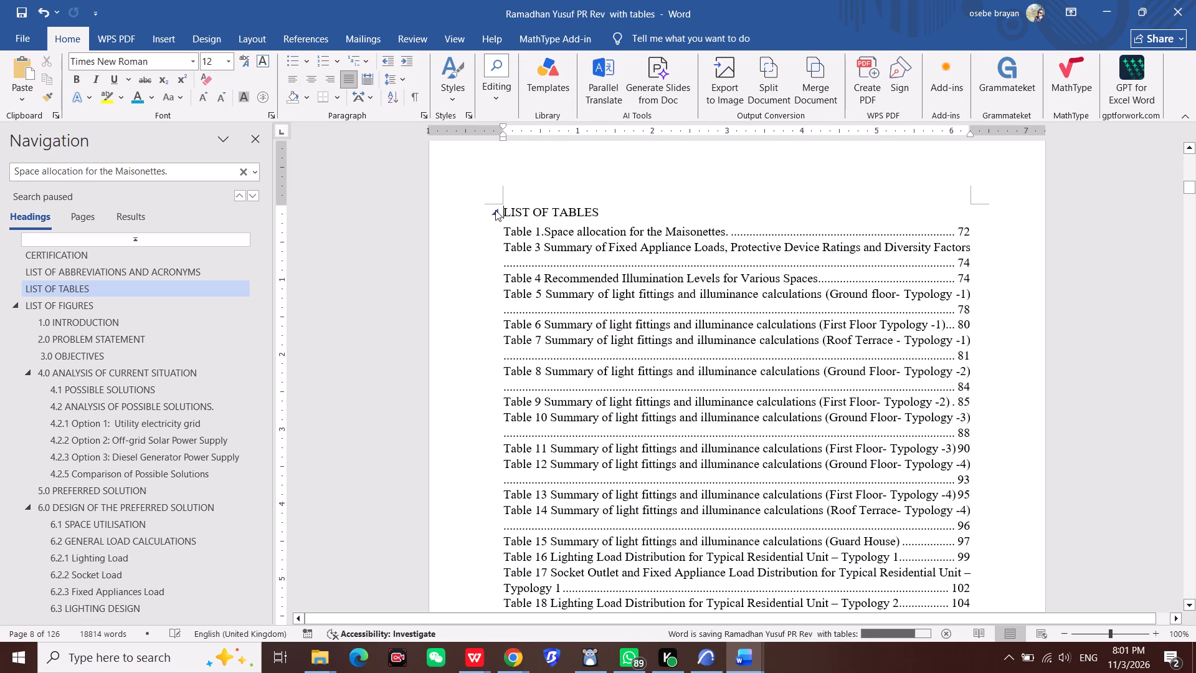
Switch to an open text document in WPS Office and start a new file from it.
left_click(467, 672)
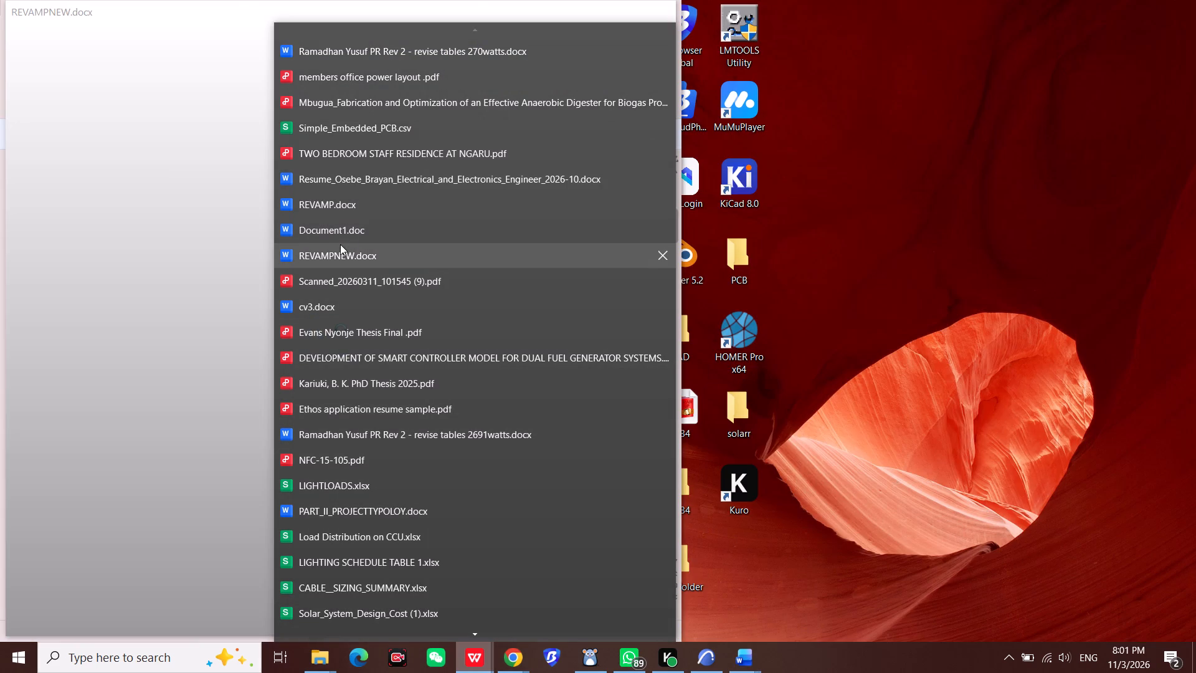
left_click(351, 234)
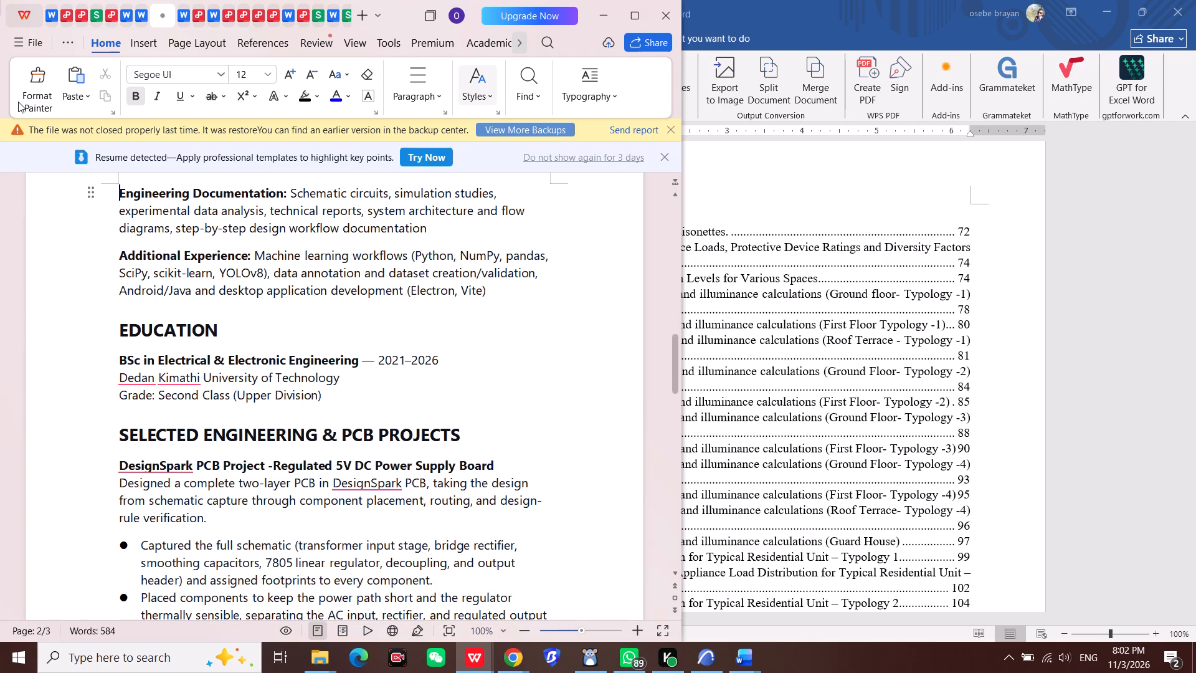
left_click(37, 49)
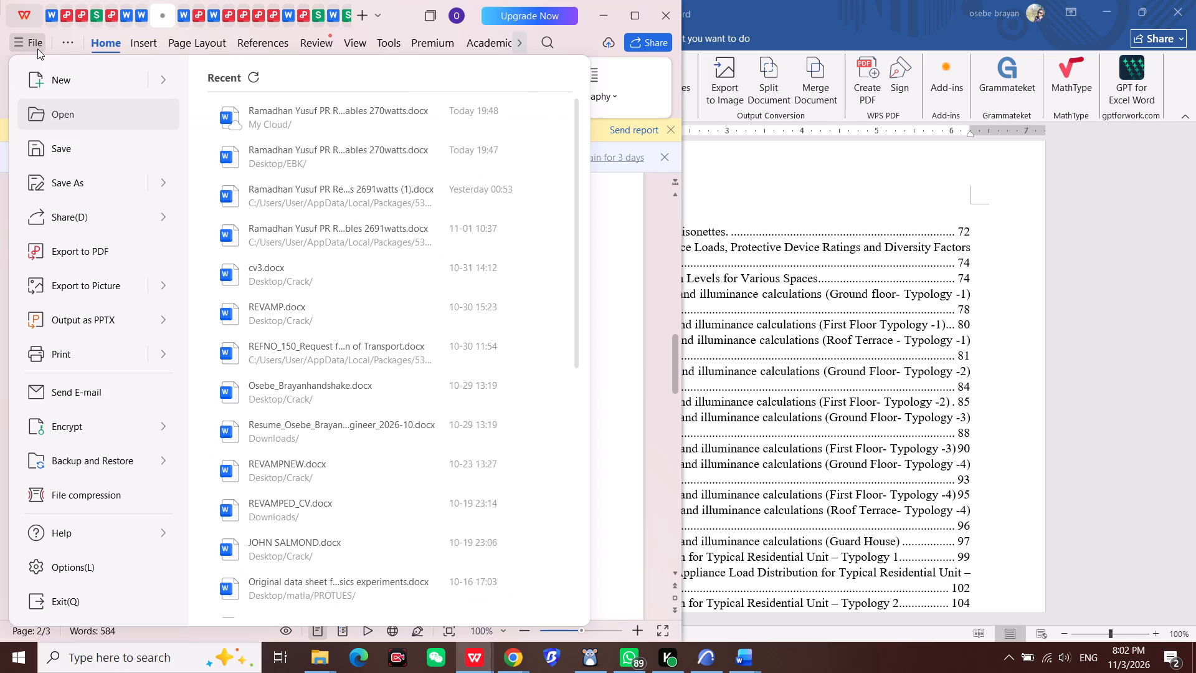
left_click(67, 85)
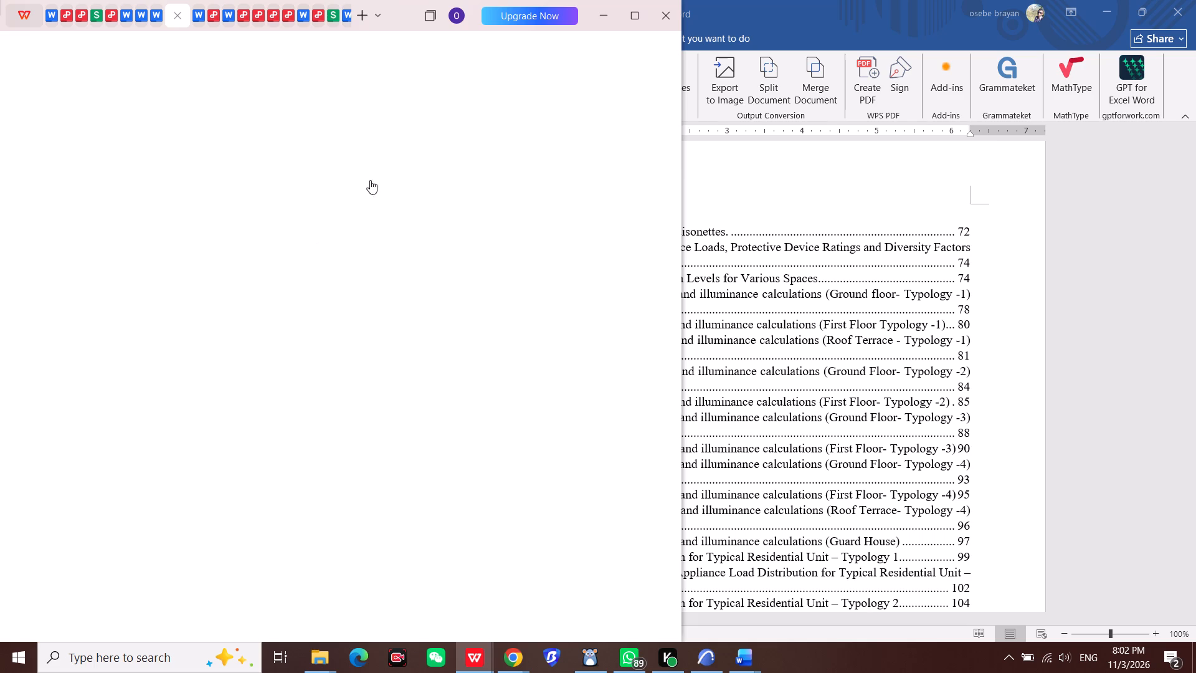
scroll(400, 141, "down", 5)
scroll(402, 153, "up", 2)
Go back to the "with tables" report in Word and copy the List of Tables heading with its entries.
left_click(766, 187)
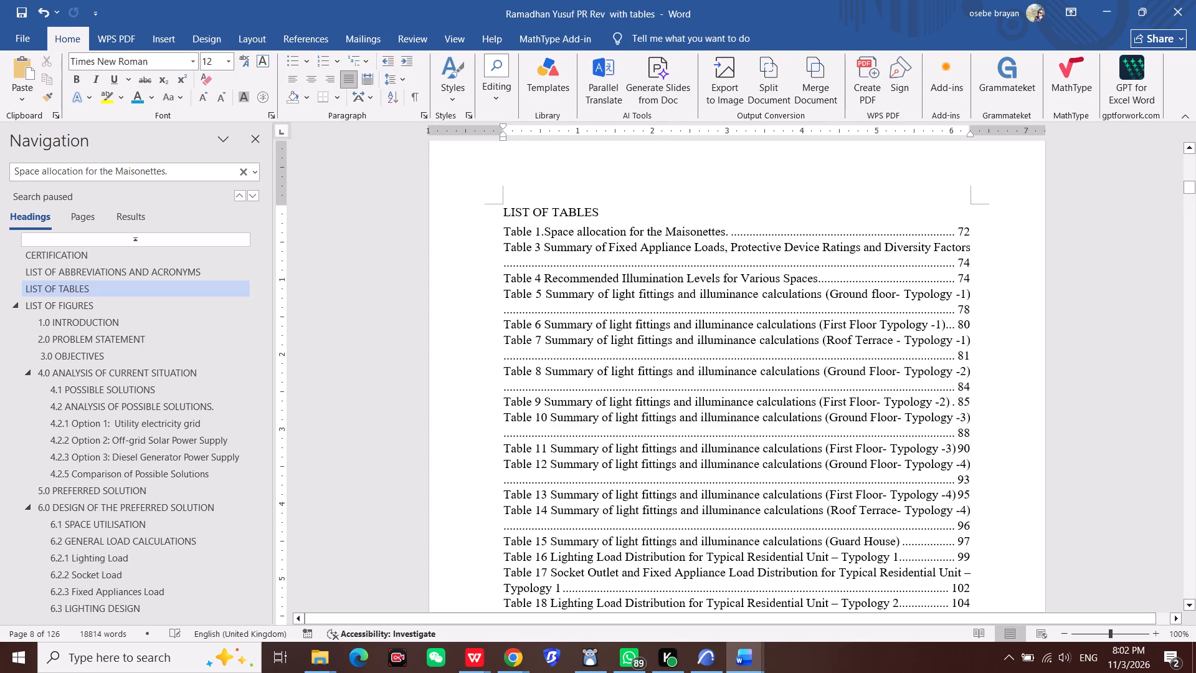
left_click_drag(508, 191, 543, 373)
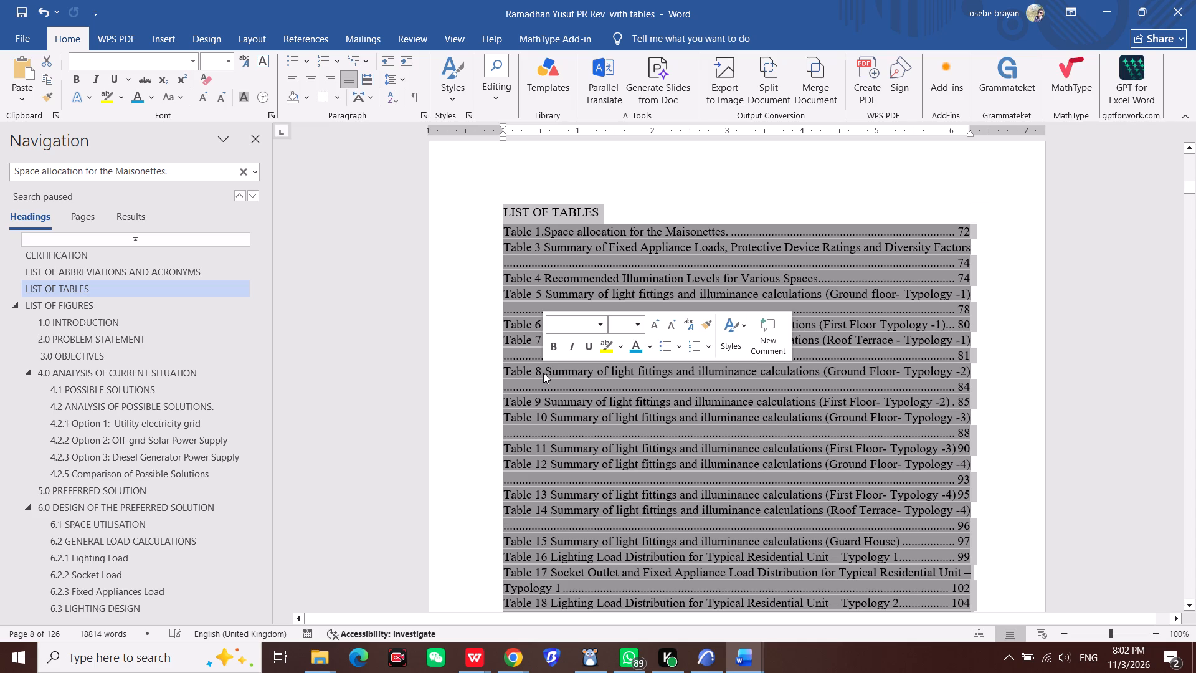
key("ctrl+c")
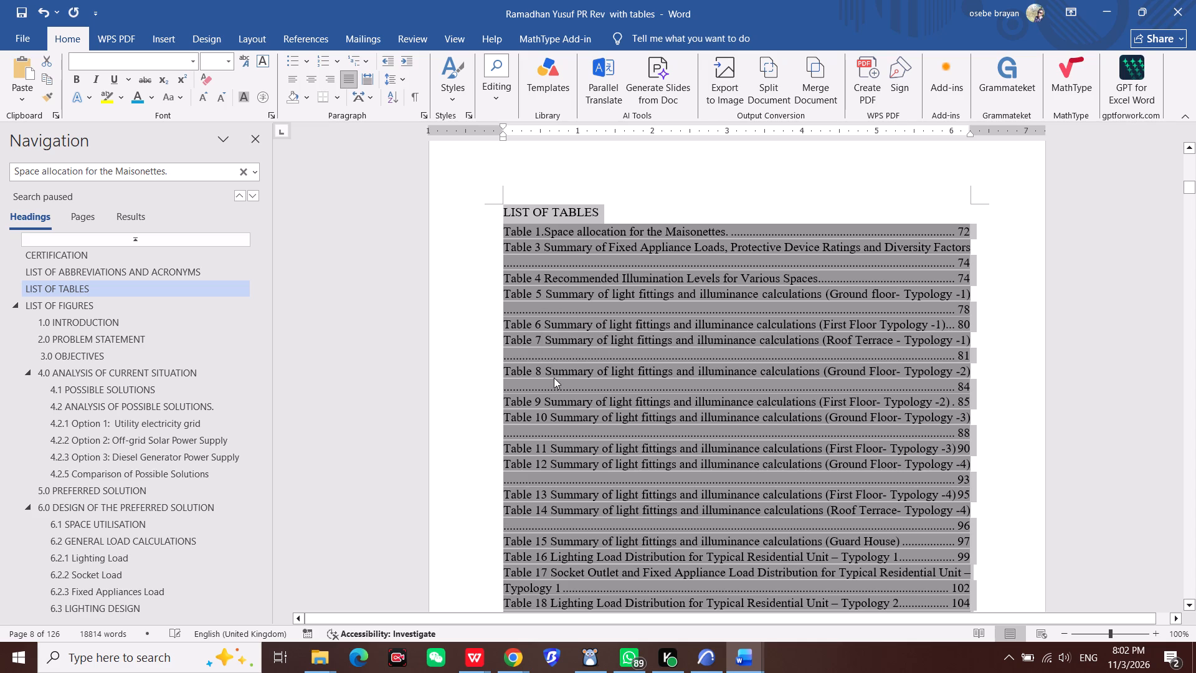
Switch to WPS Office with its new-file page open and maximise the window.
left_click(487, 647)
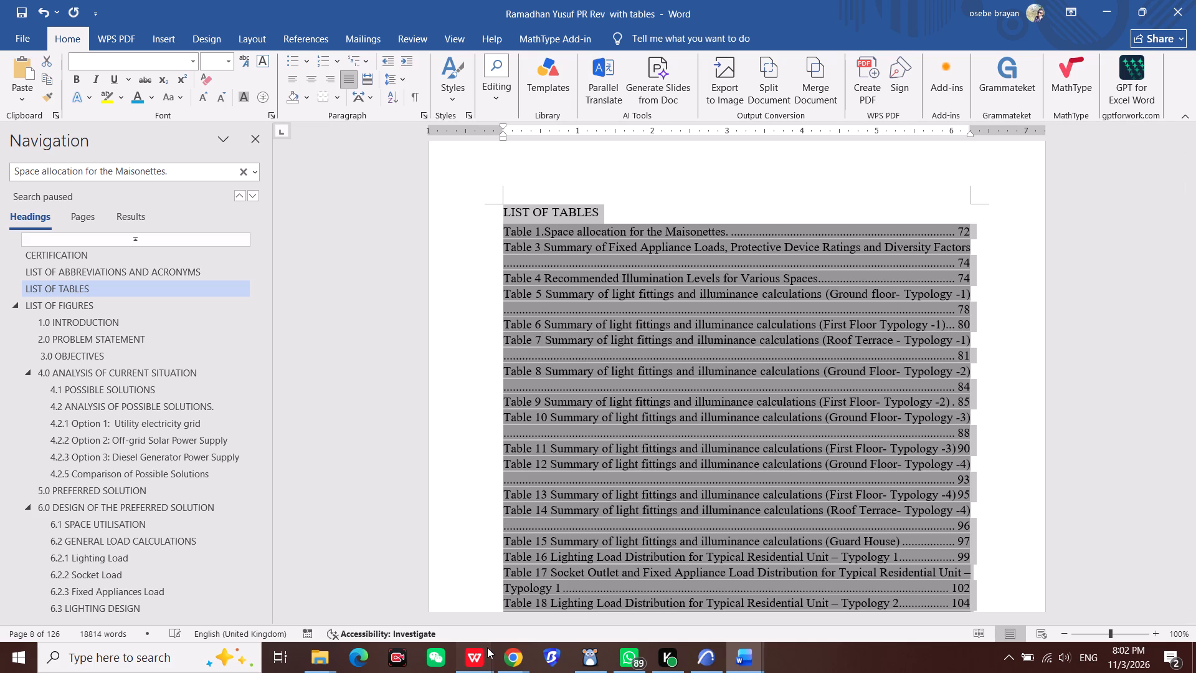
left_click(353, 226)
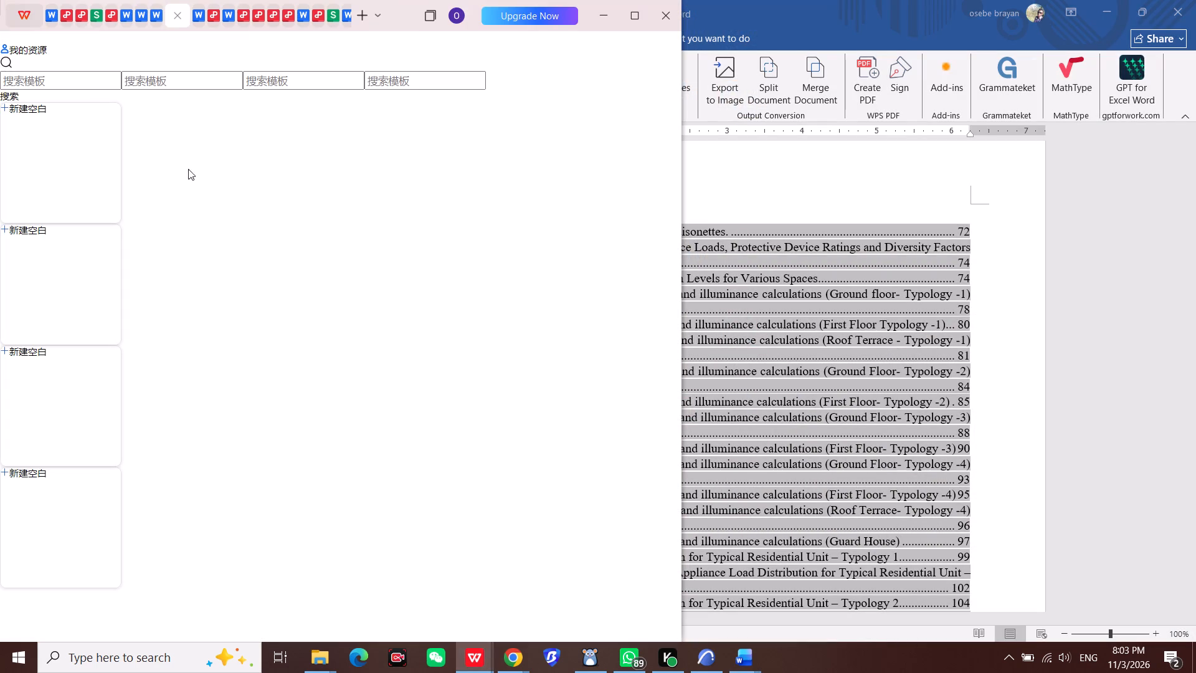
scroll(173, 173, "down", 4)
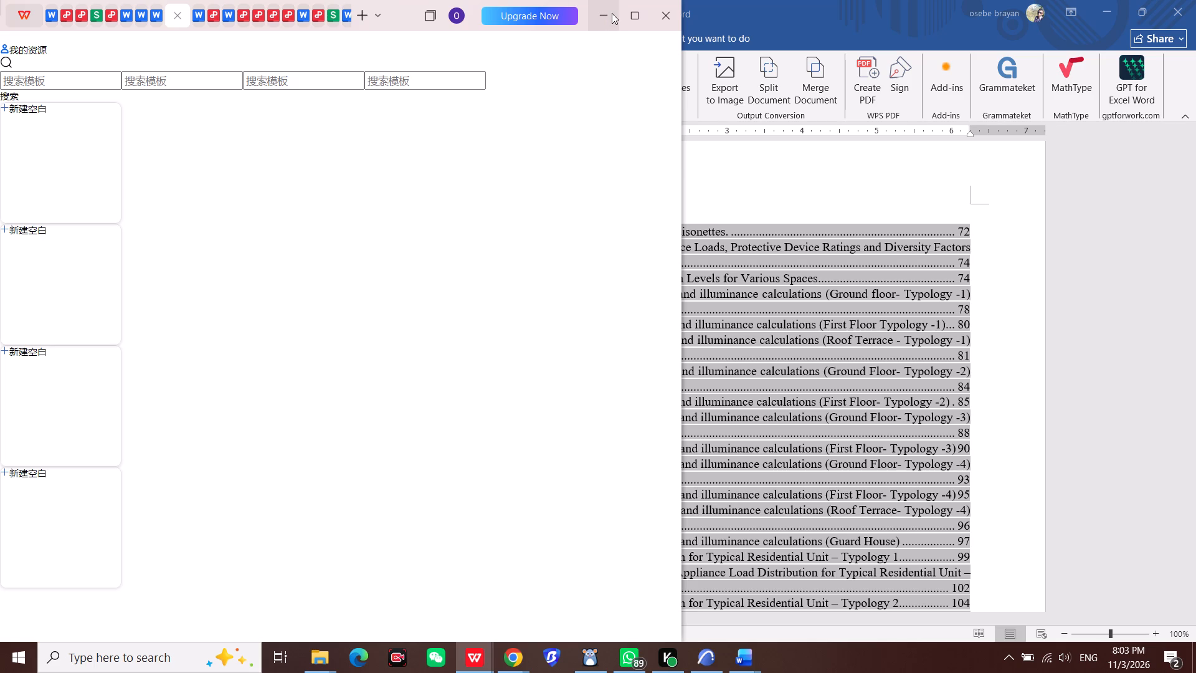
left_click(624, 13)
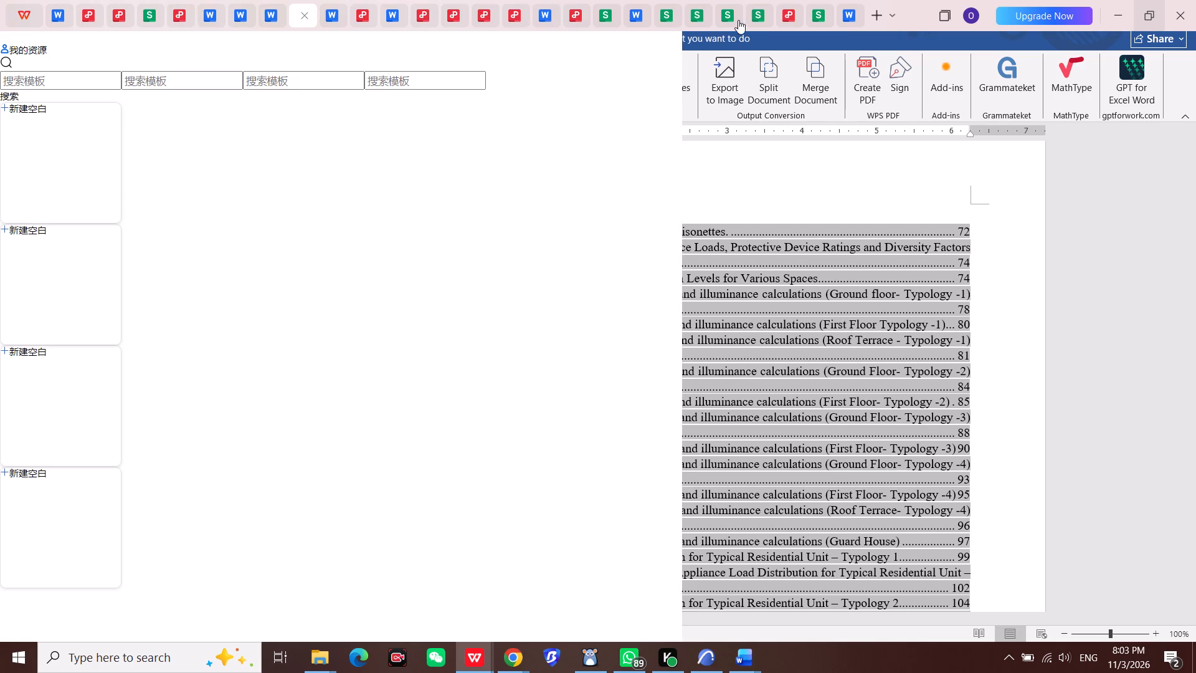
Open GROUNDFLOOR_POWERPOINTS.pdf among the open WPS Office files and close it.
left_click(792, 2)
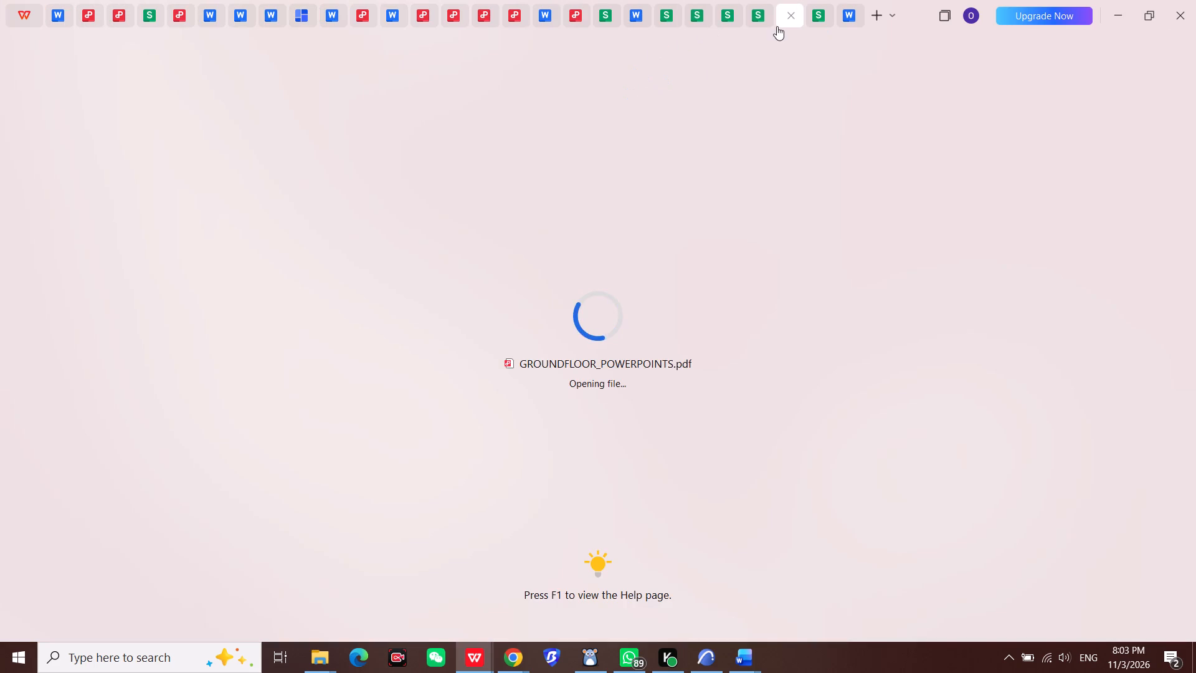
left_click(794, 19)
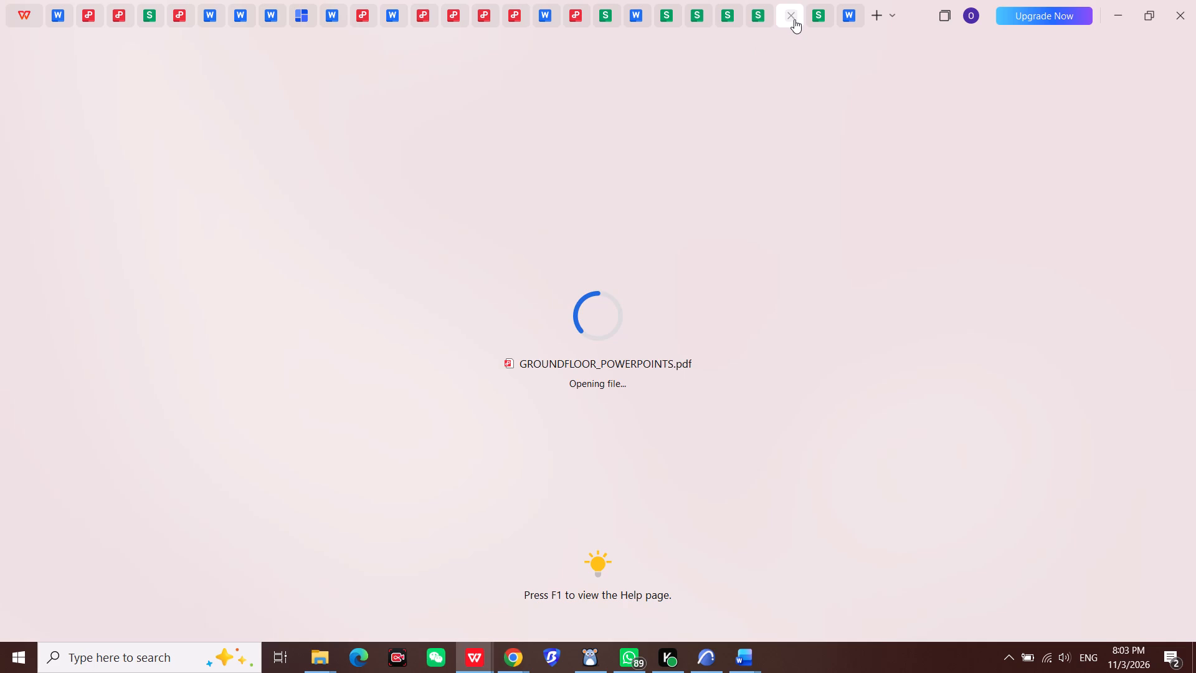
left_click(794, 19)
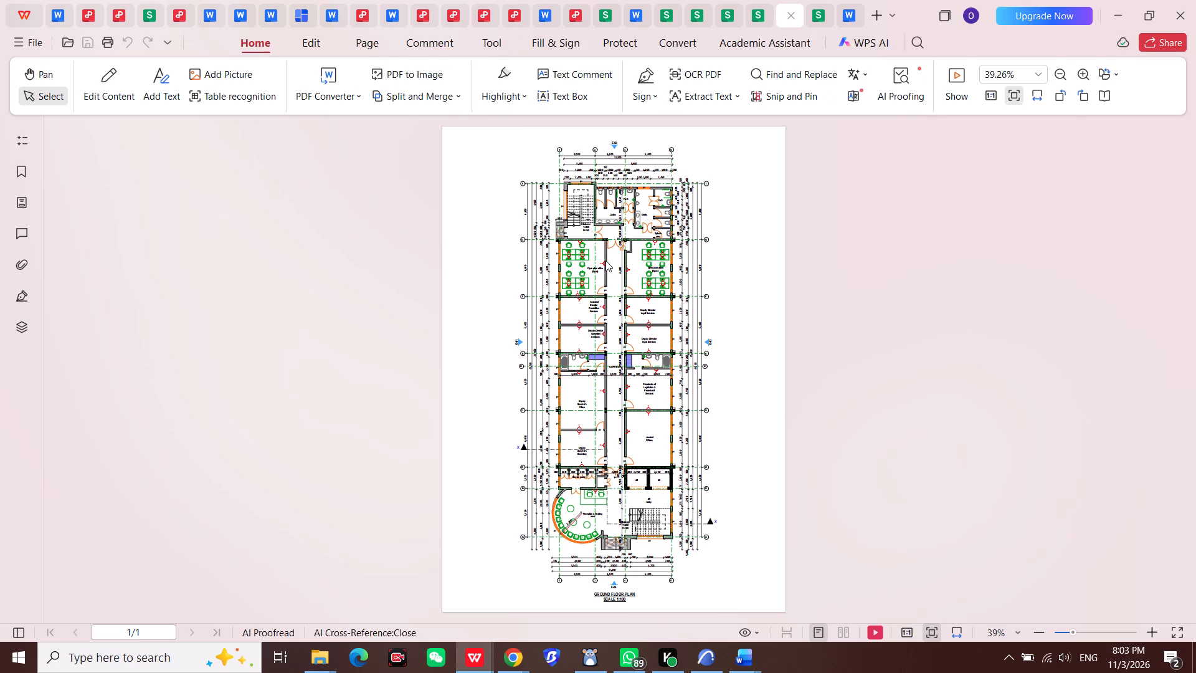
left_click(785, 17)
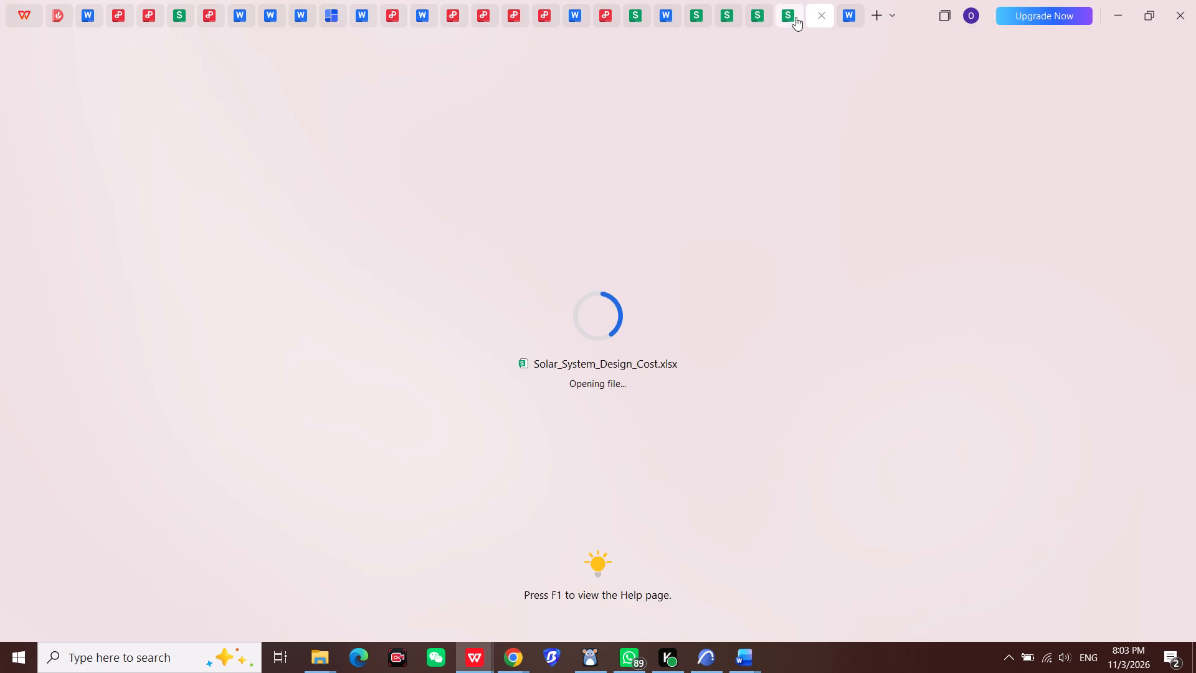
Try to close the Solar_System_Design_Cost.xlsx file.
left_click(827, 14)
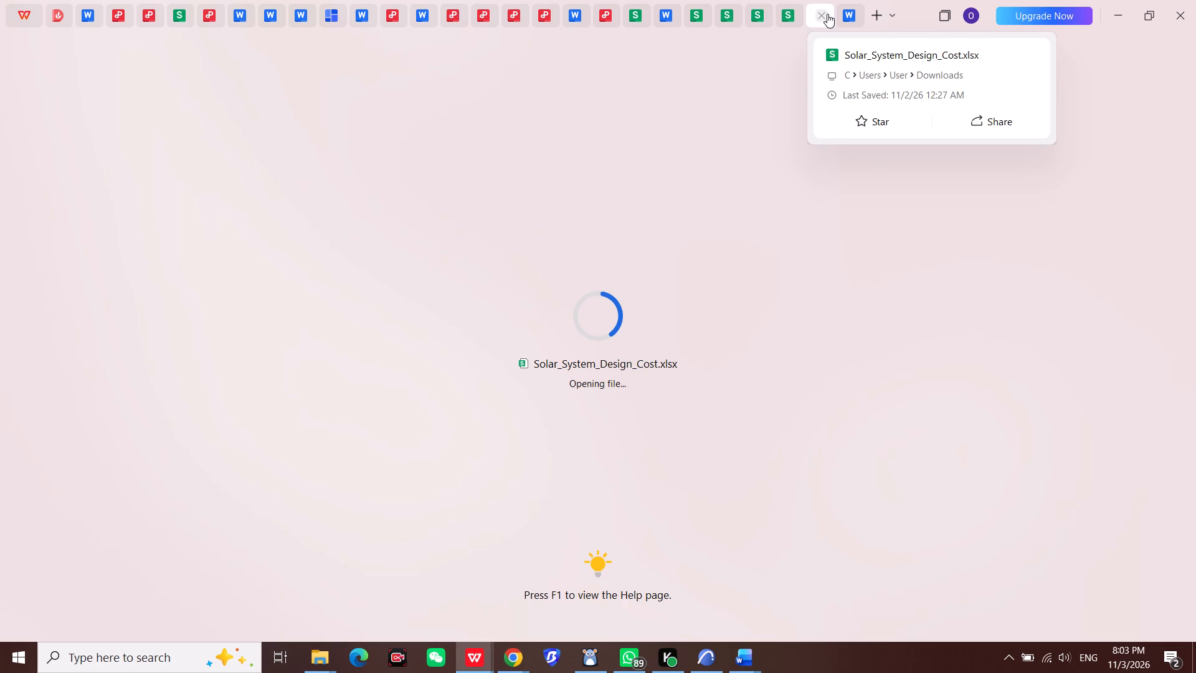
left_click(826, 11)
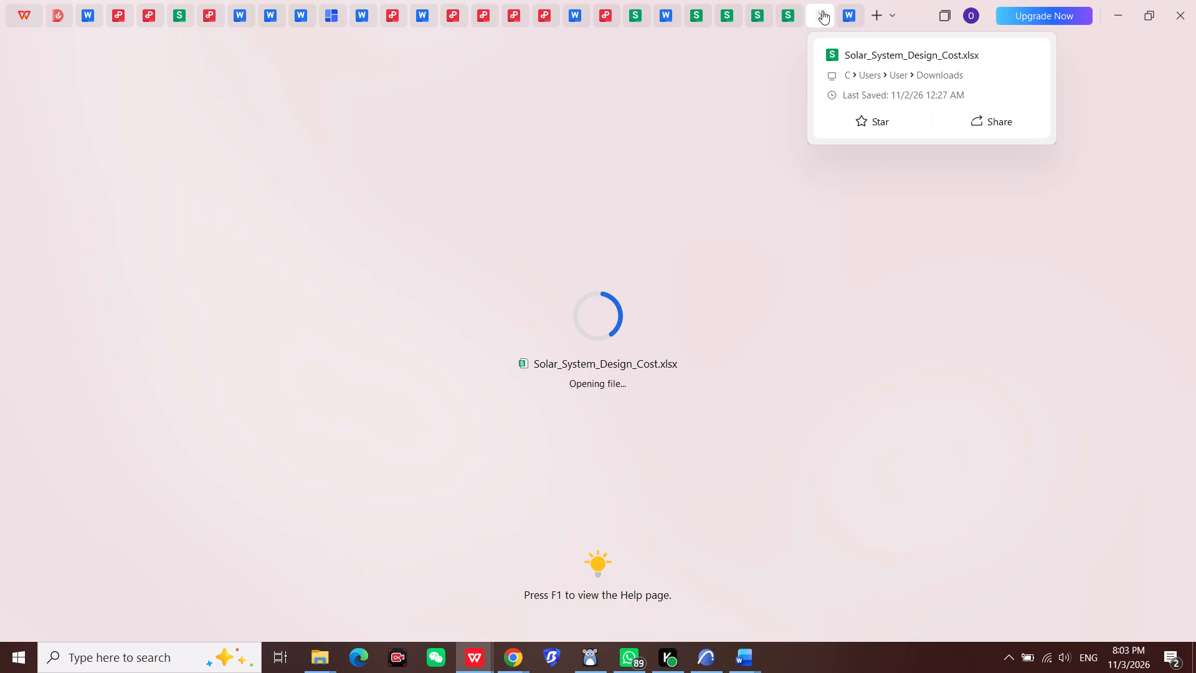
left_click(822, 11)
Switch back to the "with tables" report in Word and look through the List of Tables down to its last entry.
left_click(752, 659)
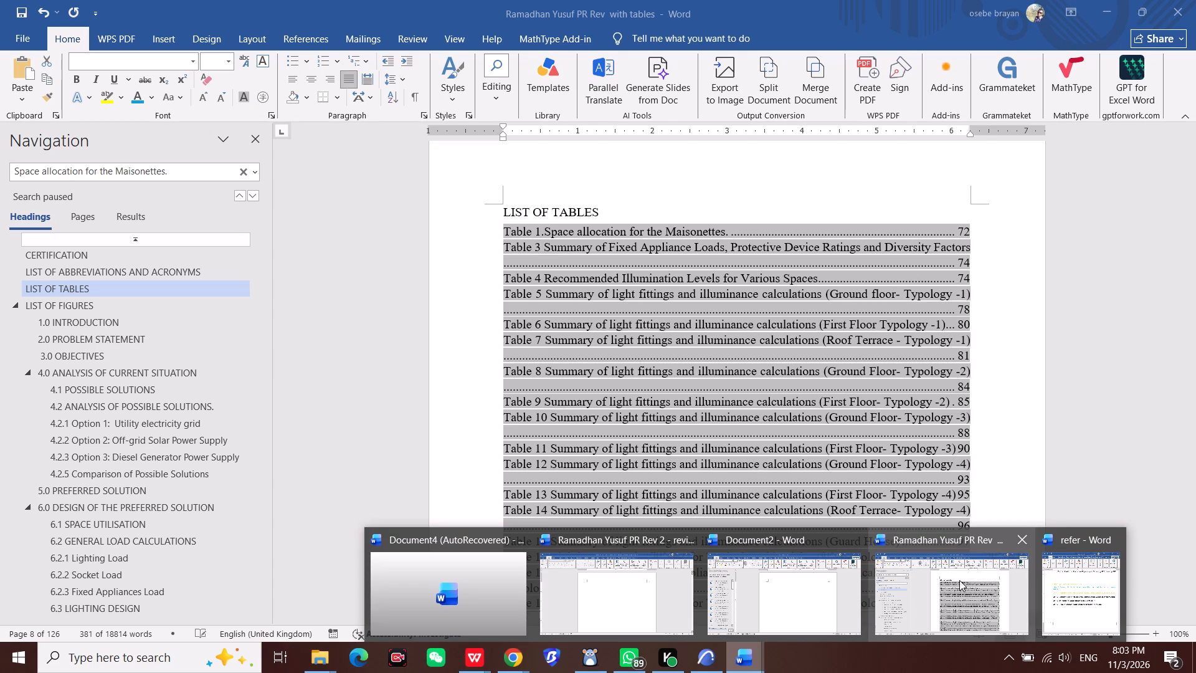
left_click(1000, 614)
left_click(1000, 614)
left_click(815, 466)
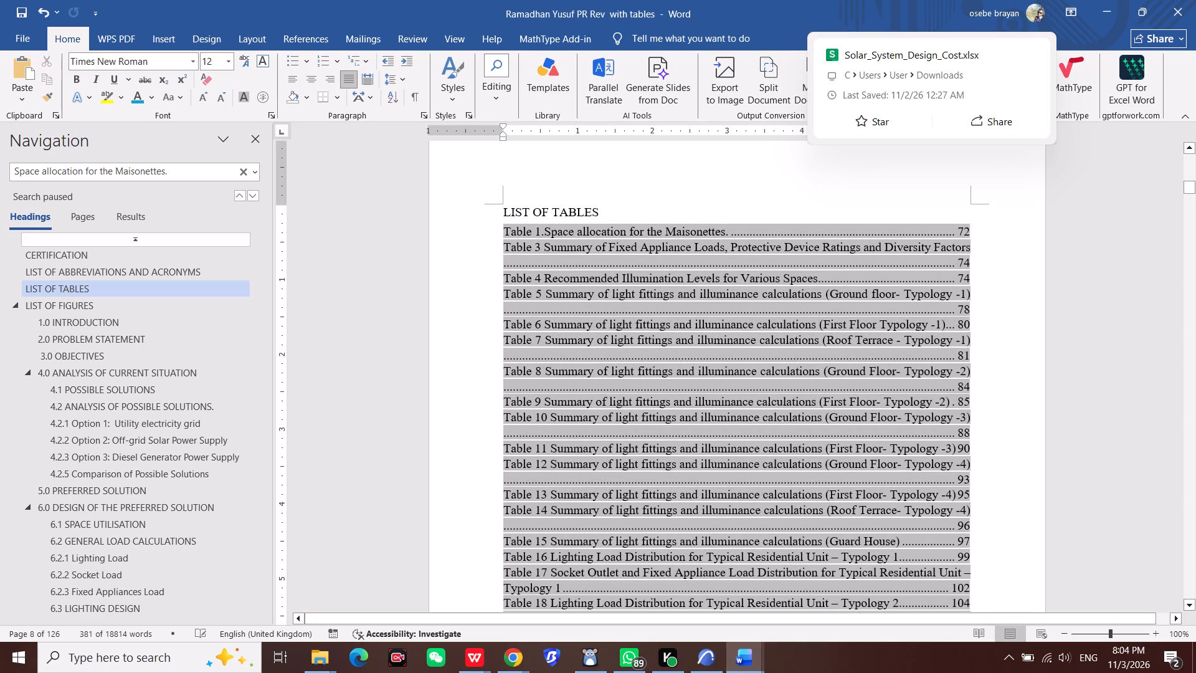
scroll(793, 436, "down", 13)
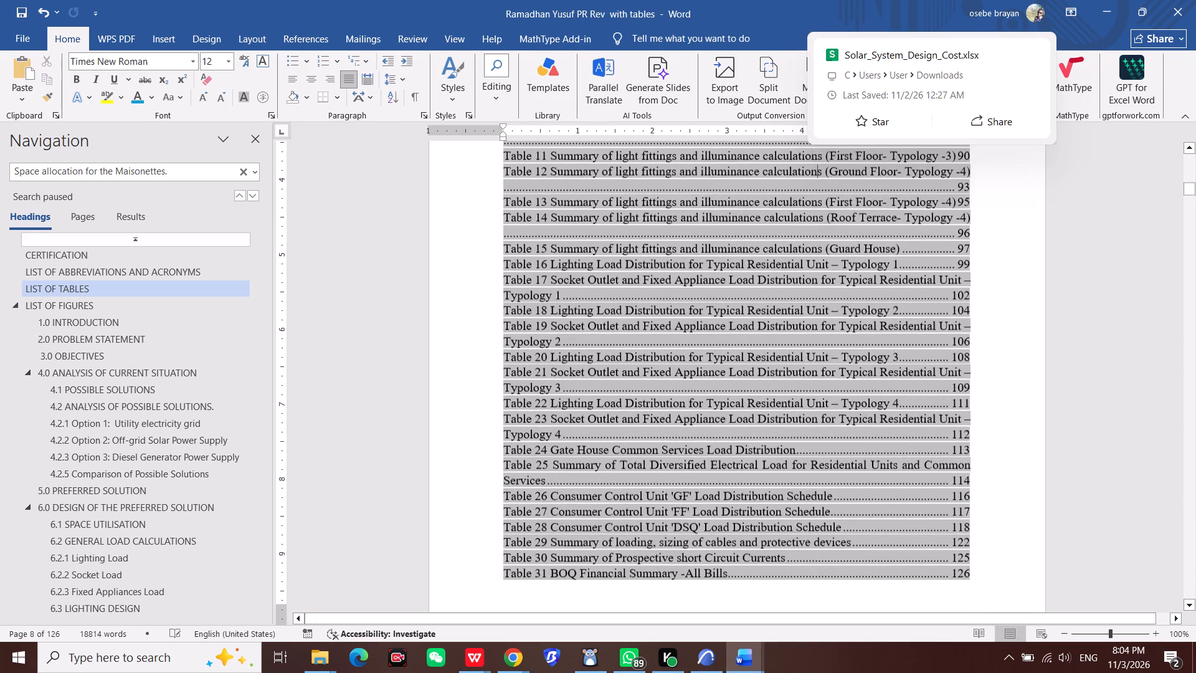
scroll(793, 436, "down", 6)
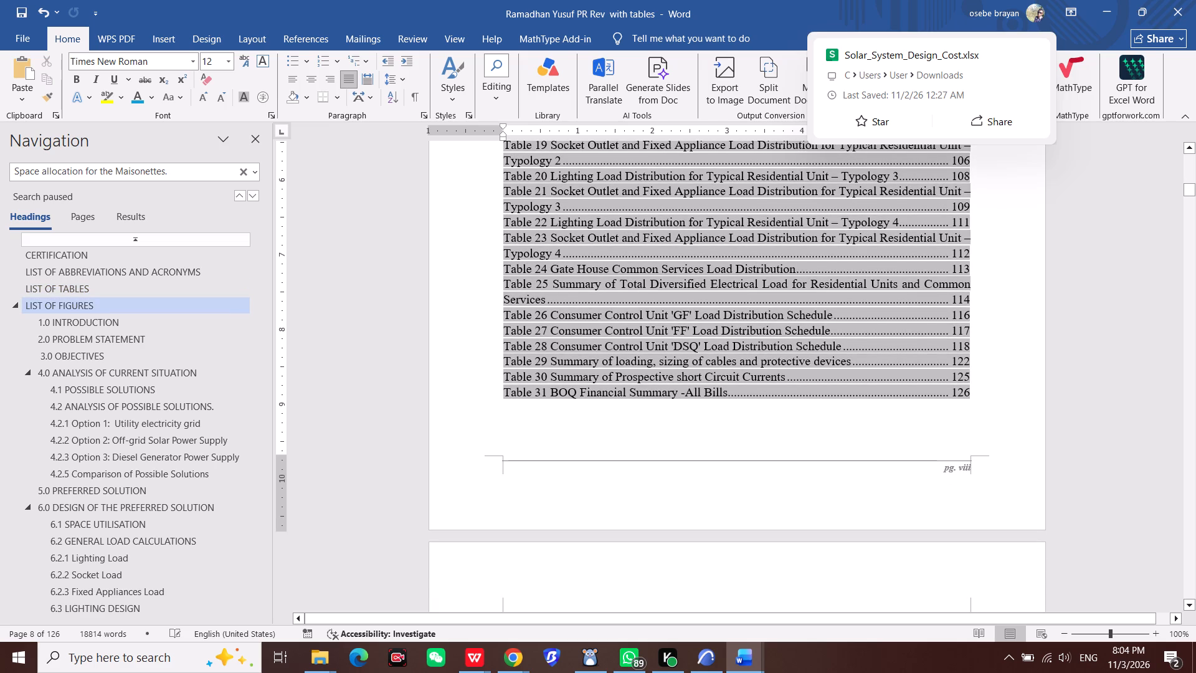
scroll(757, 459, "up", 4)
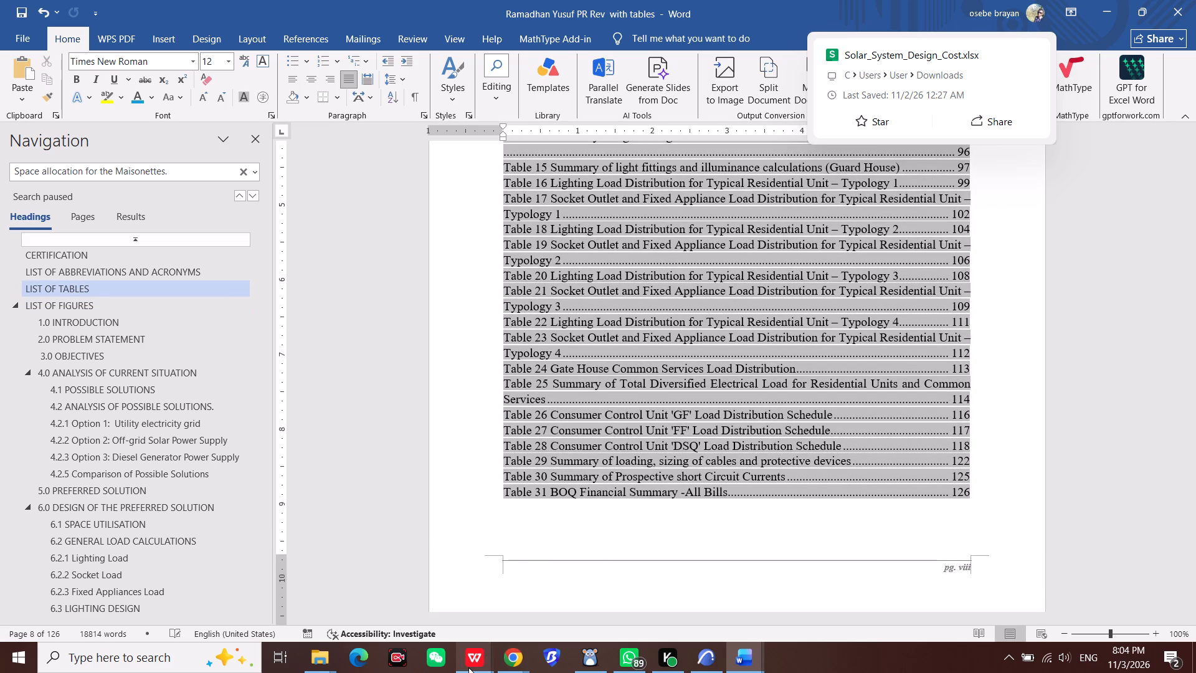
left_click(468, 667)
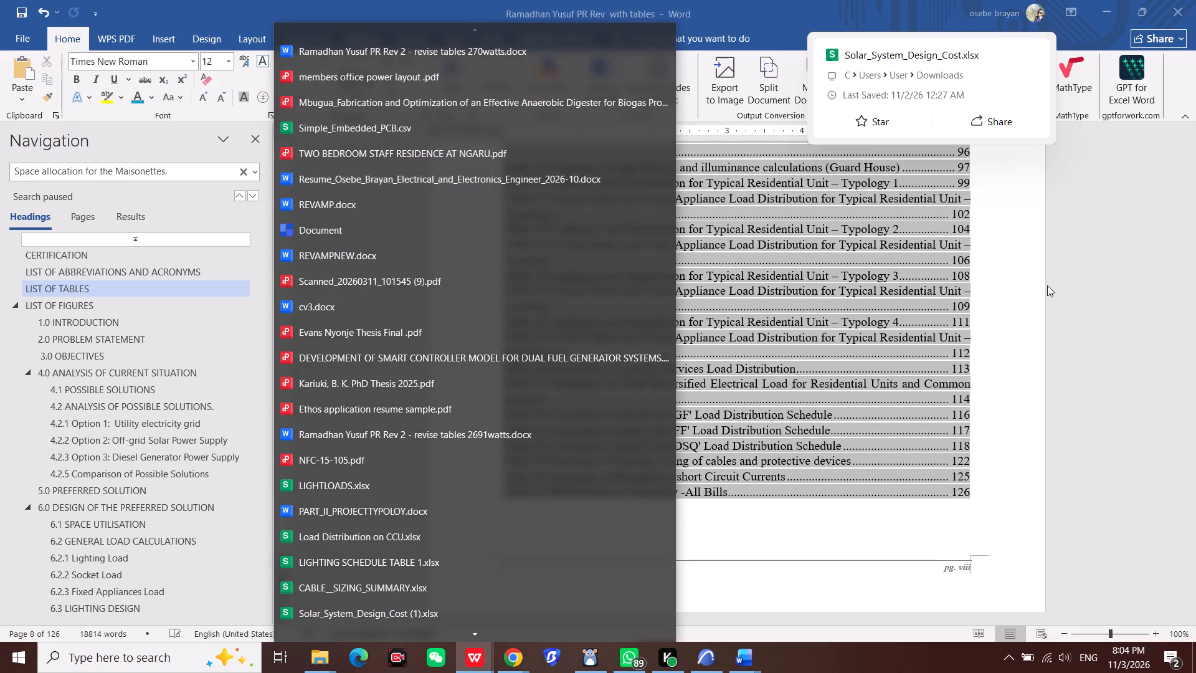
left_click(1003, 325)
Examine the List of Figures entries and return through the List of Tables to its heading.
scroll(961, 418, "down", 5)
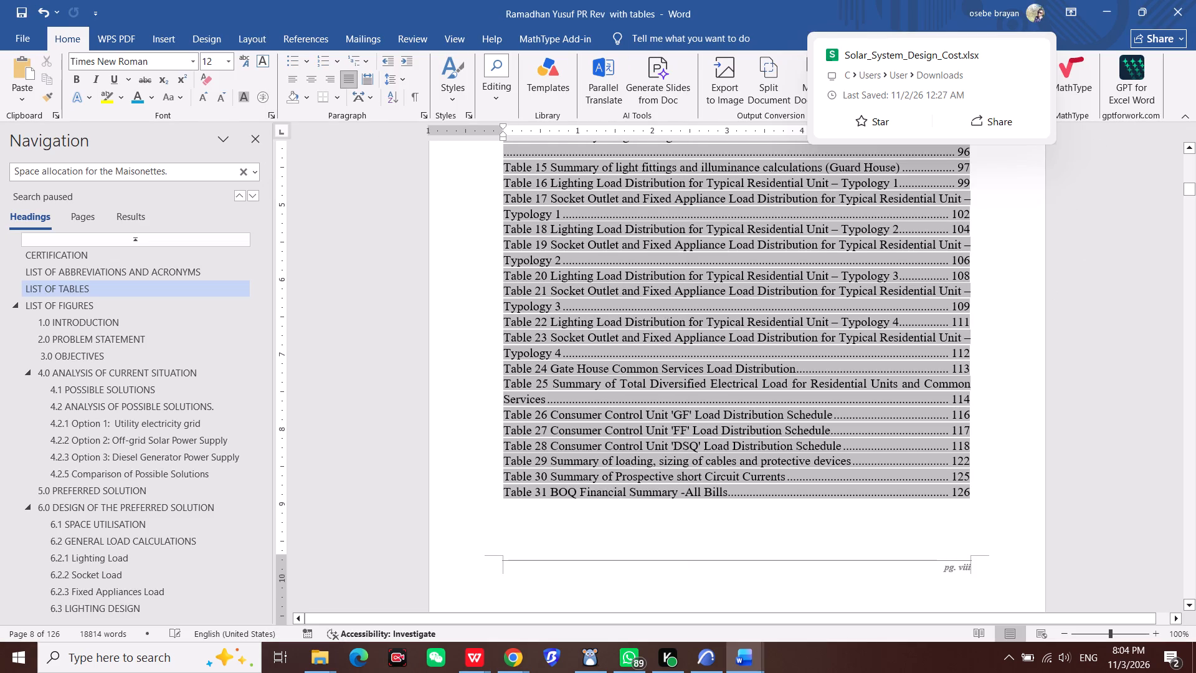
scroll(961, 424, "down", 4)
scroll(754, 443, "down", 5)
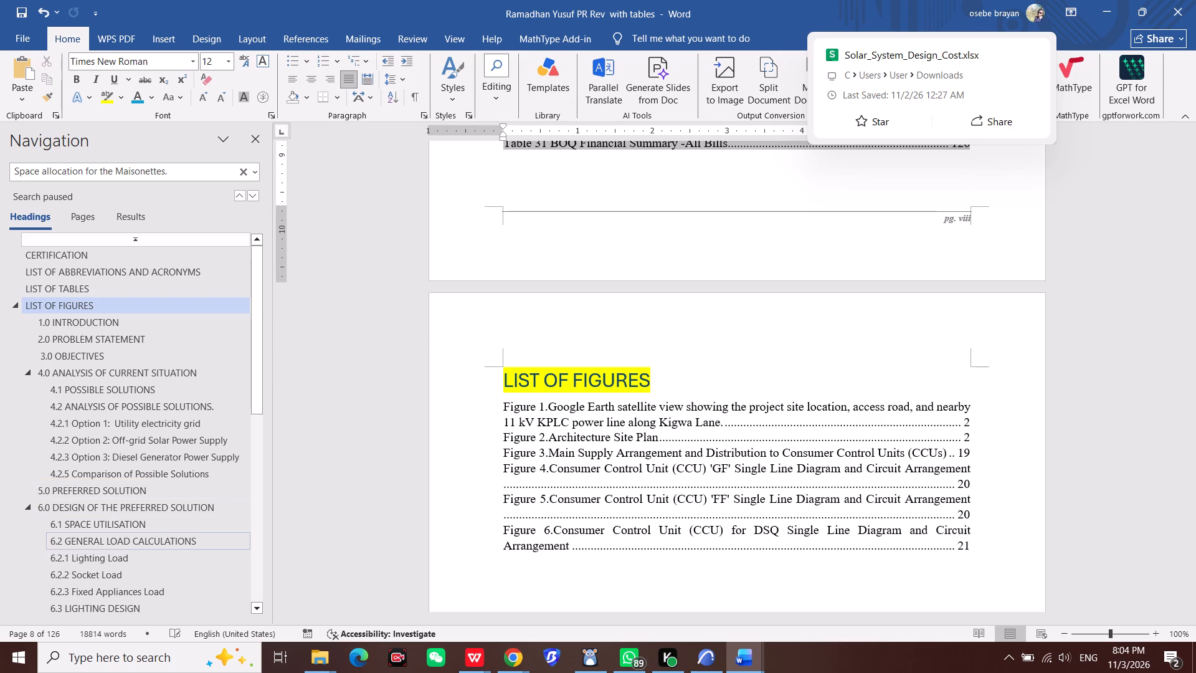
scroll(628, 422, "down", 8)
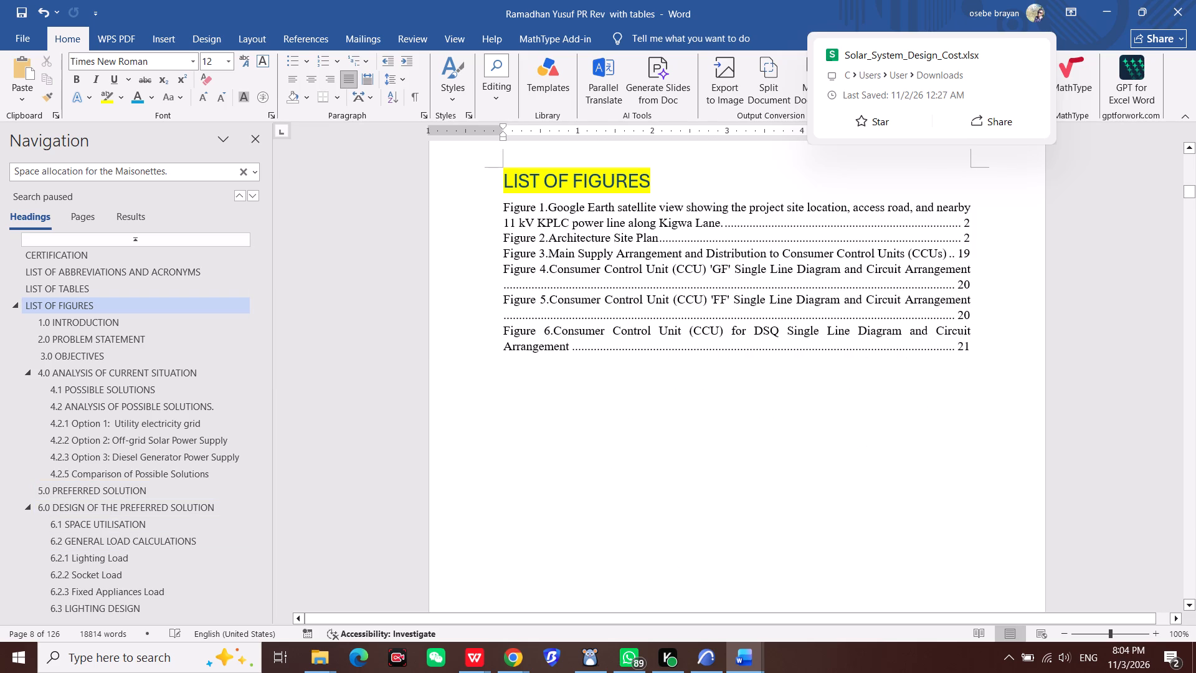
scroll(628, 427, "up", 11)
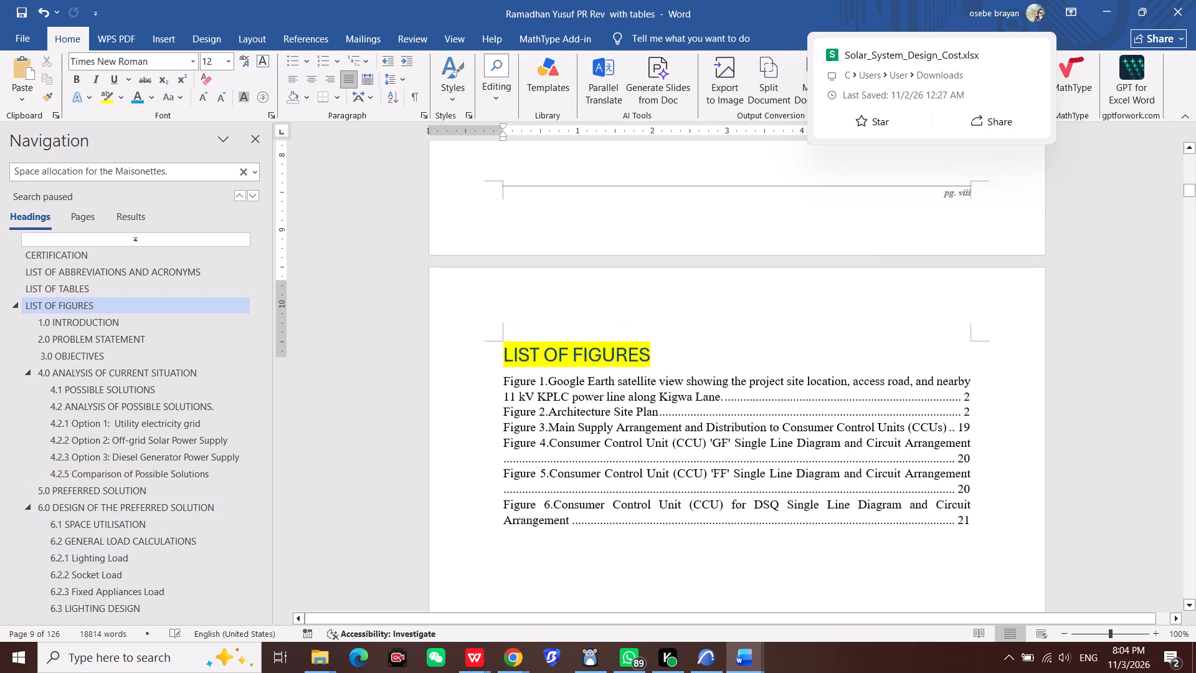
scroll(628, 427, "up", 11)
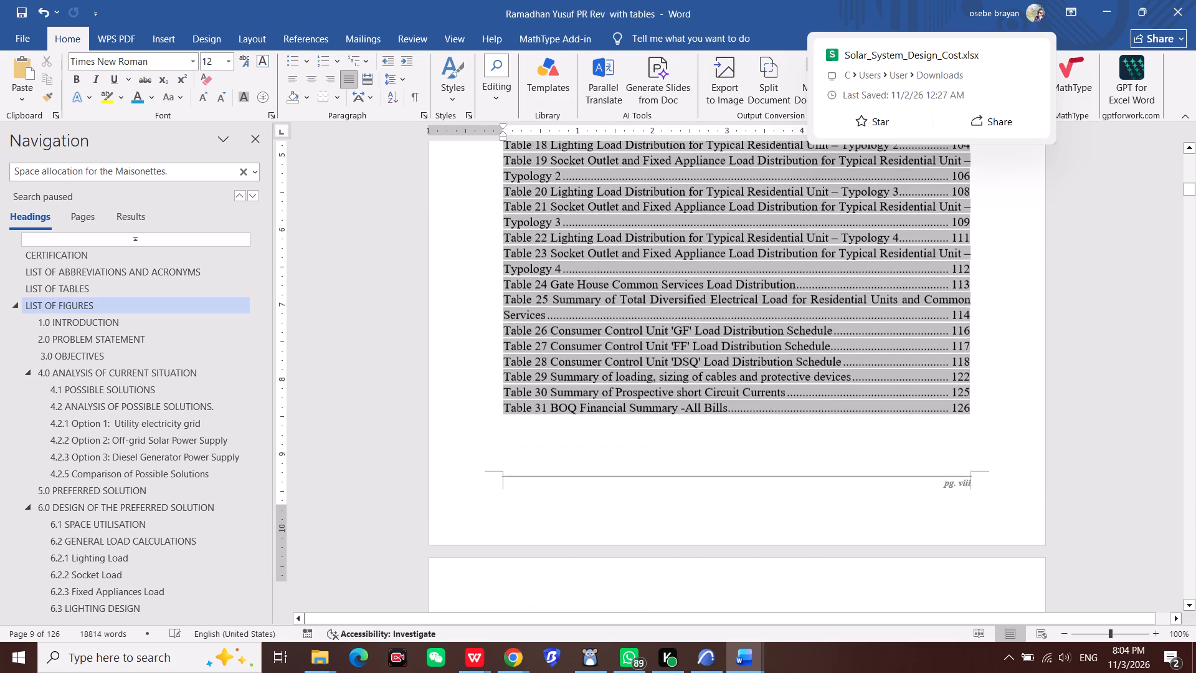
scroll(643, 379, "up", 6)
scroll(649, 326, "up", 5)
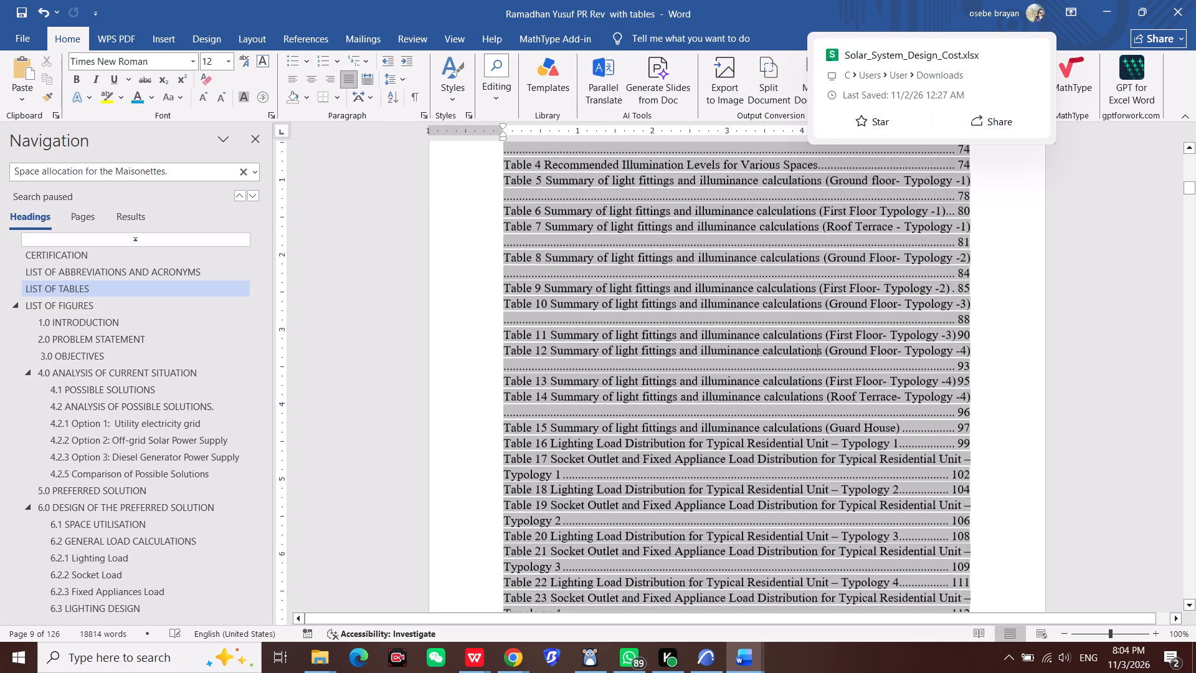
scroll(649, 326, "up", 4)
Recheck the List of Tables entries from Table 1 onwards, continuing to the List of Figures.
left_click(638, 265)
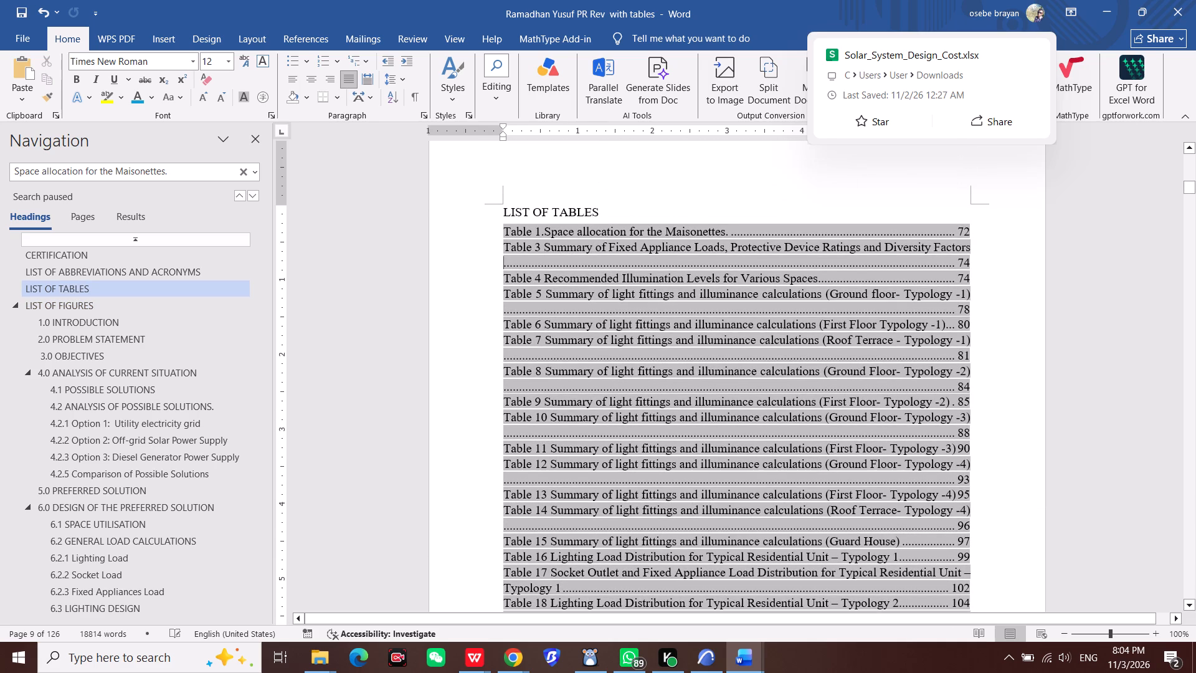
left_click(675, 214)
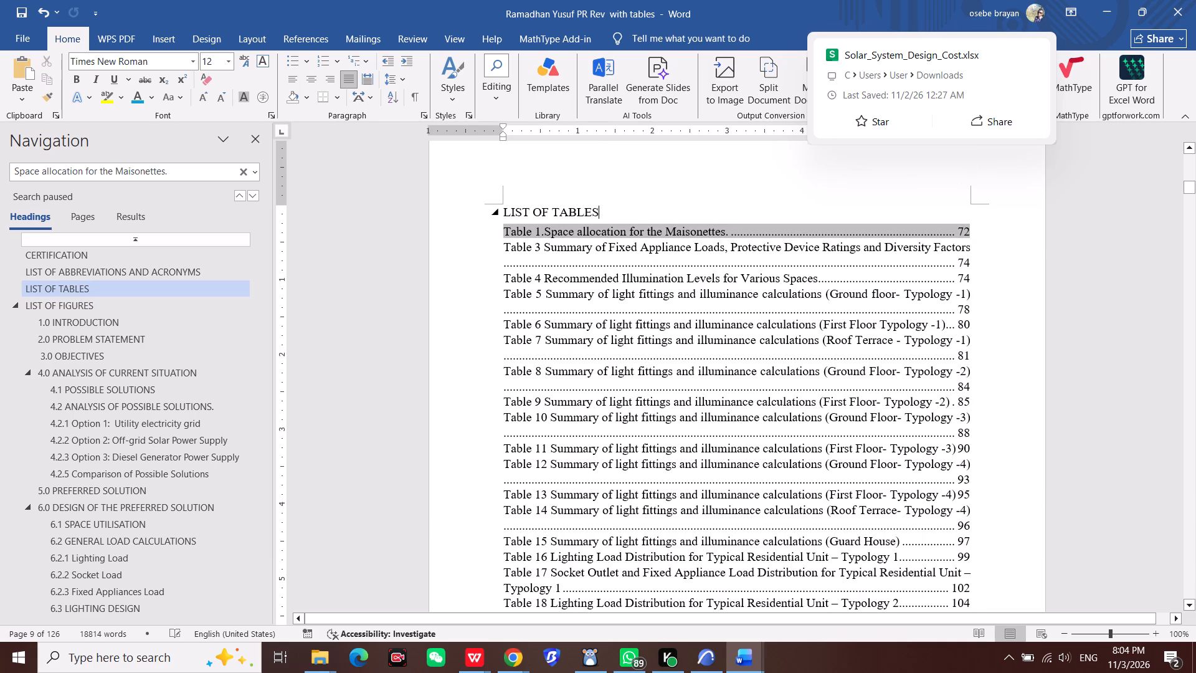
left_click(631, 343)
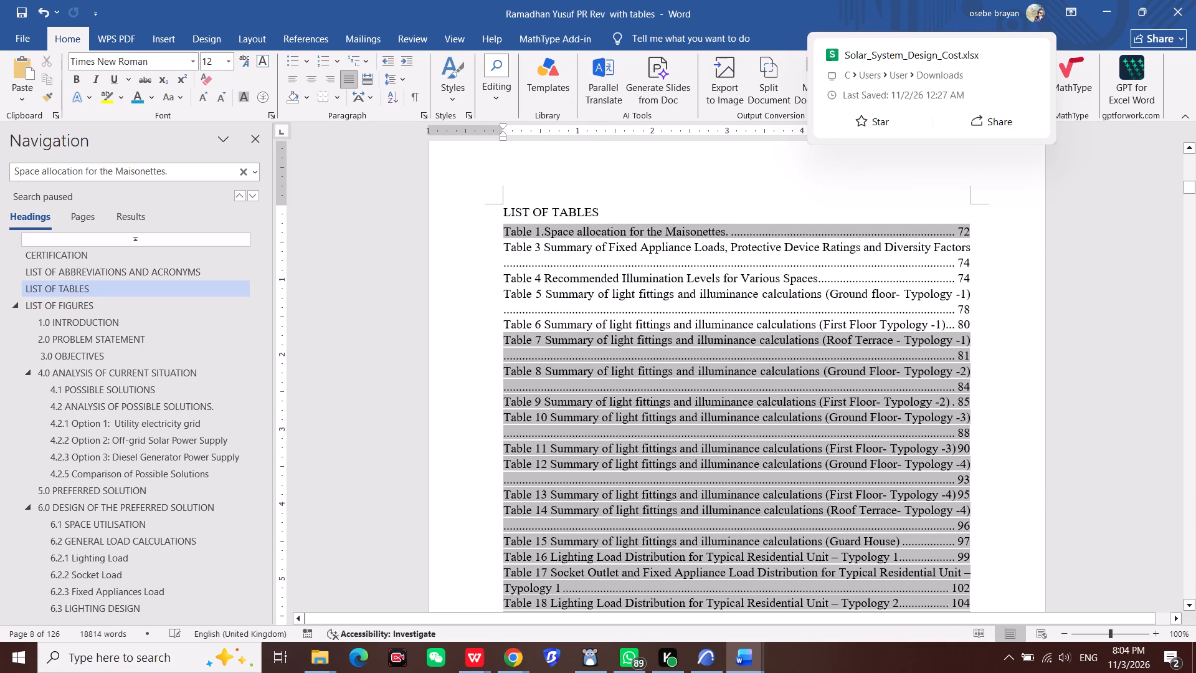
left_click(638, 205)
scroll(575, 461, "down", 5)
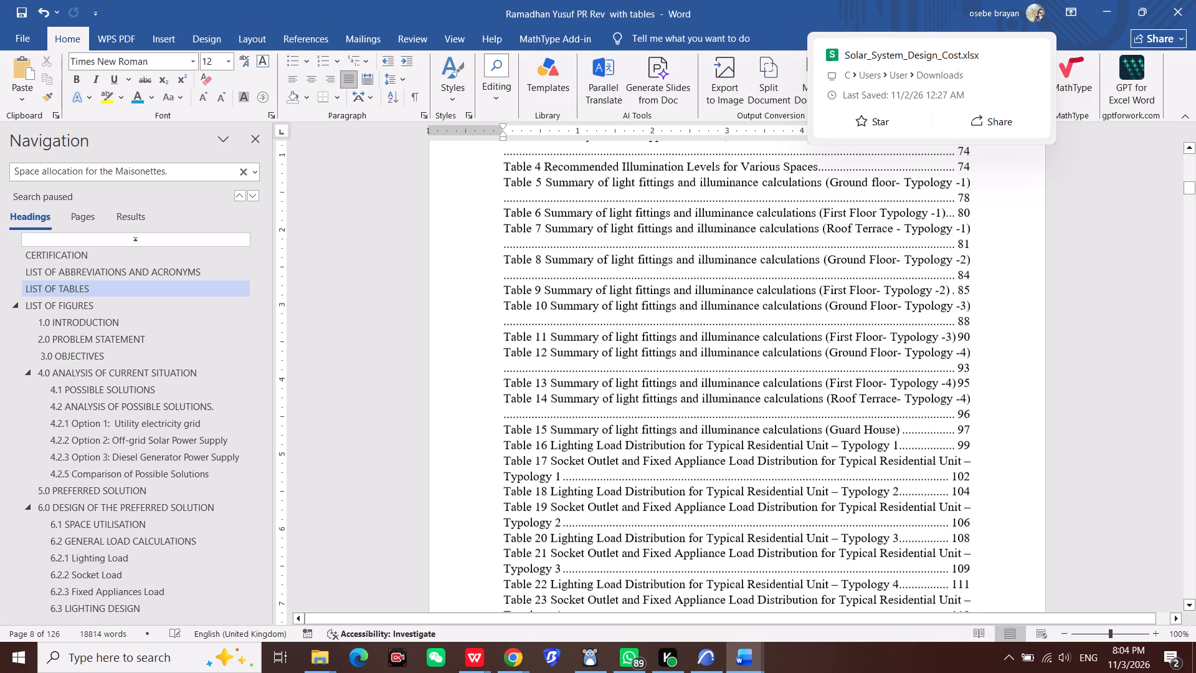
scroll(579, 461, "down", 5)
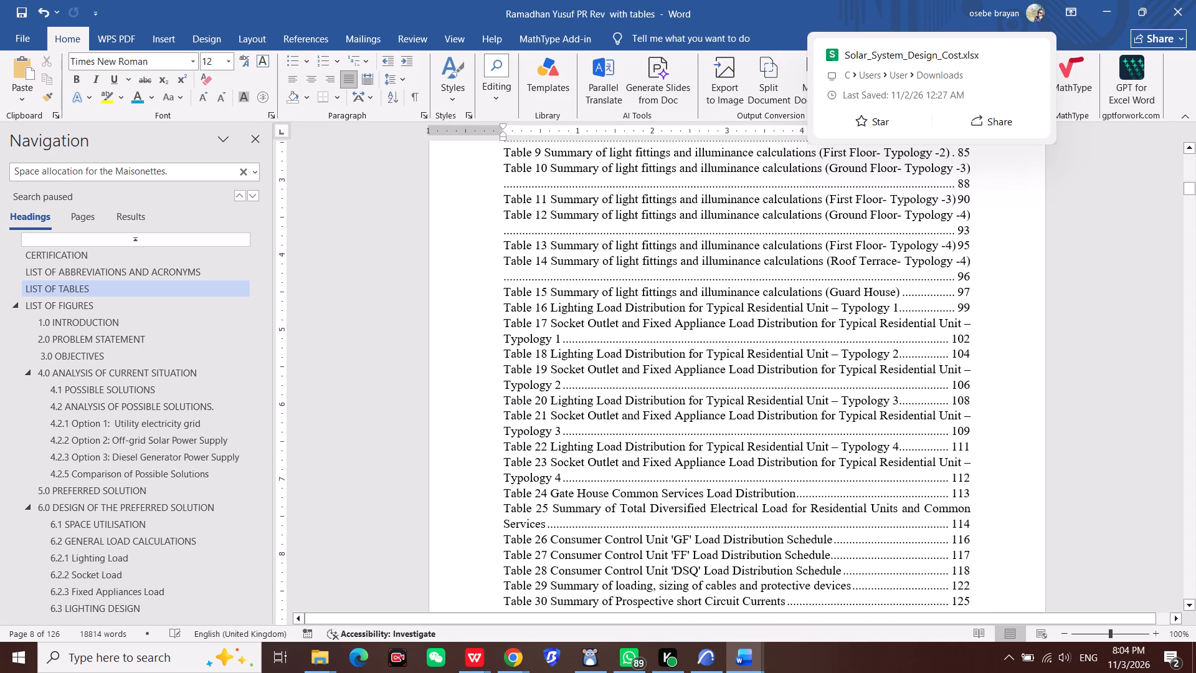
scroll(663, 438, "up", 4)
scroll(713, 435, "up", 5)
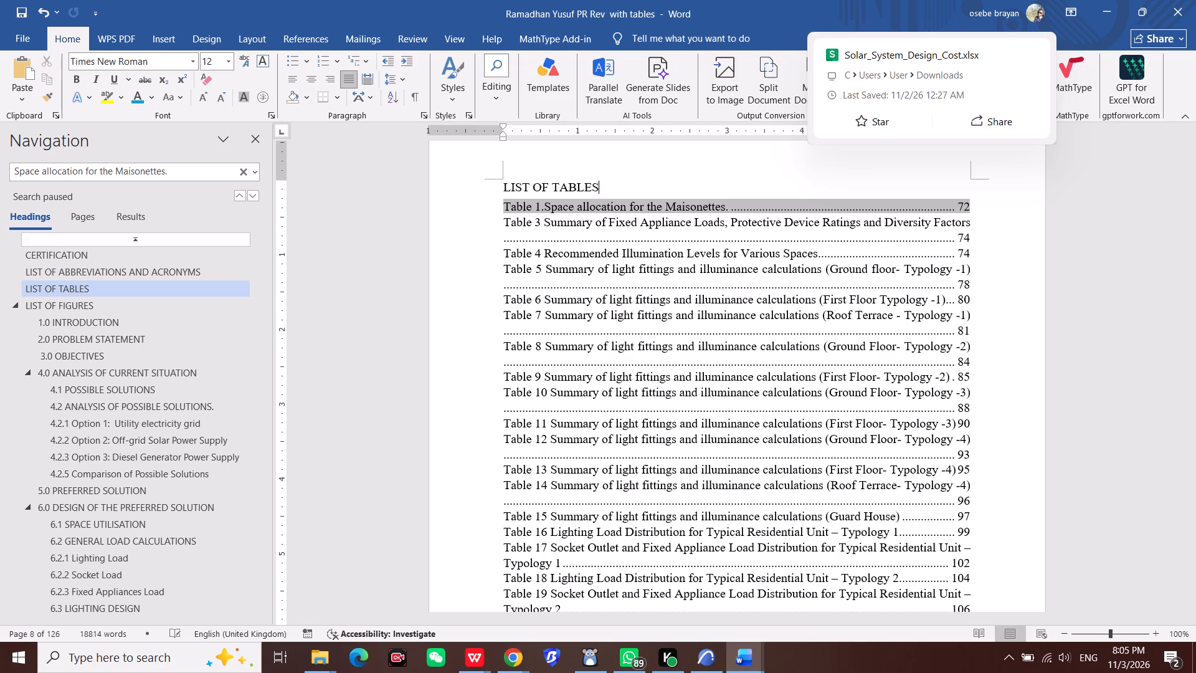
scroll(668, 451, "down", 14)
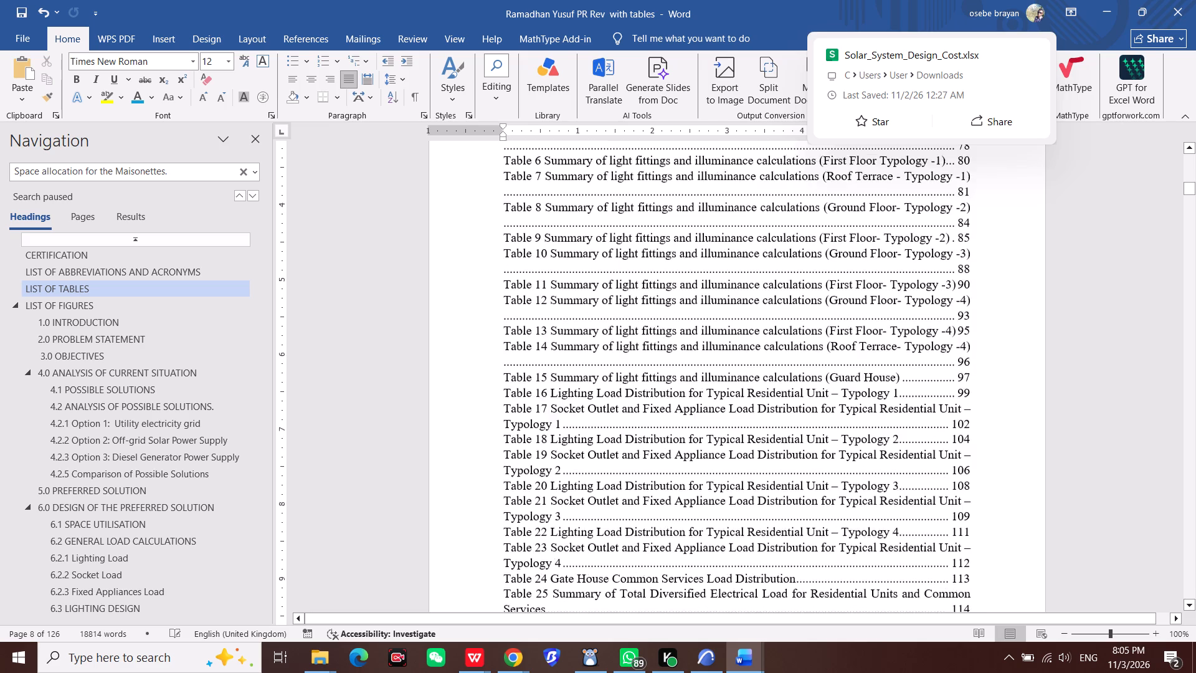
scroll(693, 452, "down", 17)
scroll(693, 442, "down", 6)
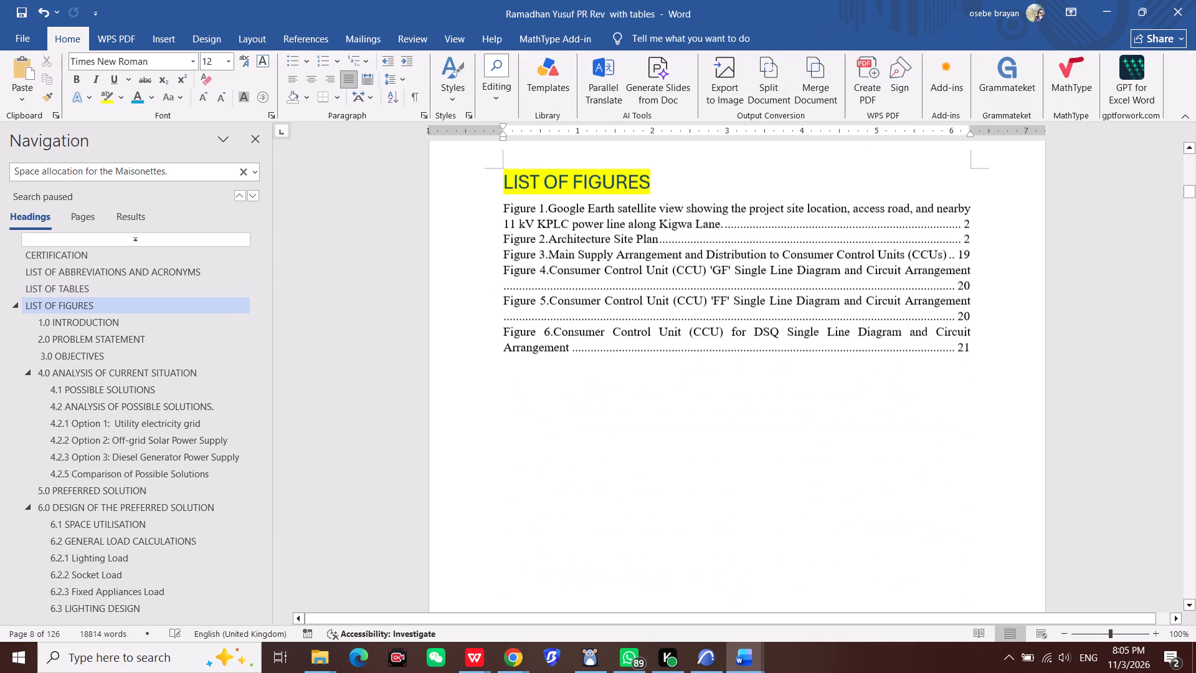
Go back over the List of Tables and examine its entries from Table 1 down to Table 31.
scroll(693, 442, "up", 18)
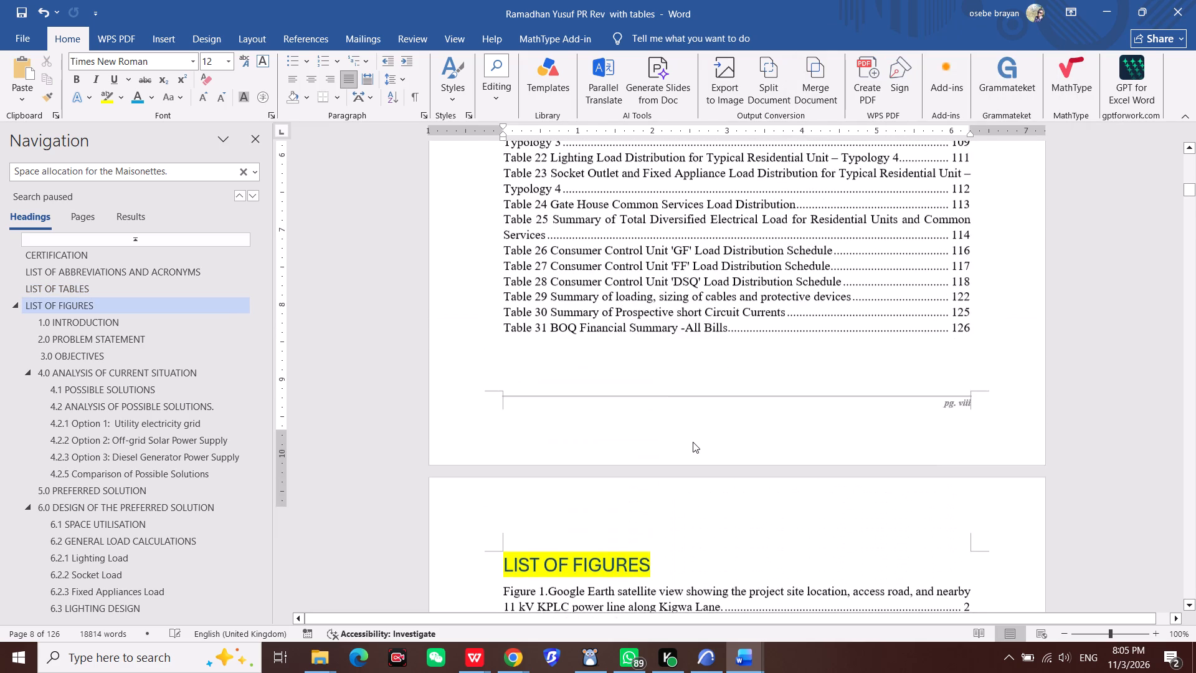
scroll(698, 438, "up", 18)
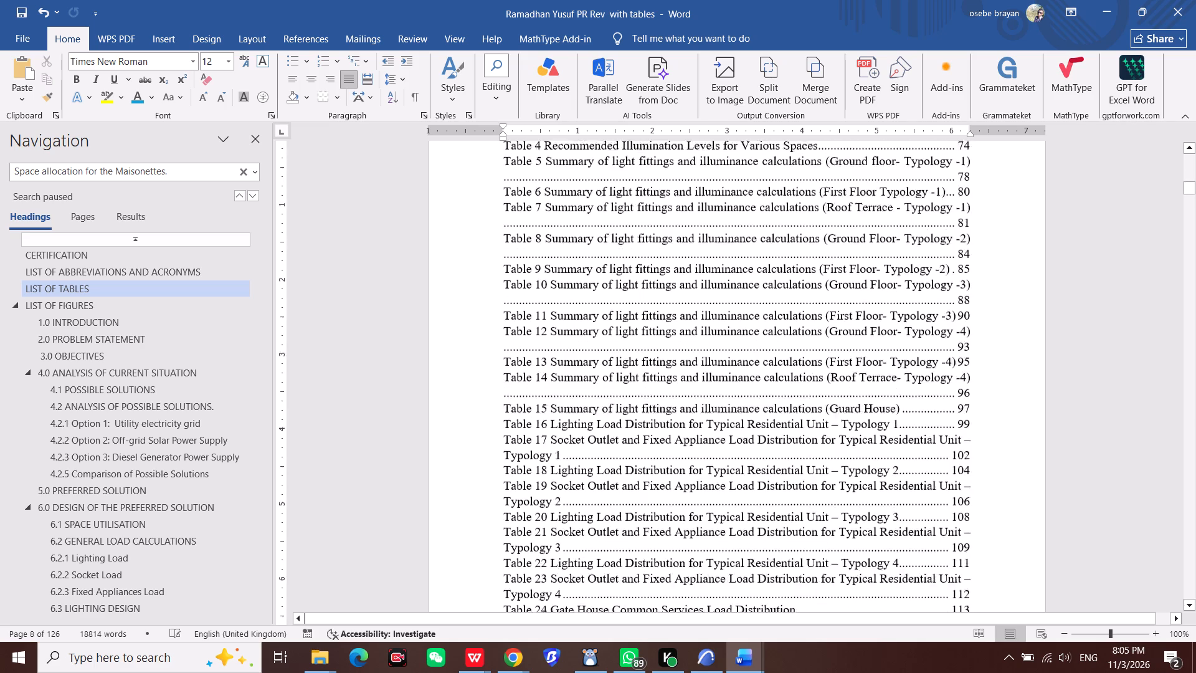
scroll(698, 438, "up", 2)
scroll(698, 438, "down", 3)
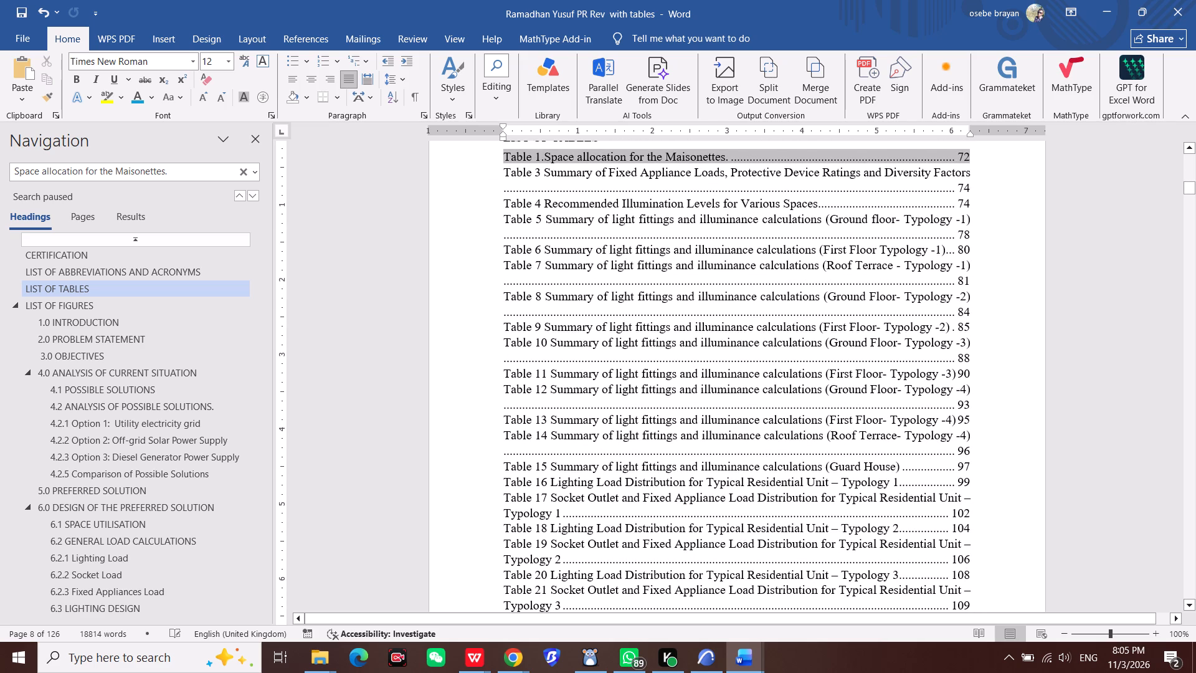
scroll(698, 438, "down", 6)
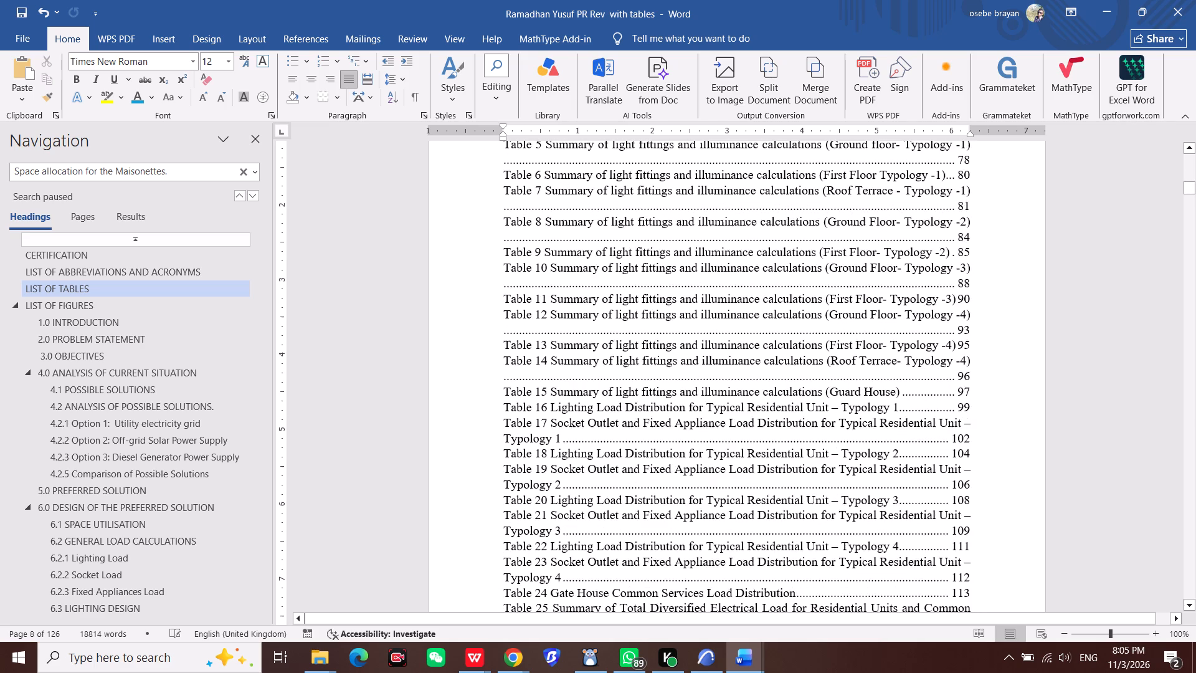
scroll(698, 438, "down", 6)
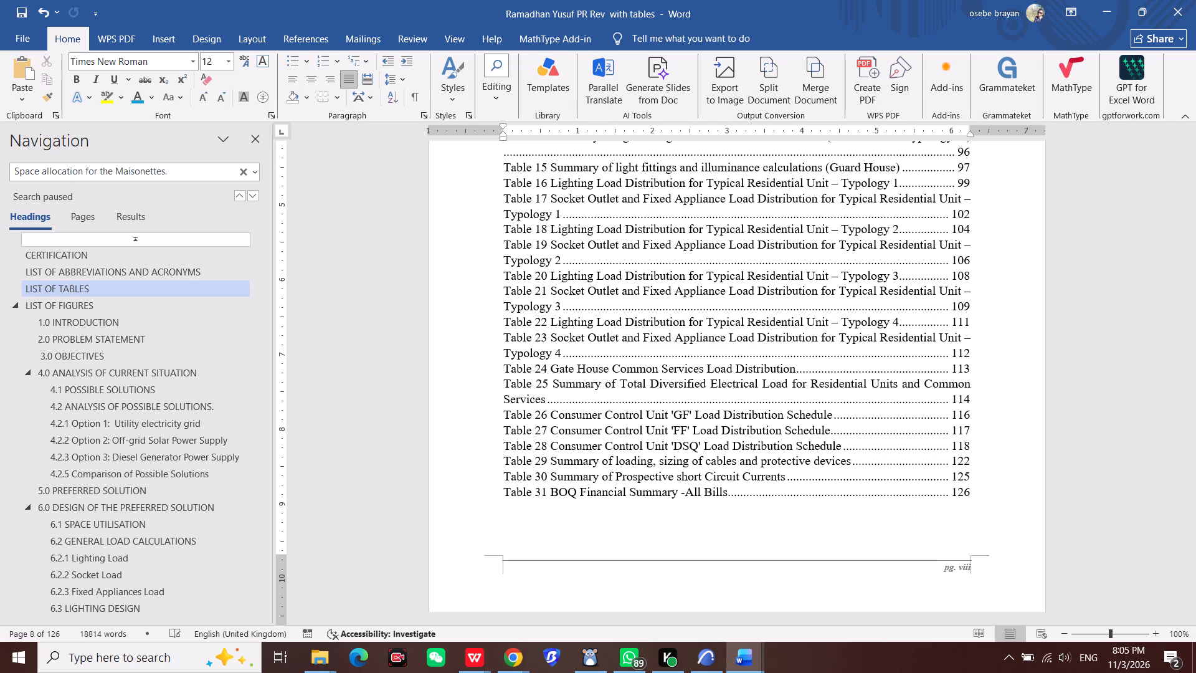
scroll(663, 502, "down", 2)
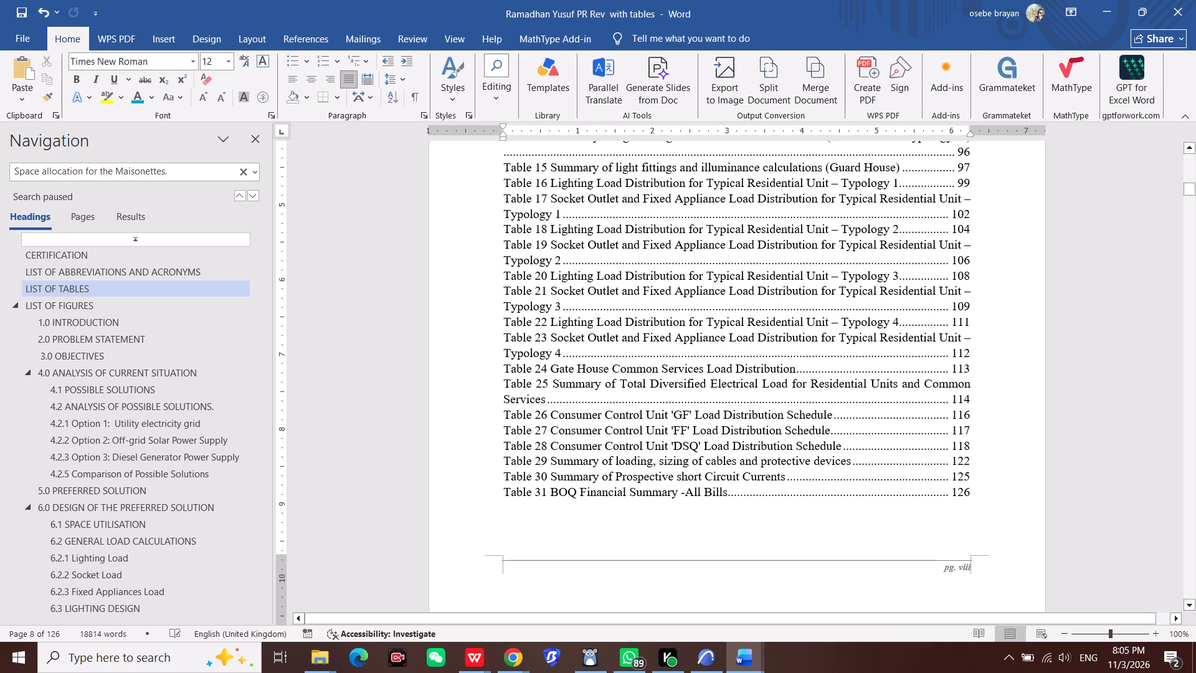
scroll(663, 502, "down", 3)
Look through the document's heading outline down to Appendix C: Tables.
scroll(164, 569, "down", 4)
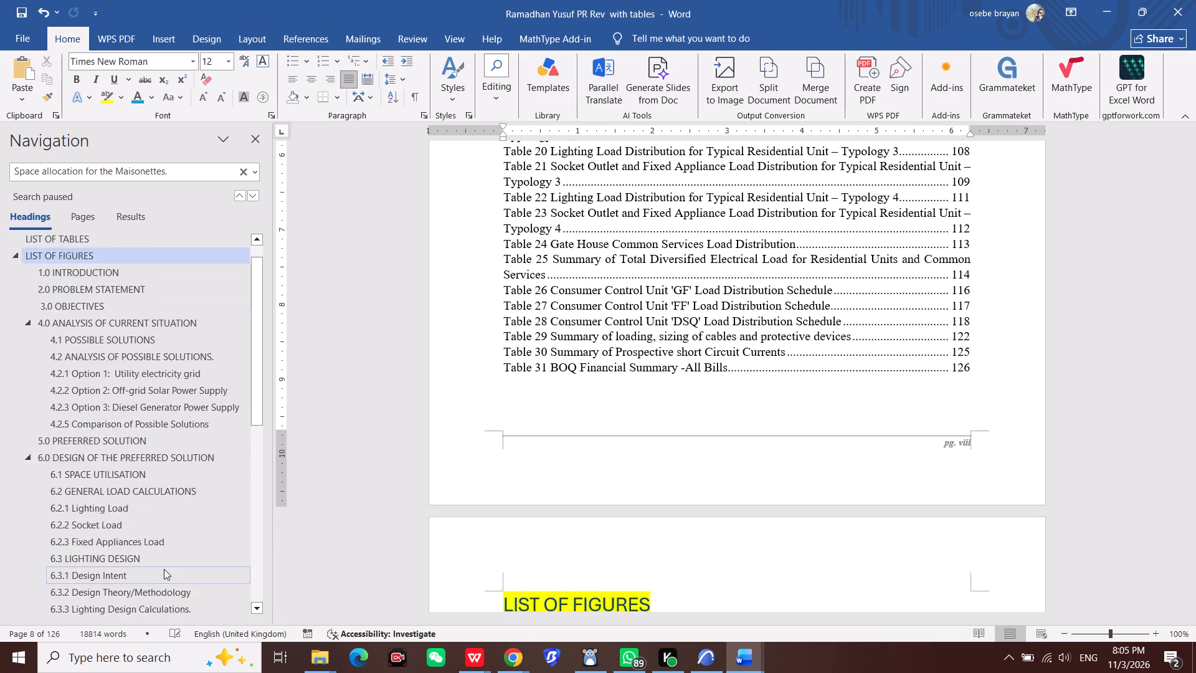
scroll(164, 569, "down", 12)
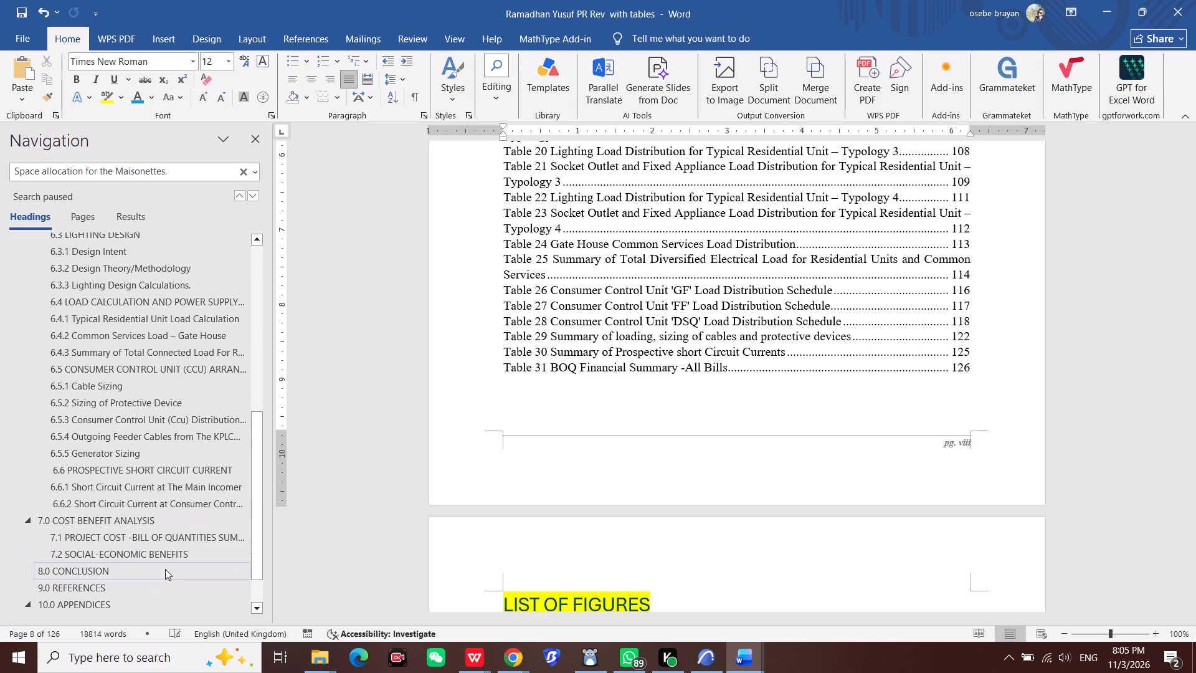
scroll(165, 569, "down", 4)
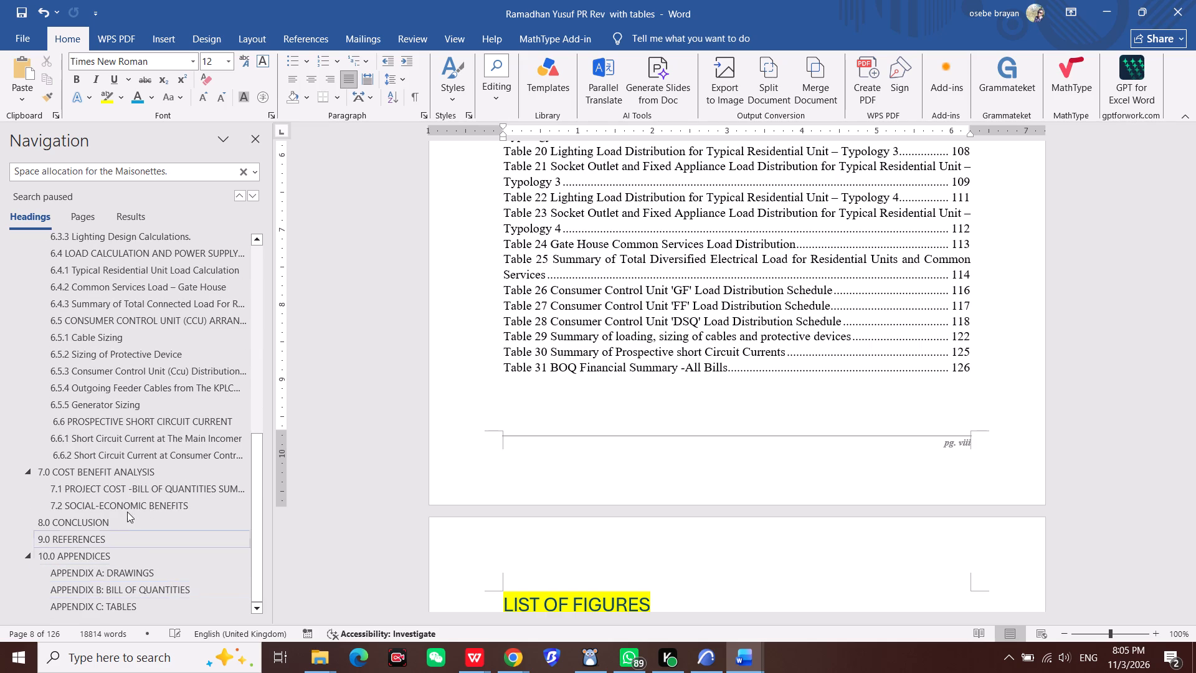
scroll(176, 335, "up", 8)
Change the table number to 25 in section 4.2.1's blue reference to the Summary of Total Diversified Electrical Load.
scroll(729, 318, "down", 20)
scroll(729, 318, "down", 8)
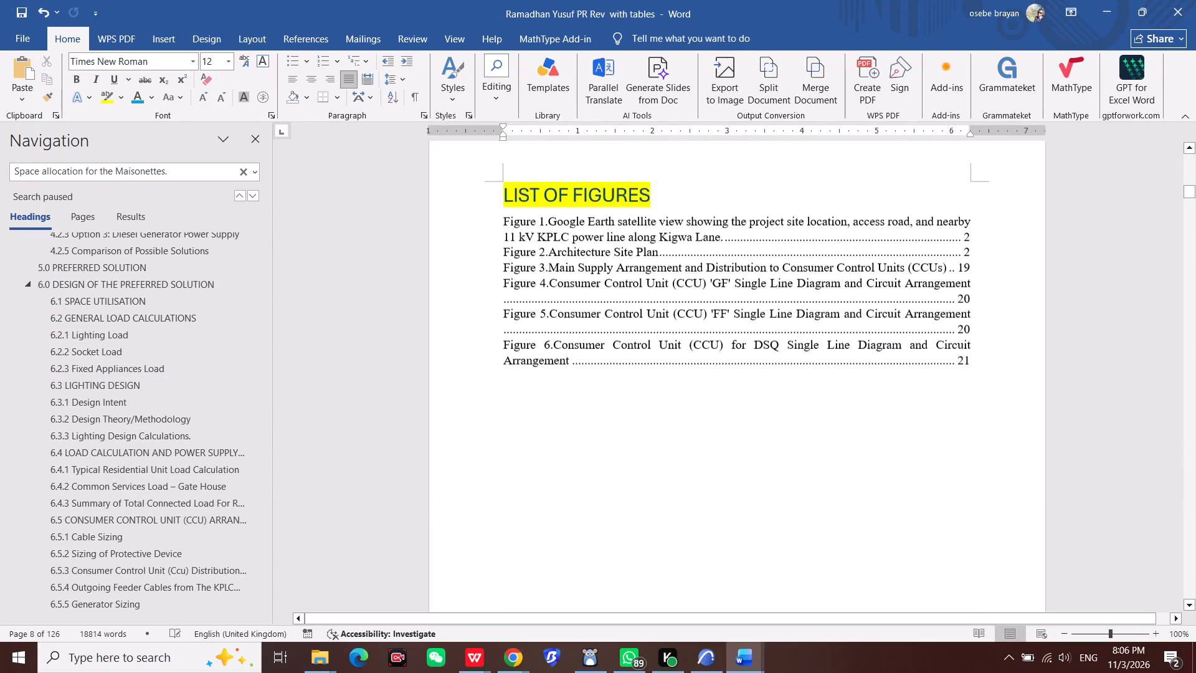
scroll(731, 345, "down", 20)
scroll(731, 345, "down", 16)
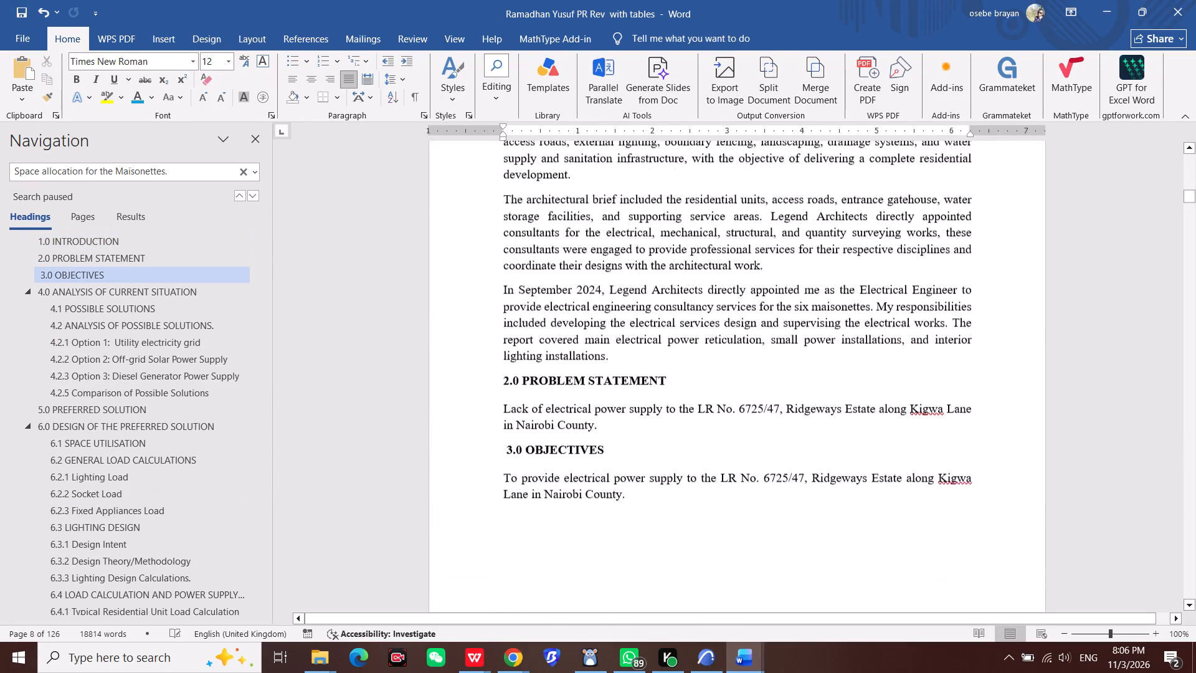
scroll(752, 387, "down", 20)
scroll(752, 387, "down", 16)
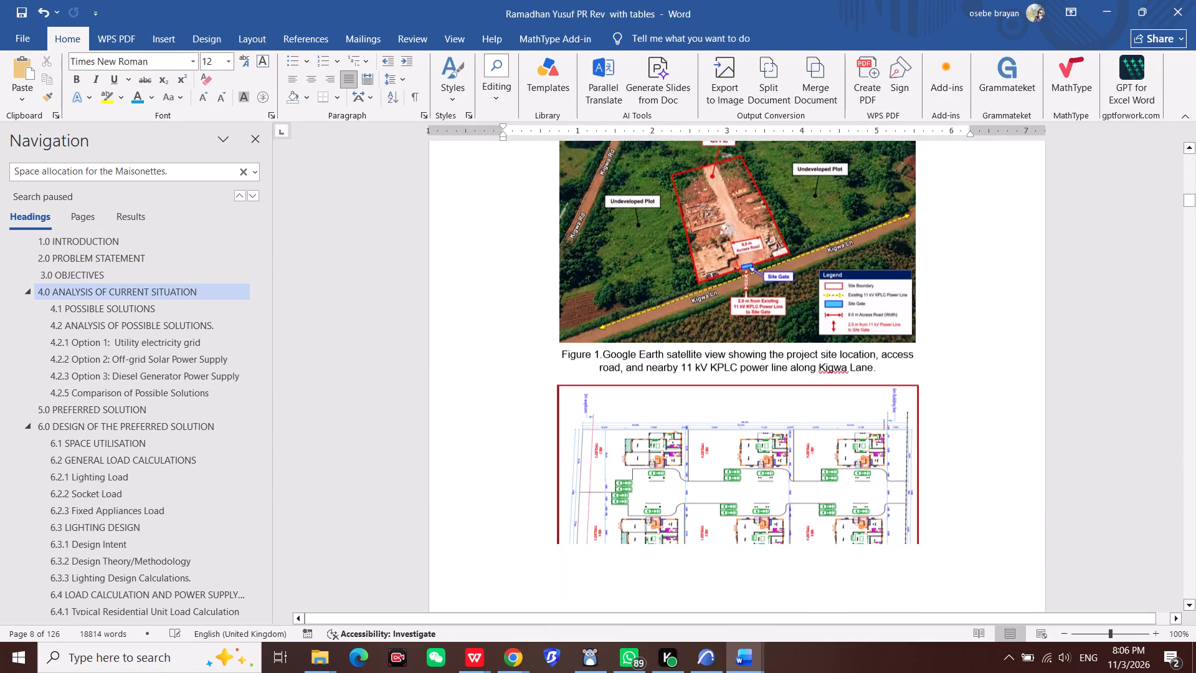
scroll(752, 392, "down", 20)
scroll(752, 392, "down", 6)
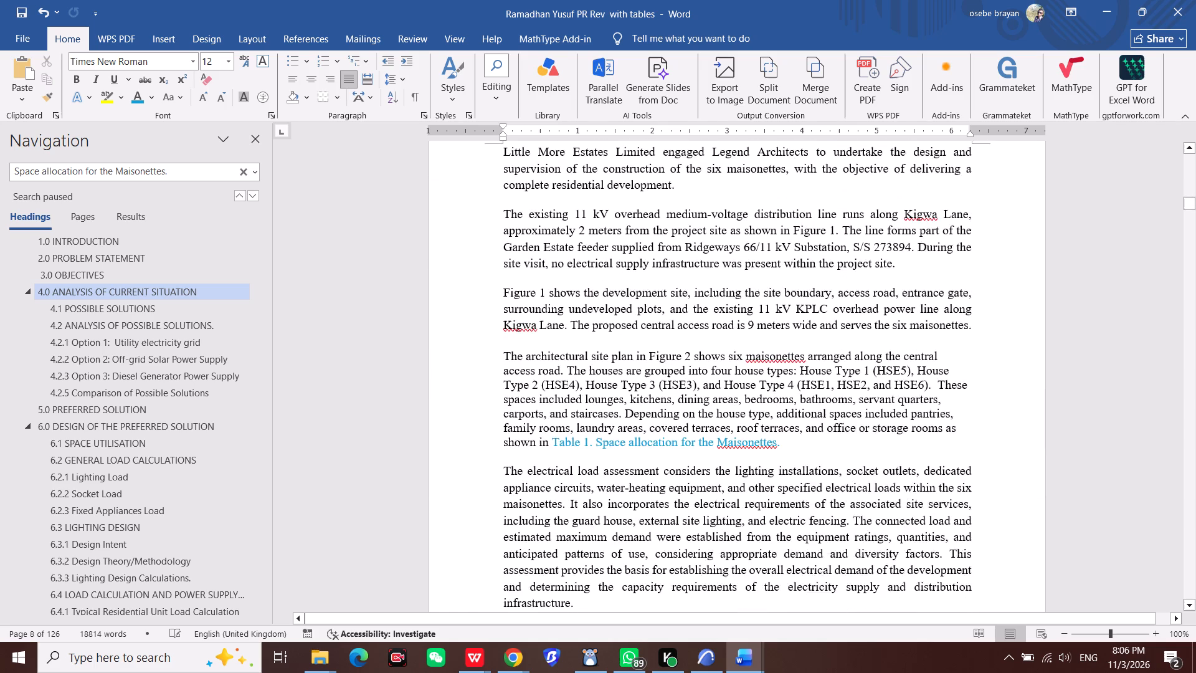
scroll(658, 375, "down", 4)
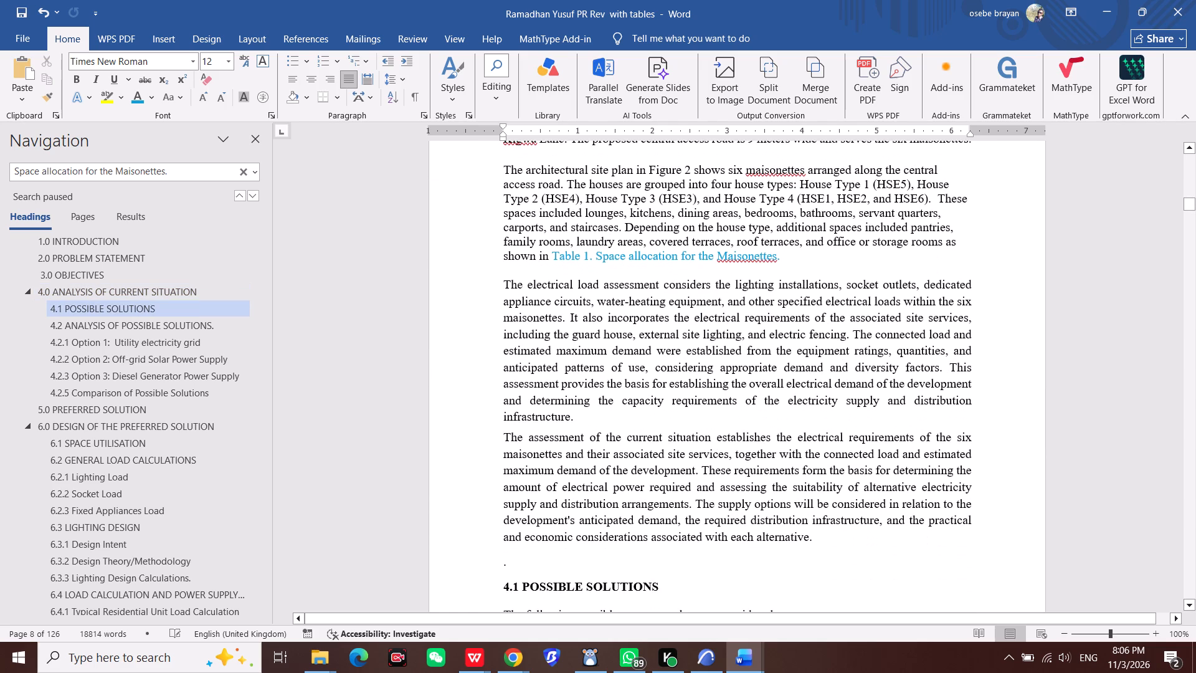
scroll(658, 375, "down", 20)
scroll(658, 375, "down", 5)
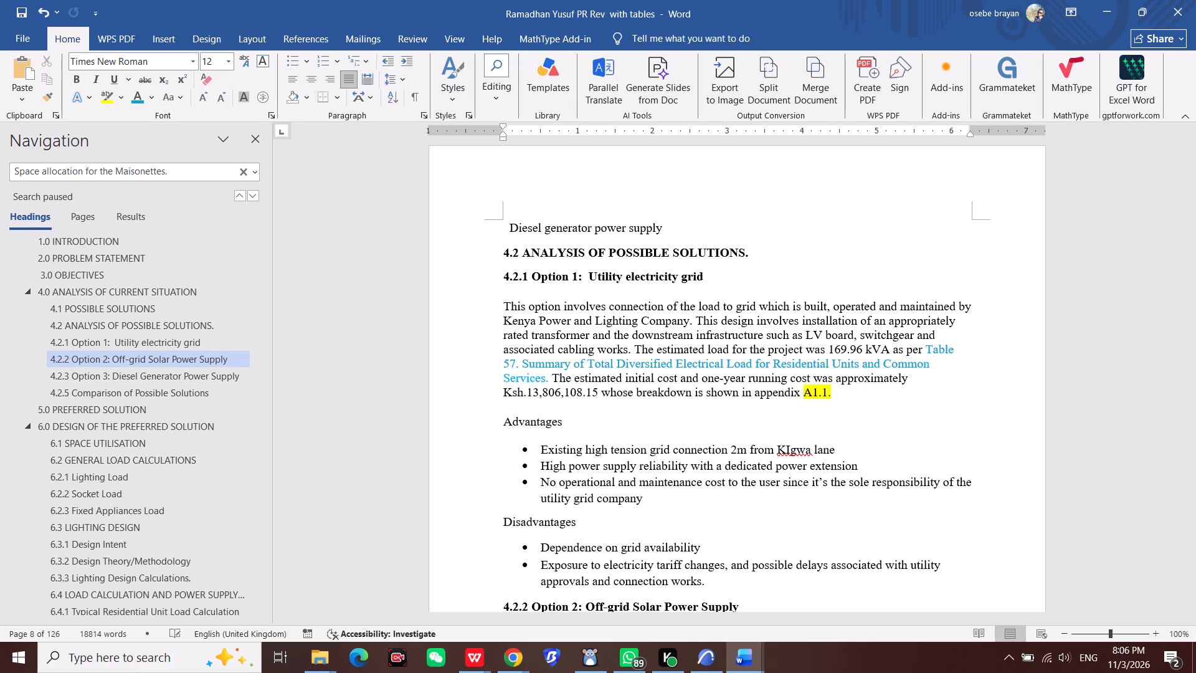
left_click(517, 370)
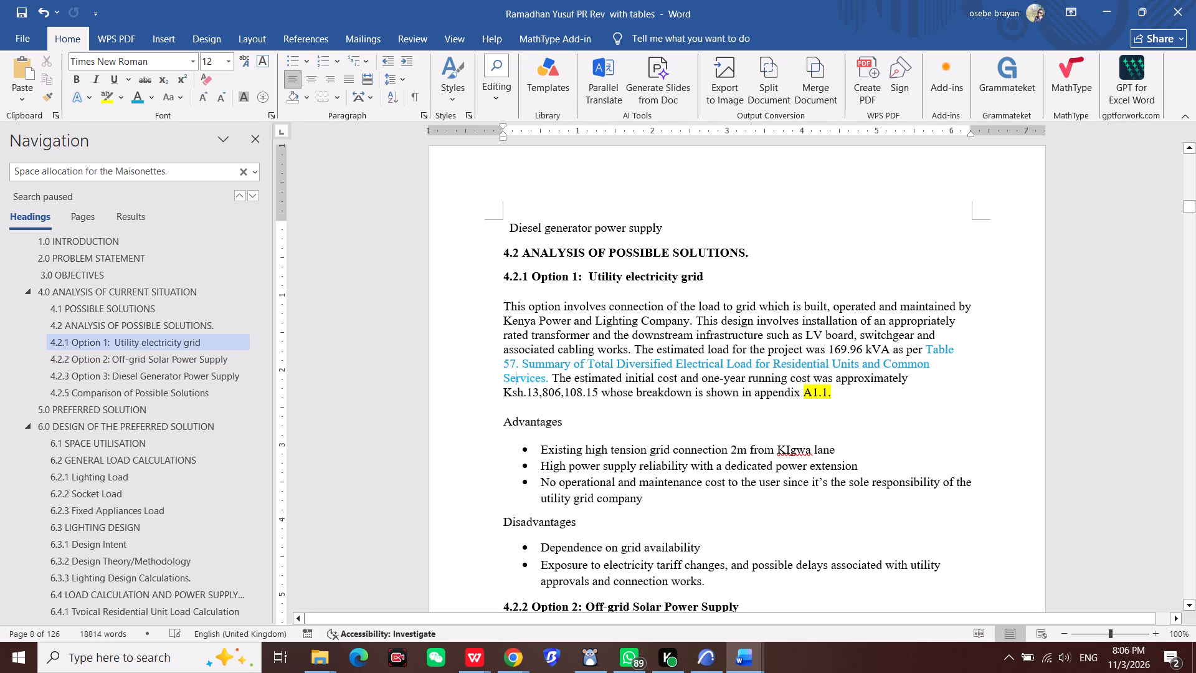
left_click(517, 370)
left_click(517, 354)
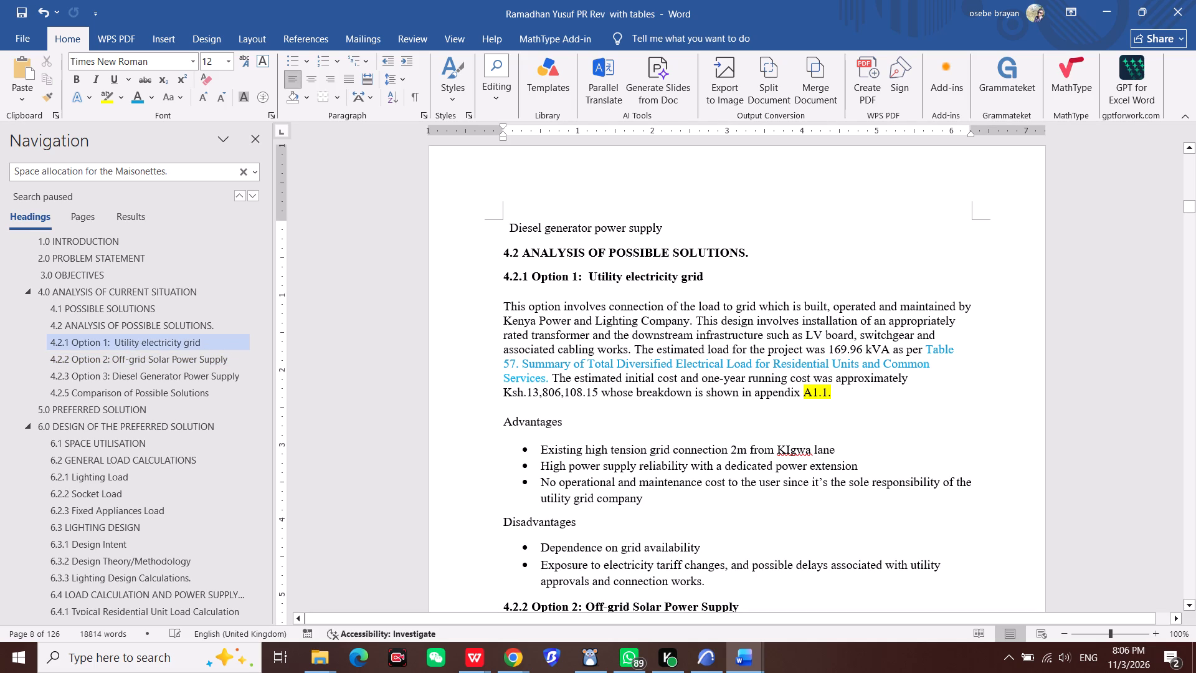
left_click(515, 361)
key("BackSpace")
key("BackSpace")
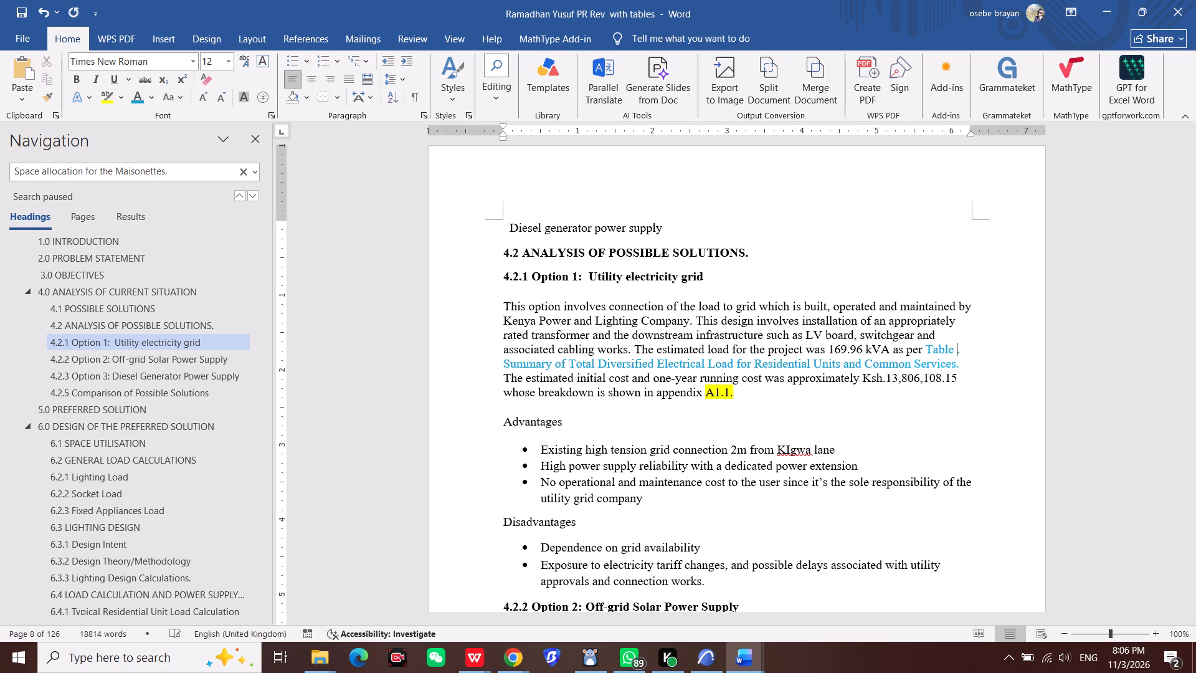
type("25")
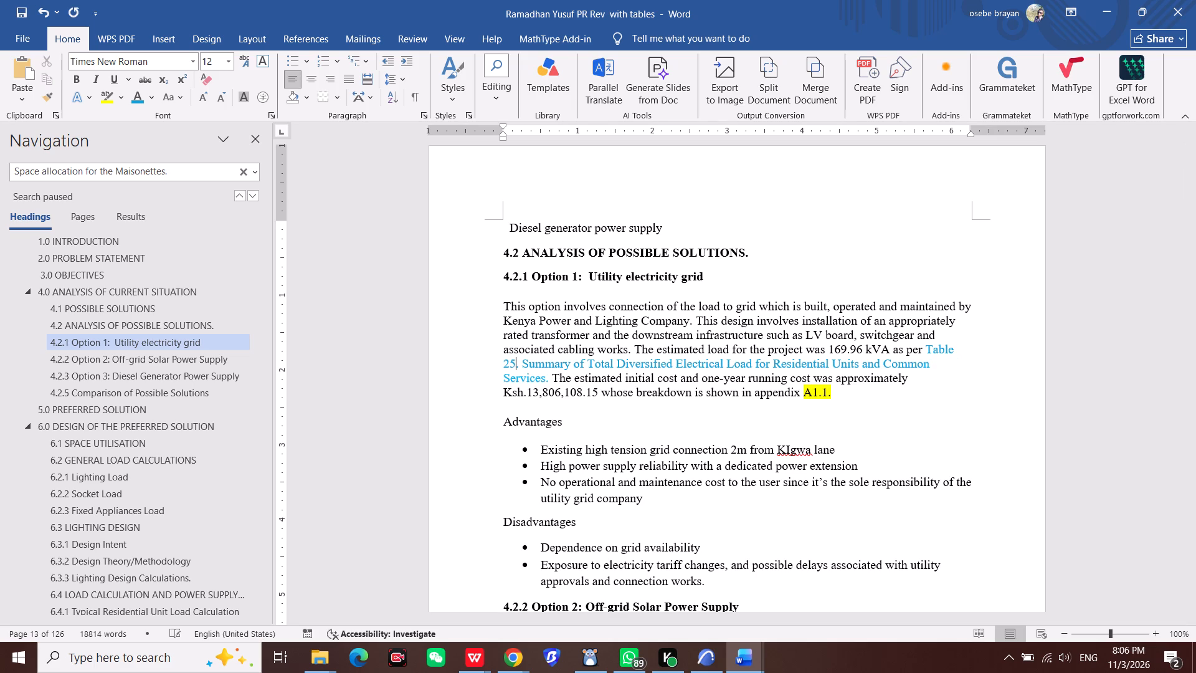
Review the body text from section 4.2.2 through 6.3.2.3 Illumination Level for table references.
scroll(633, 361, "down", 6)
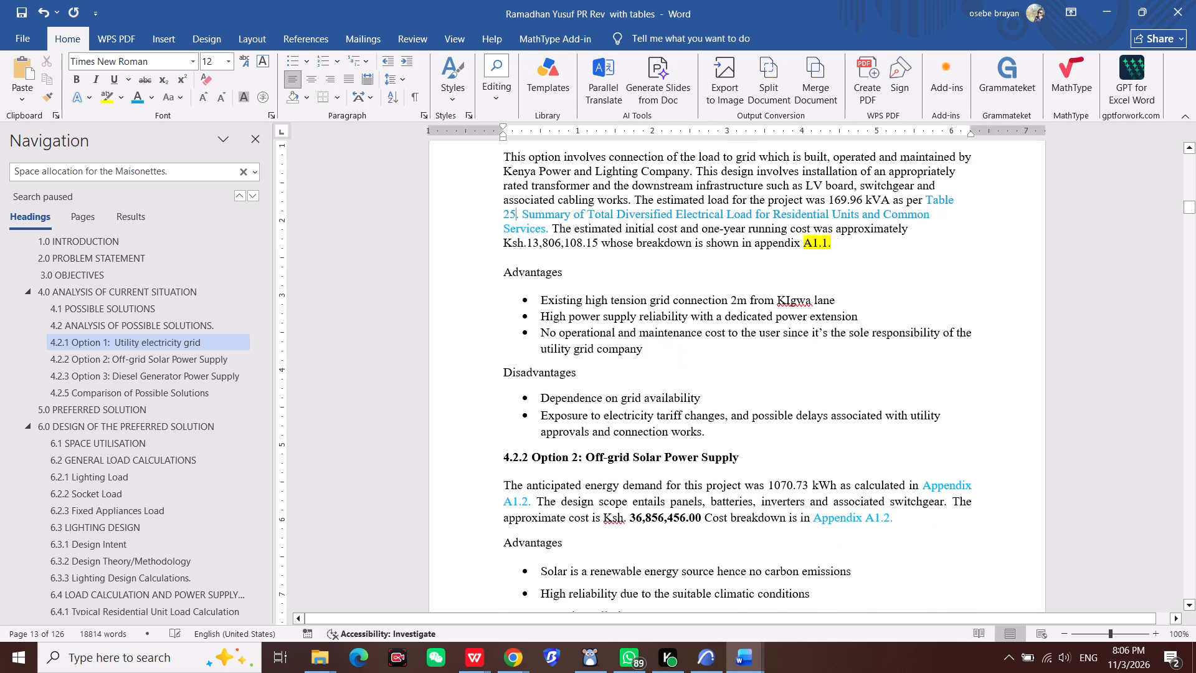
scroll(633, 361, "down", 4)
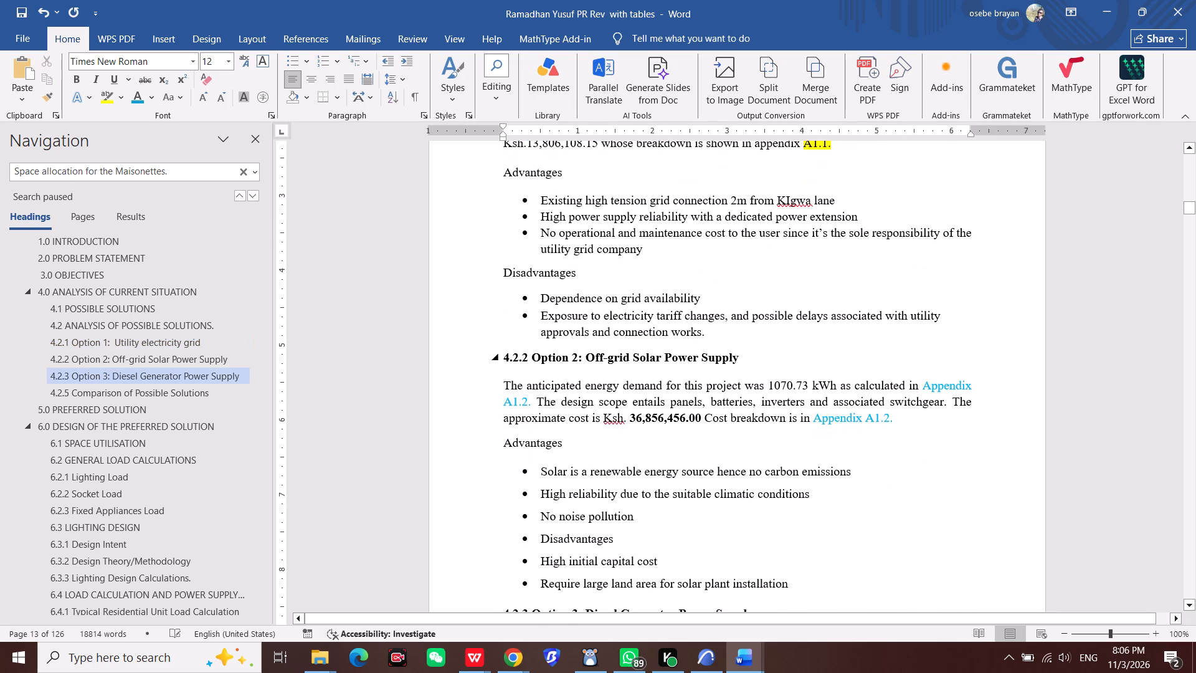
scroll(657, 378, "down", 11)
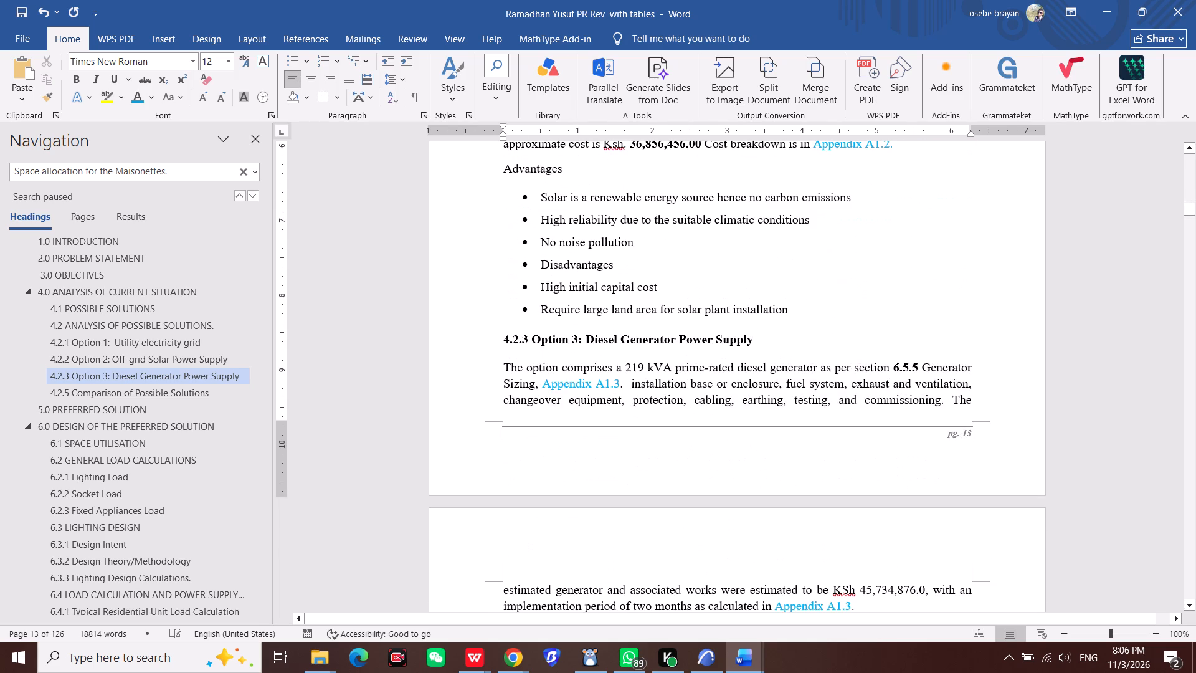
scroll(659, 381, "down", 11)
scroll(661, 379, "down", 15)
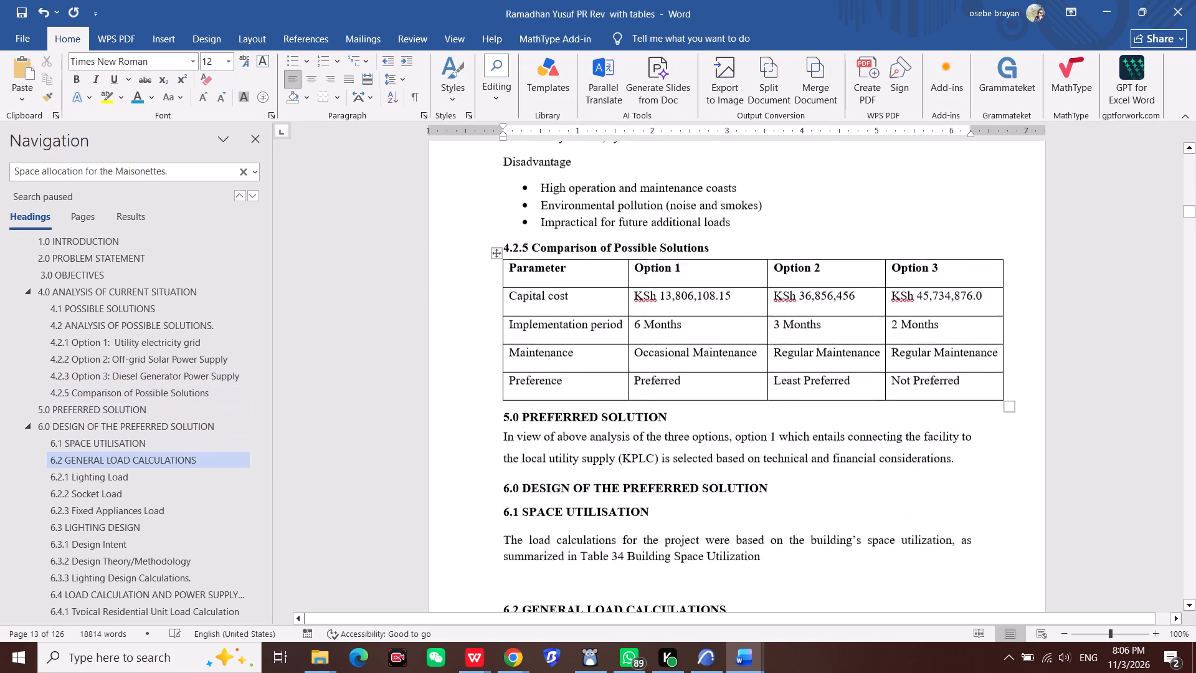
scroll(661, 379, "down", 20)
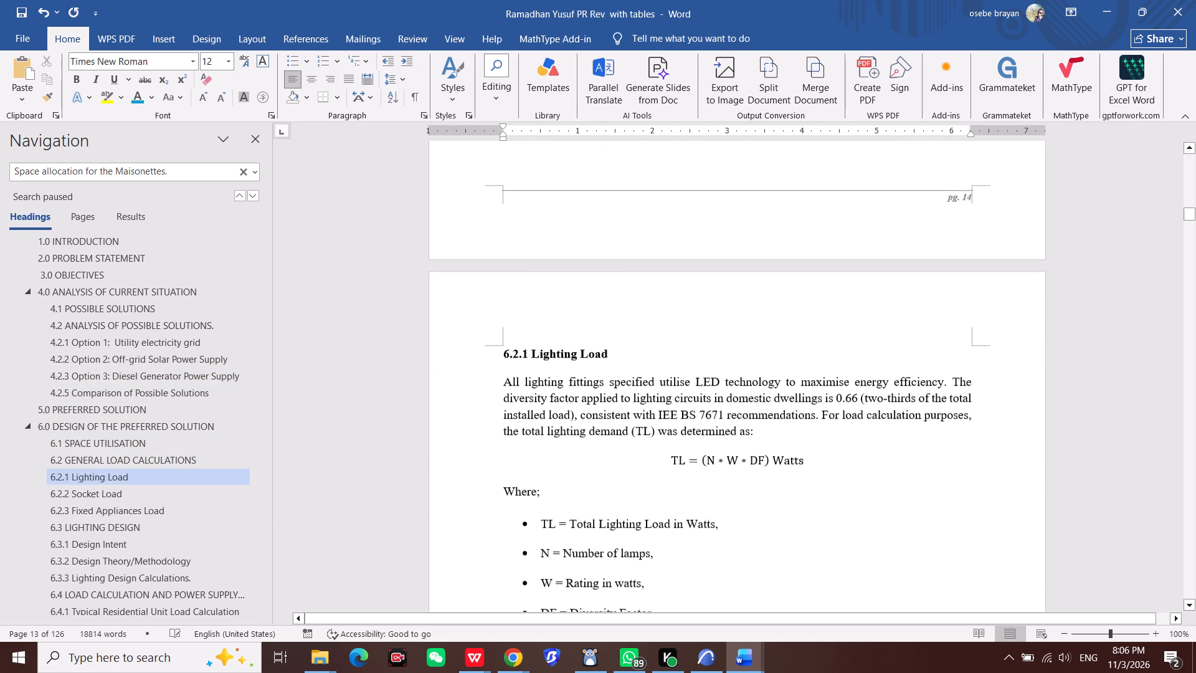
scroll(708, 341, "down", 13)
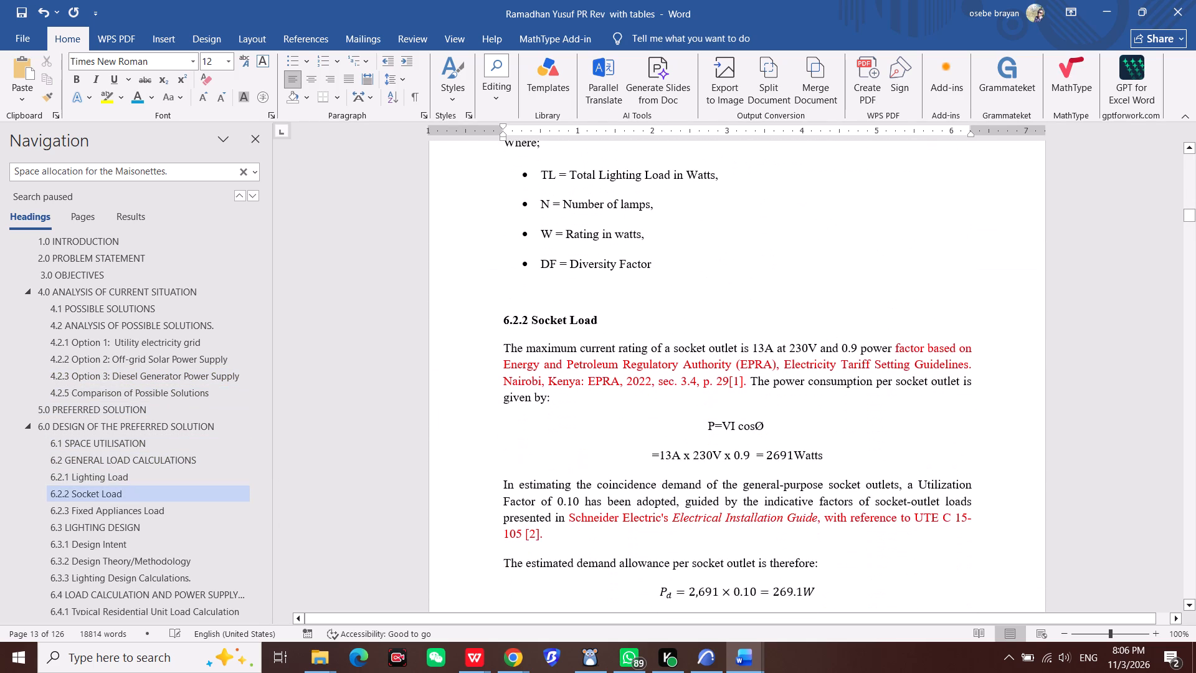
scroll(708, 346, "down", 18)
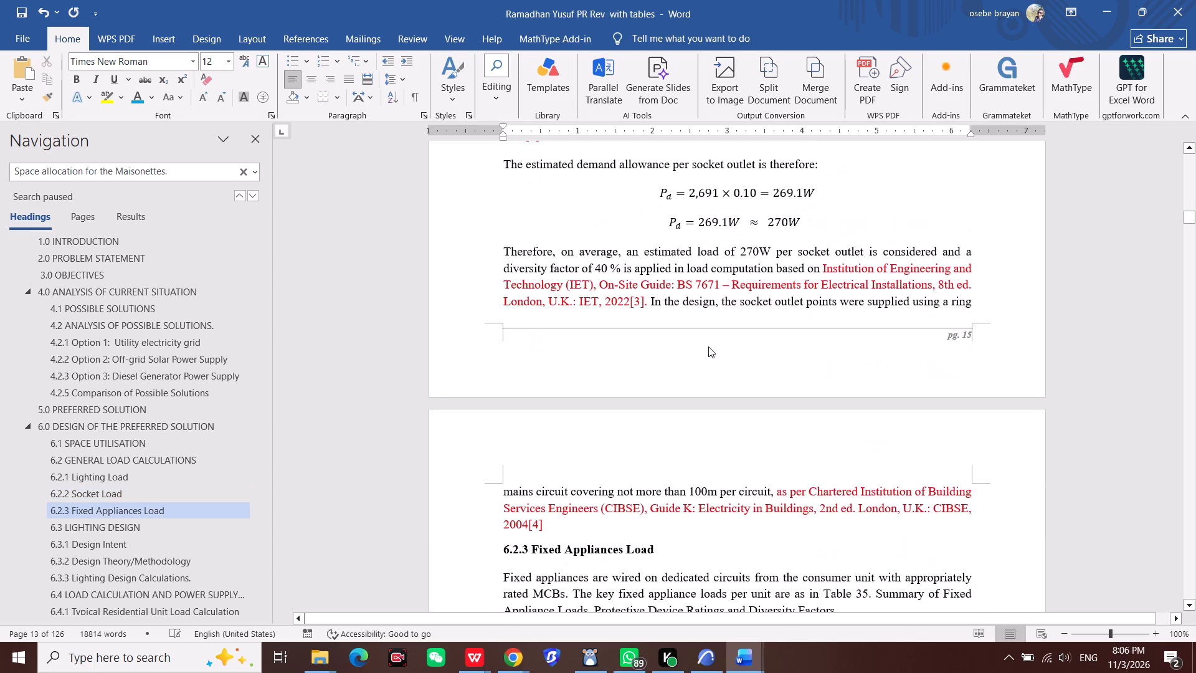
scroll(708, 346, "down", 14)
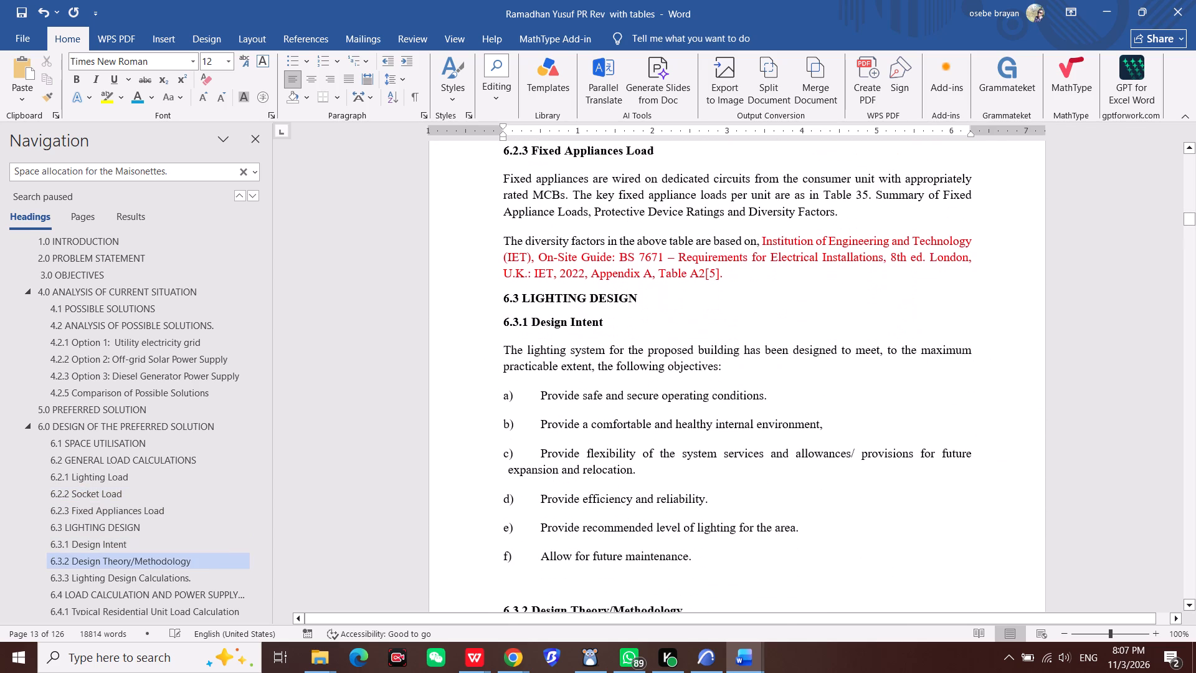
scroll(708, 346, "down", 20)
scroll(708, 346, "down", 4)
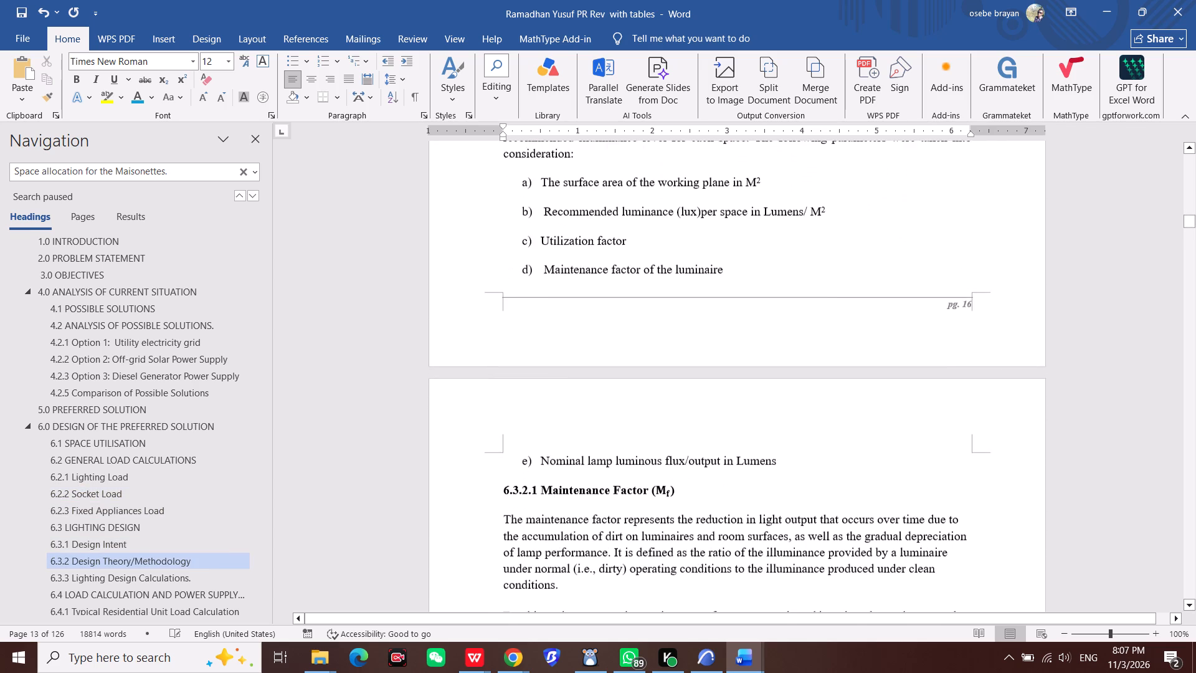
scroll(708, 346, "down", 20)
scroll(708, 346, "down", 14)
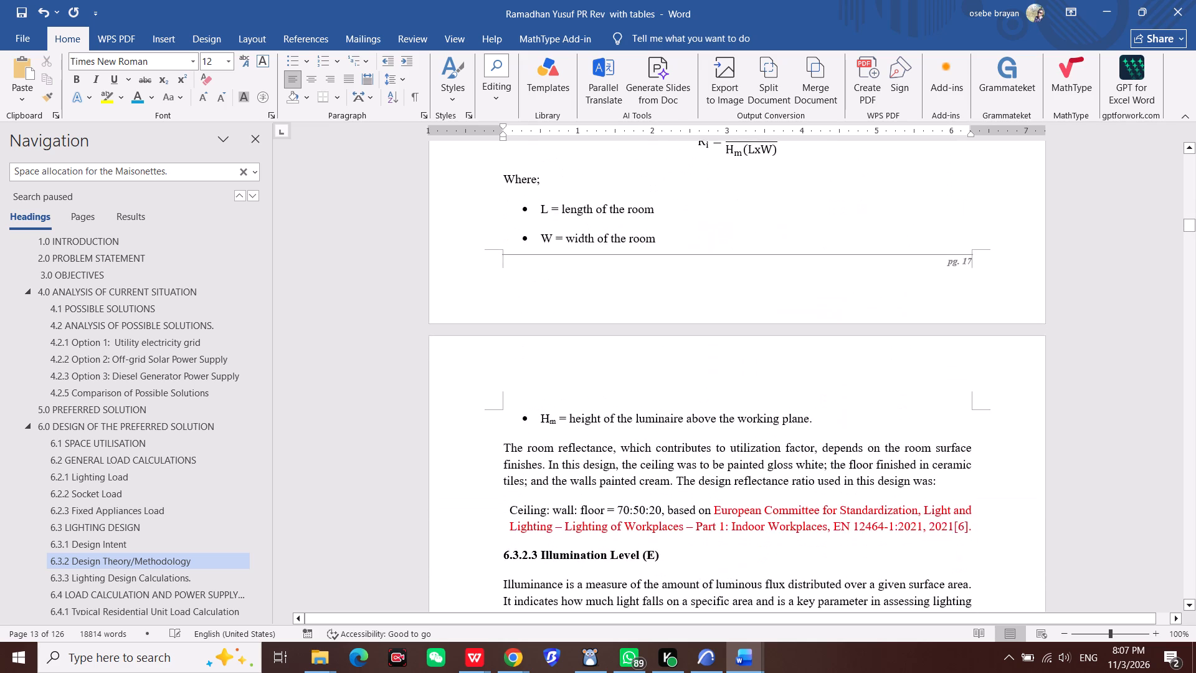
scroll(708, 346, "down", 13)
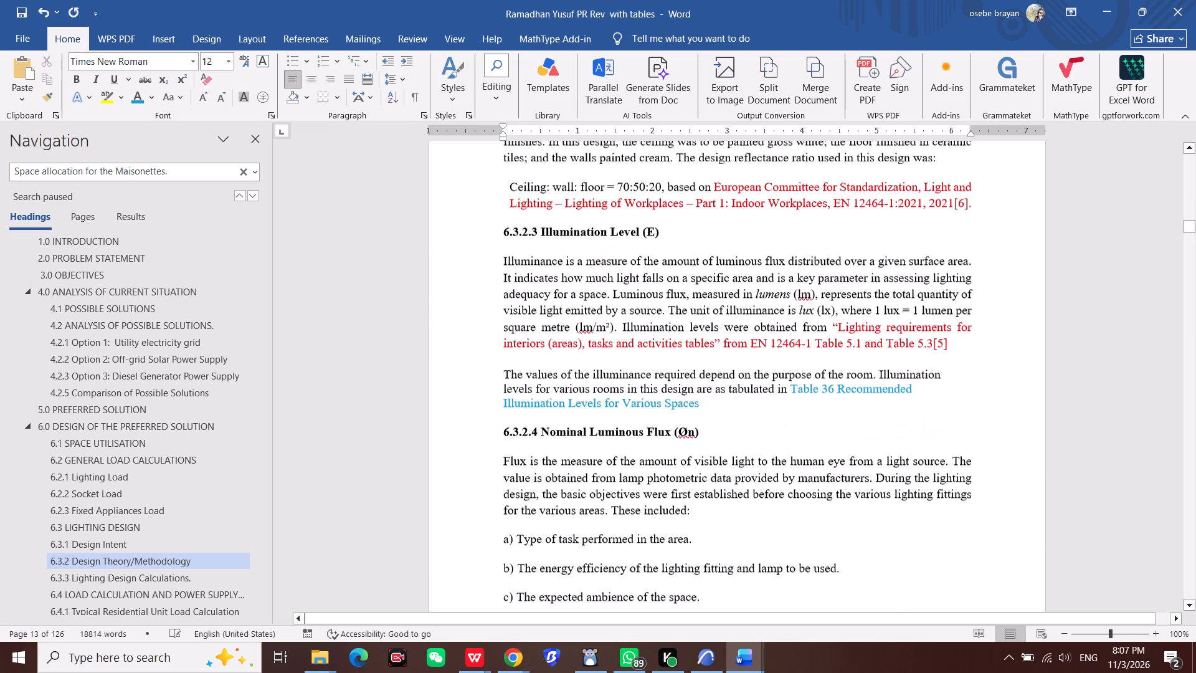
Change the blue reference to Recommended Illumination Levels in section 6.3.2.3 so its number reads "Table 5.".
scroll(708, 346, "down", 4)
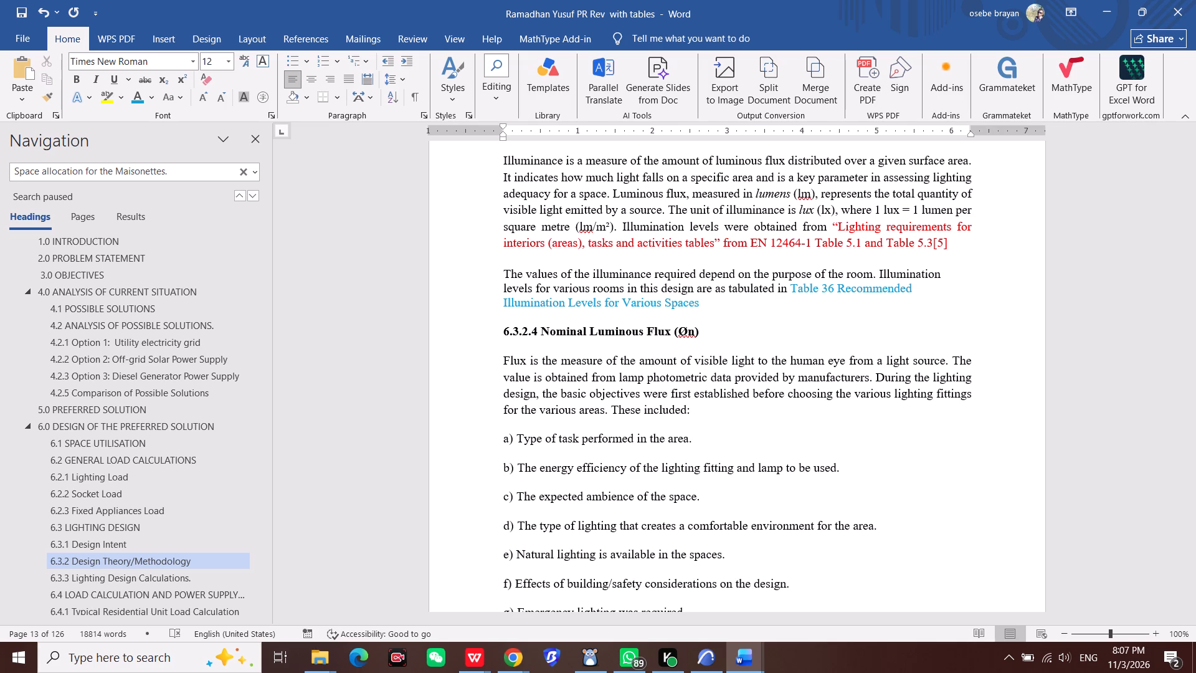
left_click(827, 287)
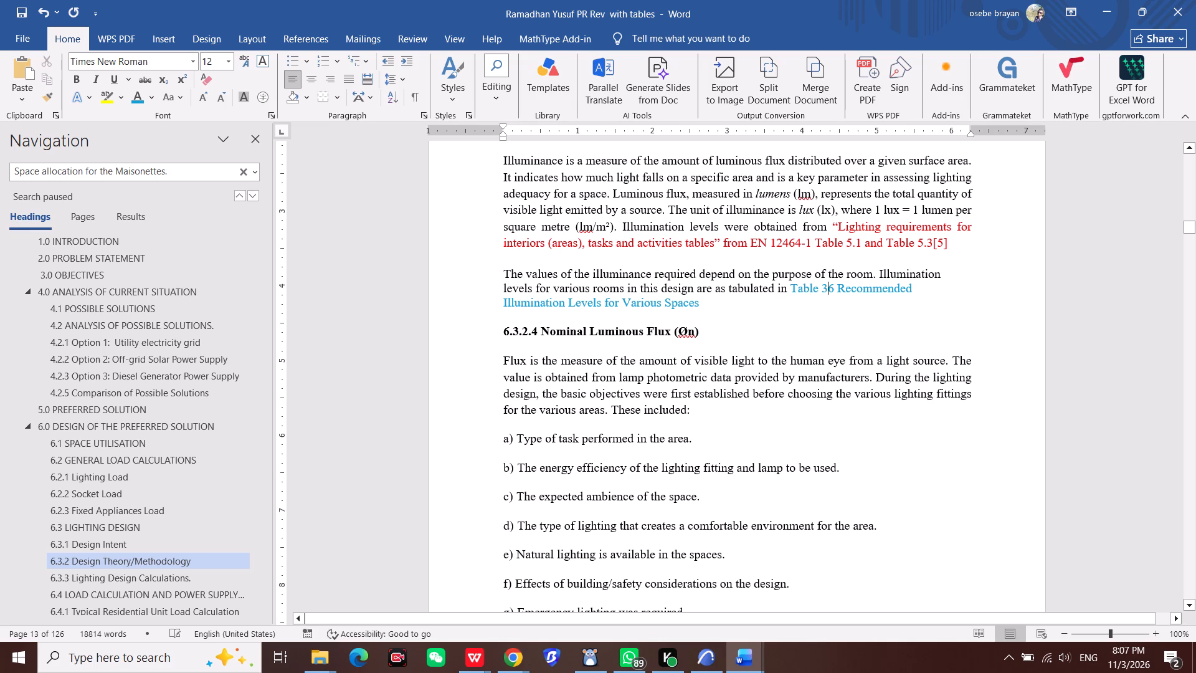
key("Right")
key("Right")
key("BackSpace")
key("BackSpace")
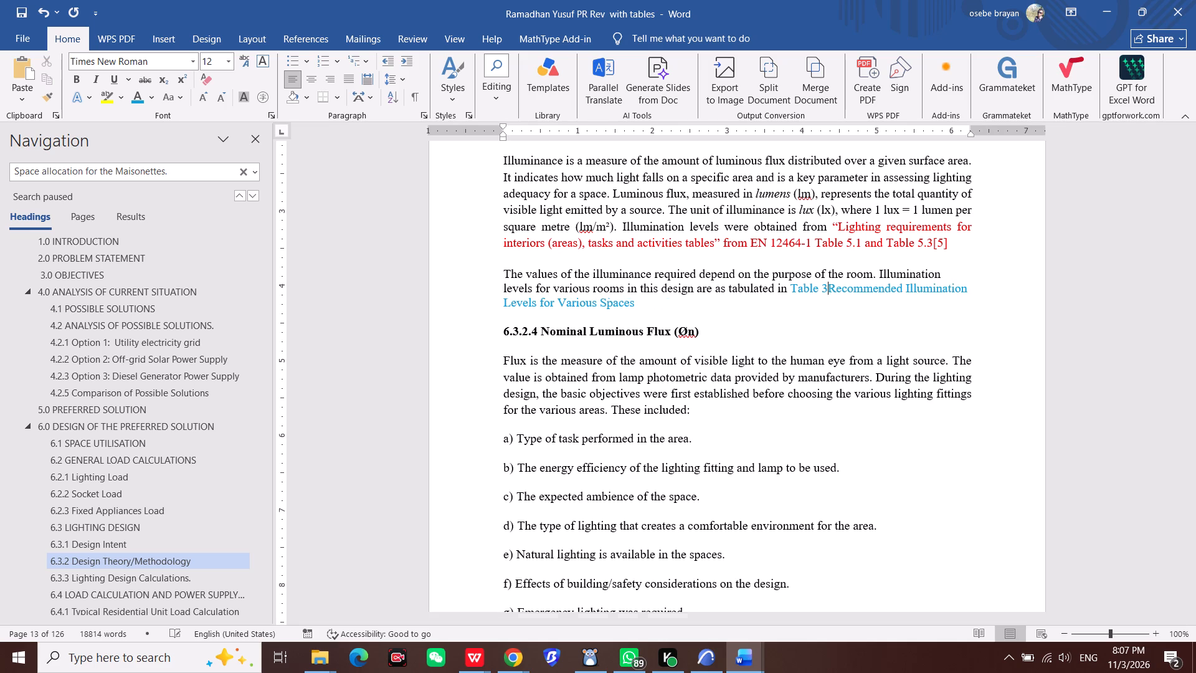
key("BackSpace")
key("5")
key("period")
scroll(645, 340, "down", 2)
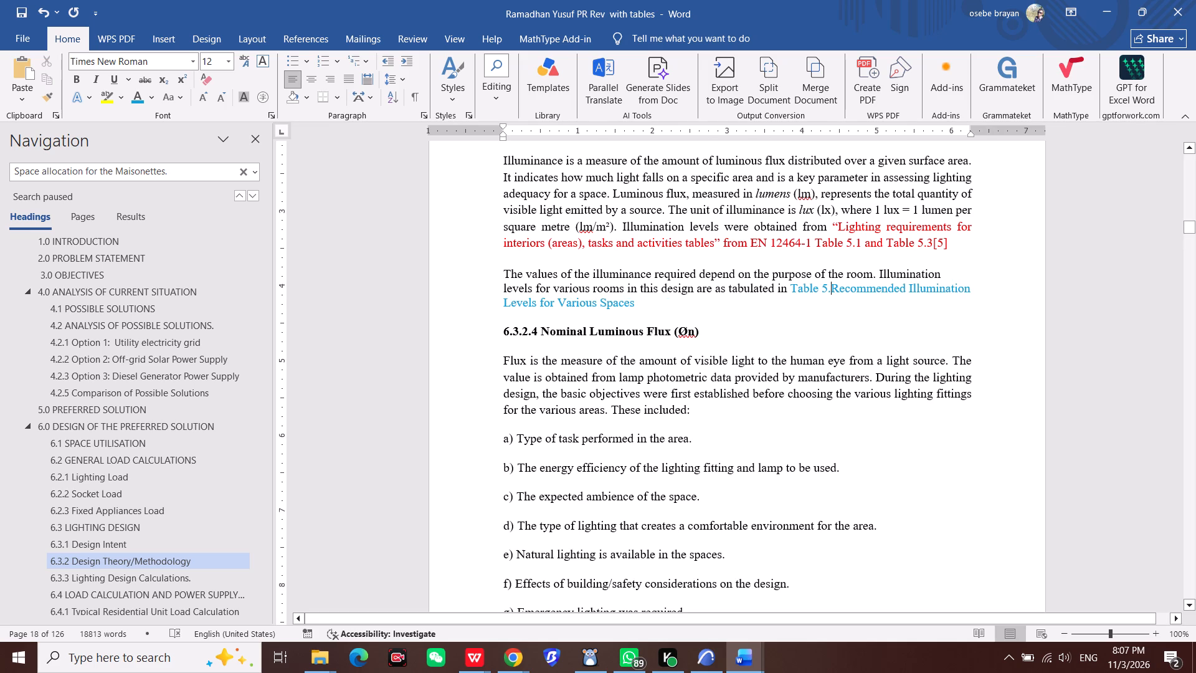
Review the body text from section 6.3.2.4 Nominal Luminous Flux to the start of section 6.4 for table references.
scroll(645, 341, "down", 11)
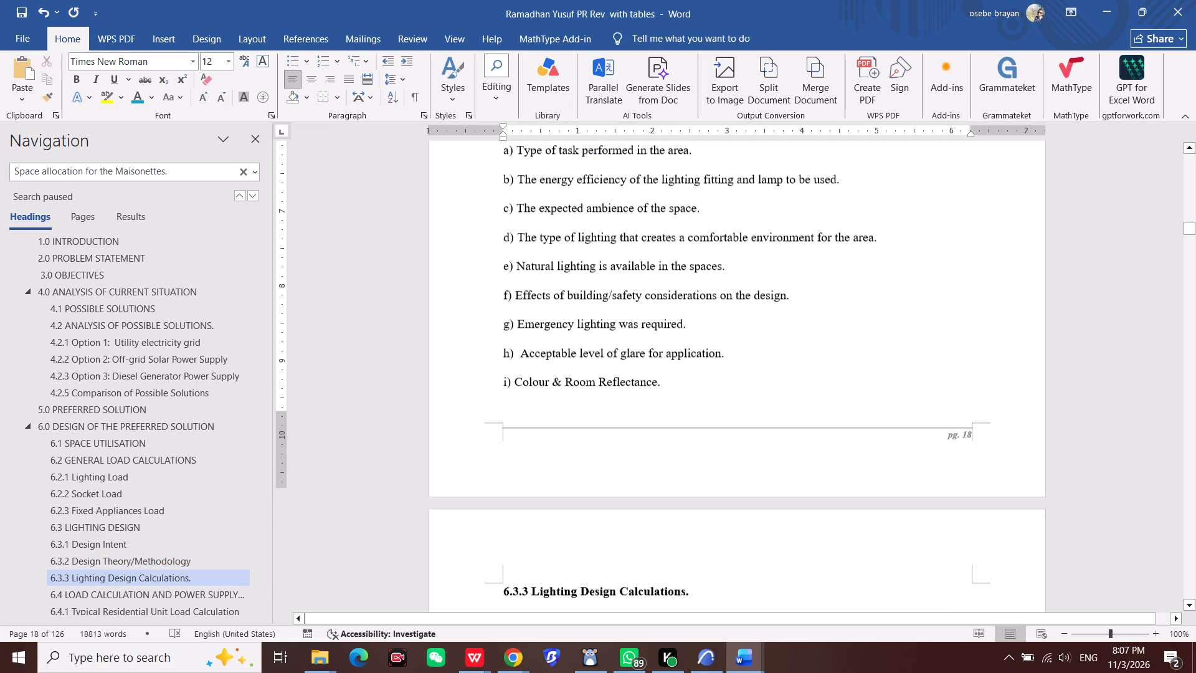
scroll(645, 341, "down", 20)
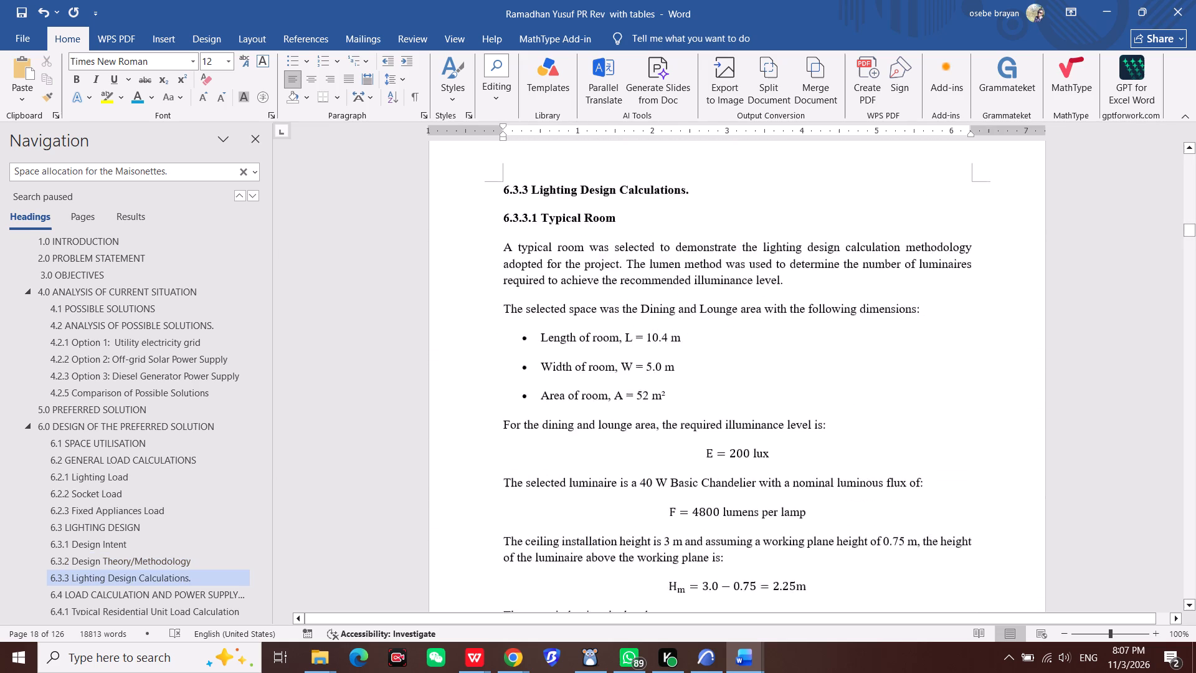
scroll(645, 341, "down", 19)
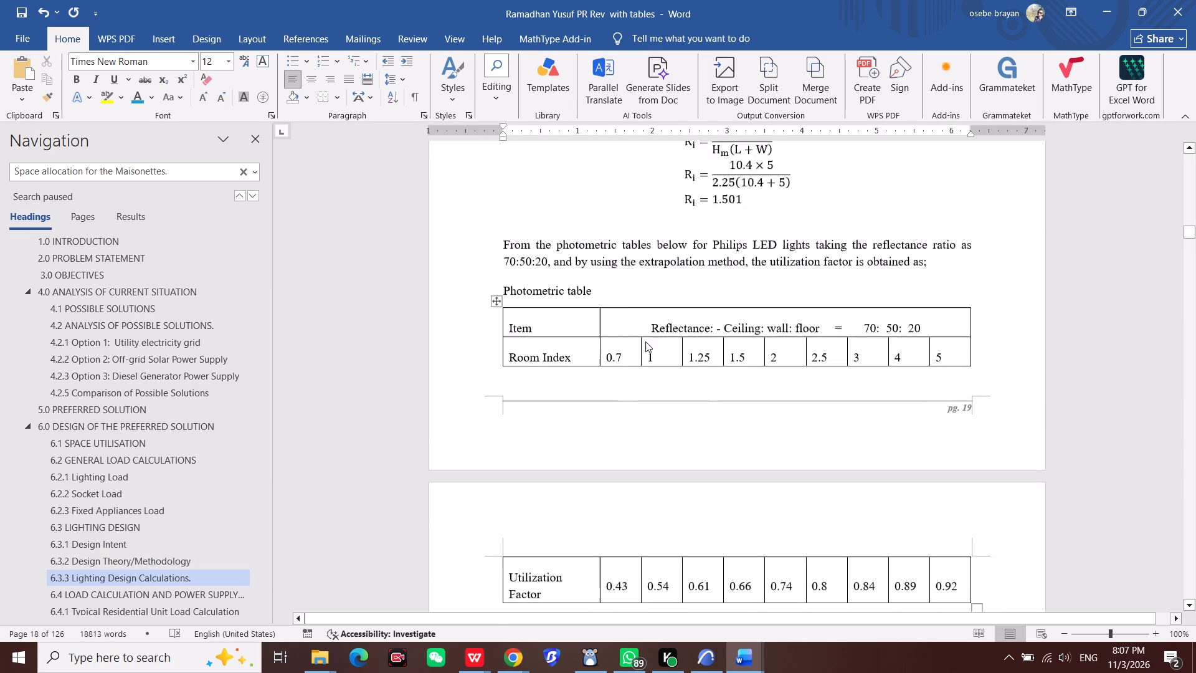
scroll(645, 341, "down", 7)
scroll(645, 341, "down", 19)
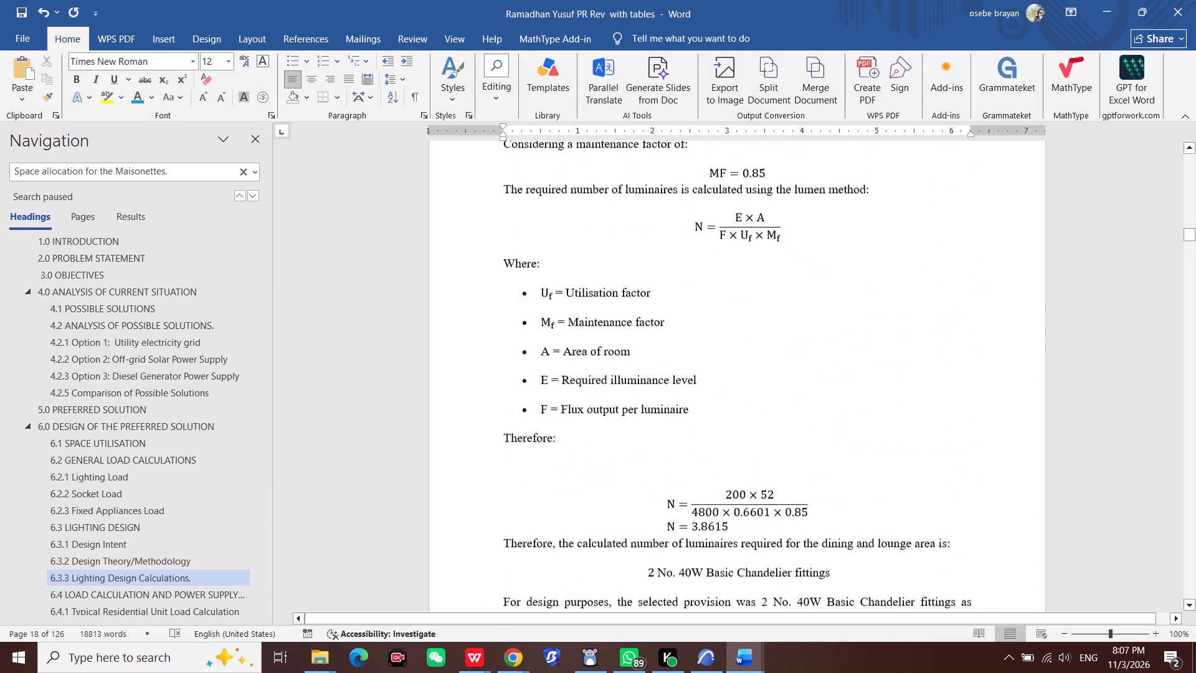
scroll(645, 350, "down", 13)
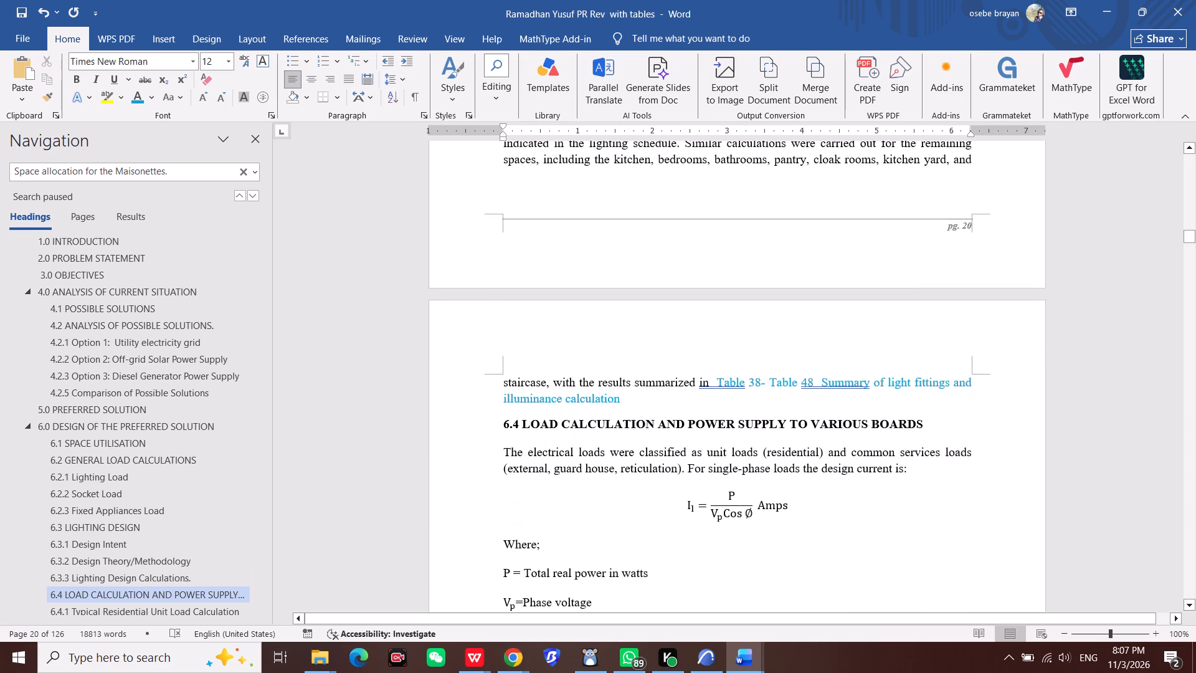
scroll(654, 355, "down", 3)
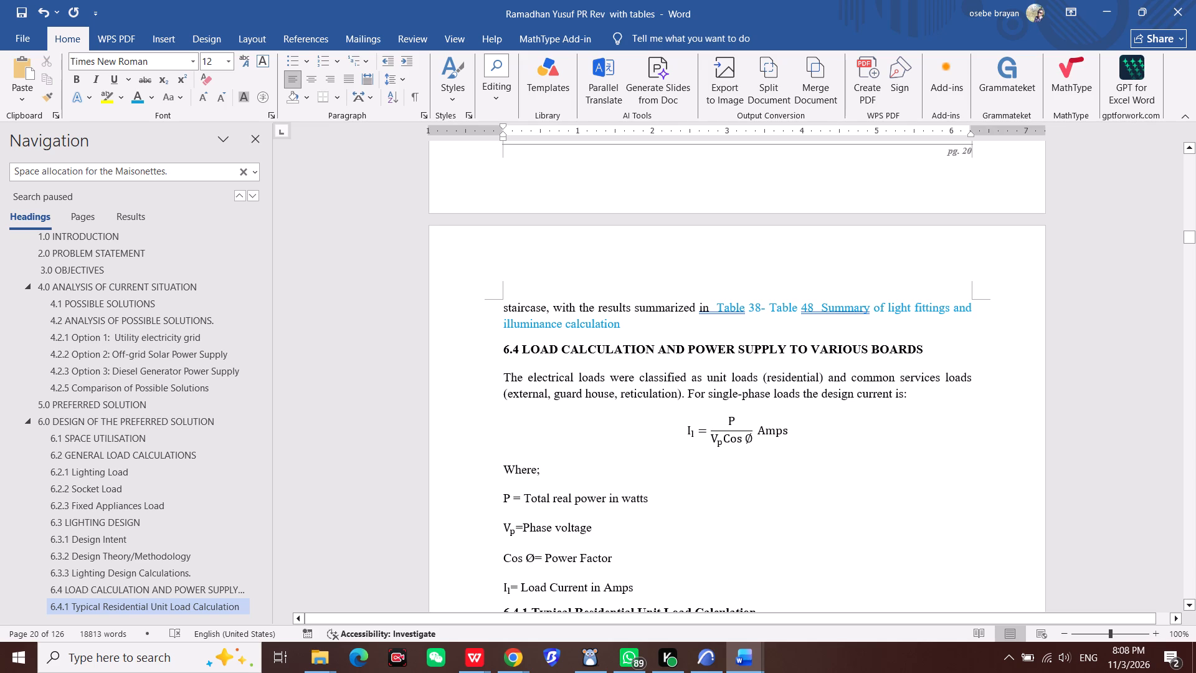
Change the blue Recommended Illumination Levels reference in section 6.3.2.3 so its number reads "Table 4.".
scroll(747, 254, "up", 20)
scroll(747, 254, "up", 4)
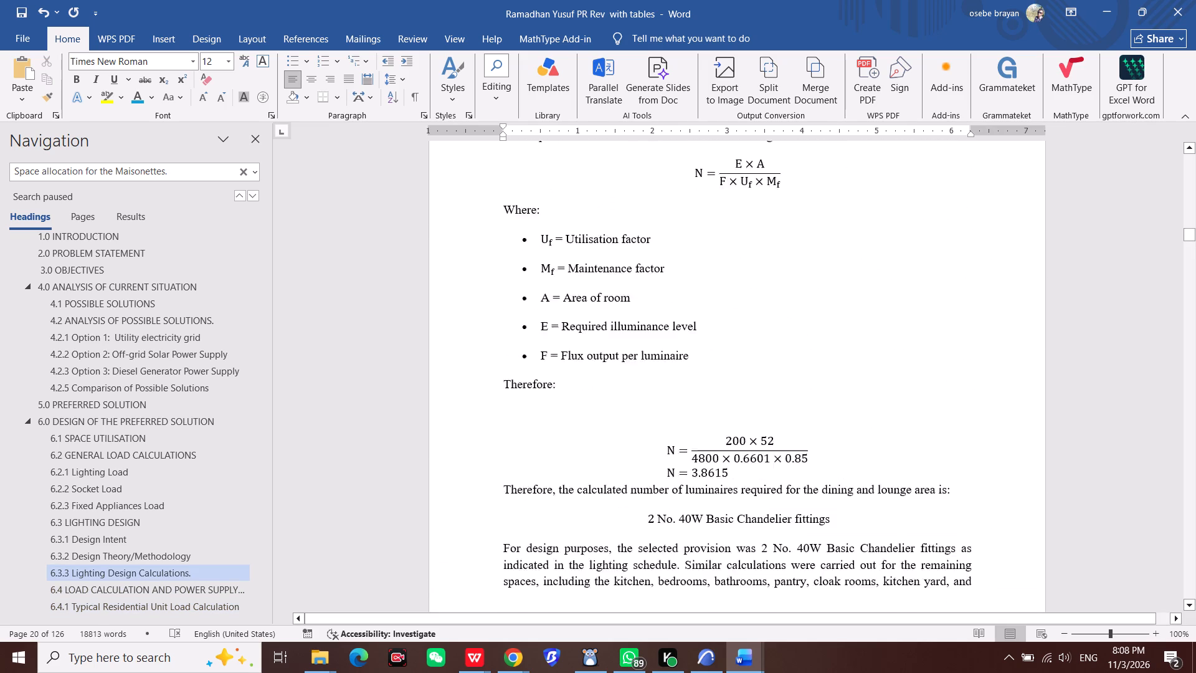
scroll(747, 254, "up", 20)
scroll(747, 254, "up", 15)
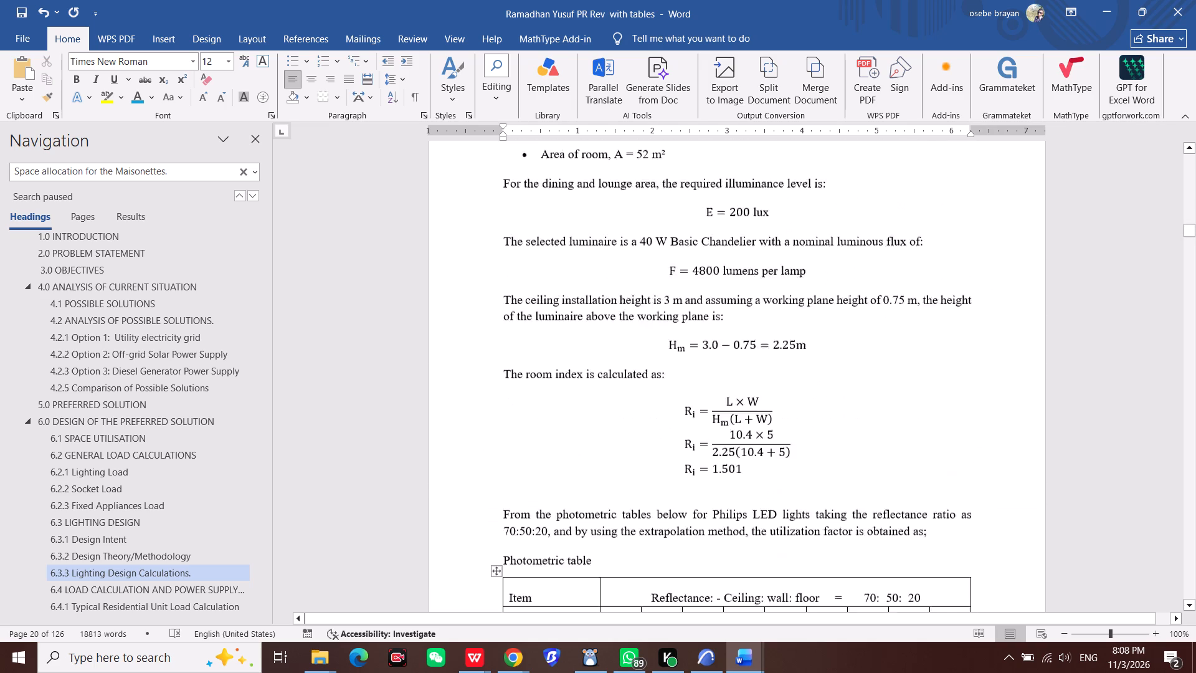
scroll(747, 254, "up", 20)
scroll(747, 254, "up", 15)
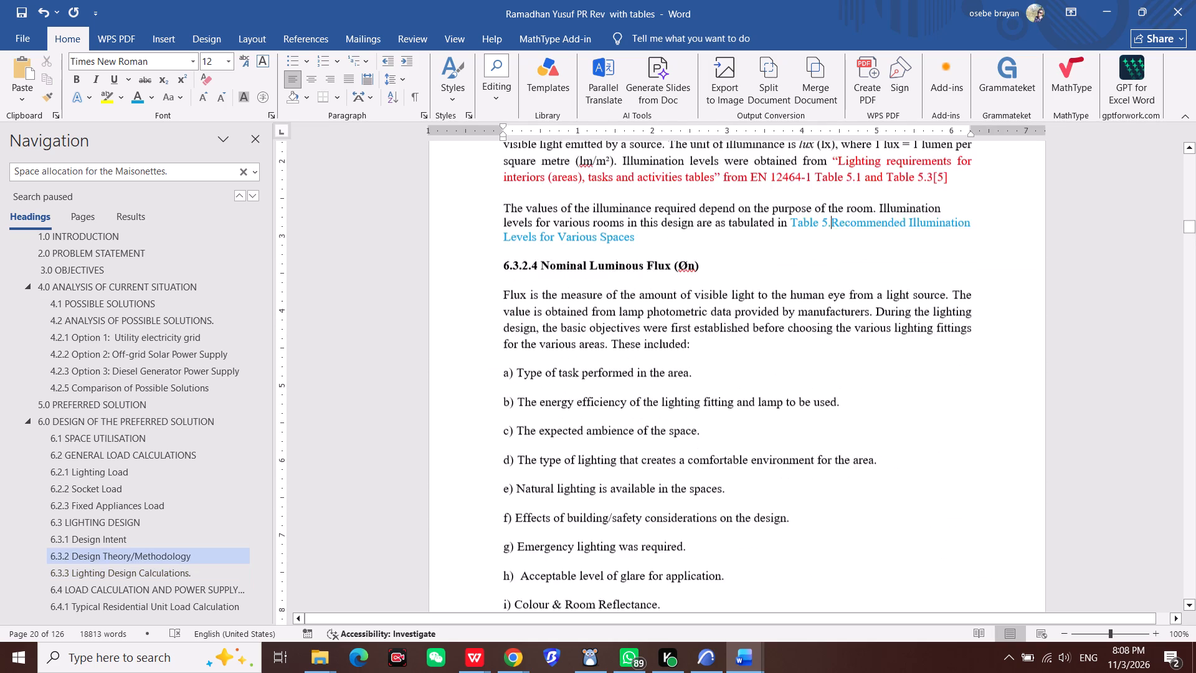
scroll(747, 254, "up", 4)
key("BackSpace")
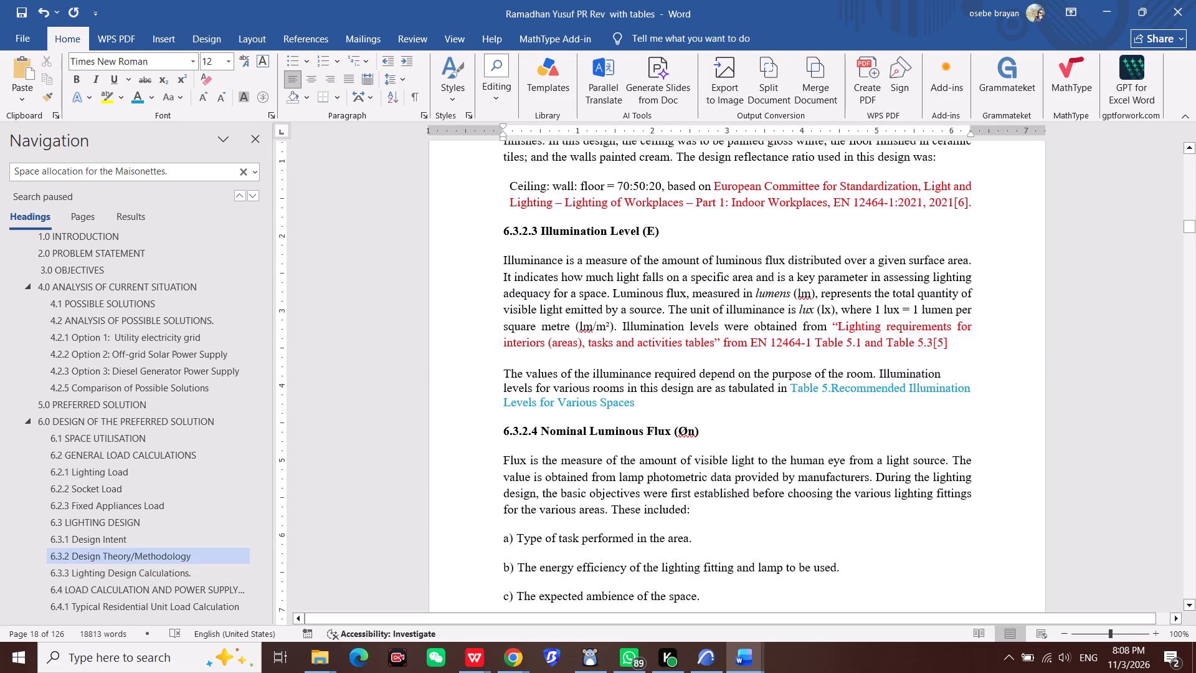
key("BackSpace")
type("4.")
Change the first table number to 5 in the blue light fittings and illuminance summary reference just before section 6.4.
scroll(784, 396, "down", 20)
scroll(784, 396, "down", 16)
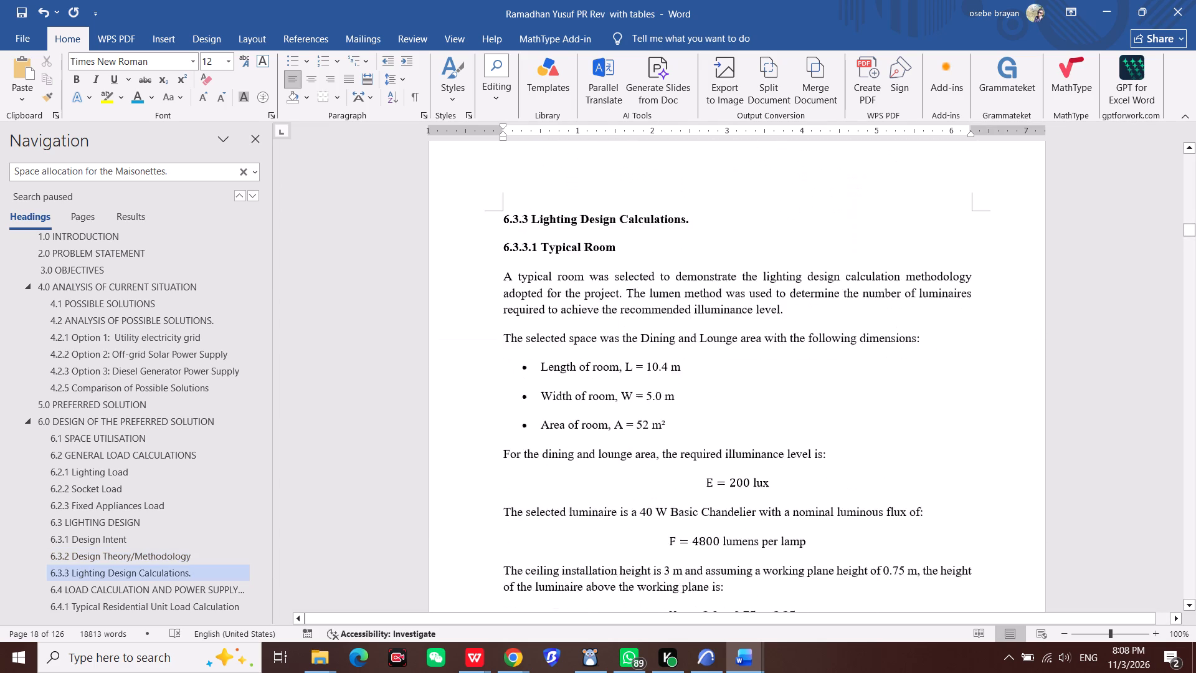
scroll(759, 415, "down", 19)
scroll(789, 429, "down", 13)
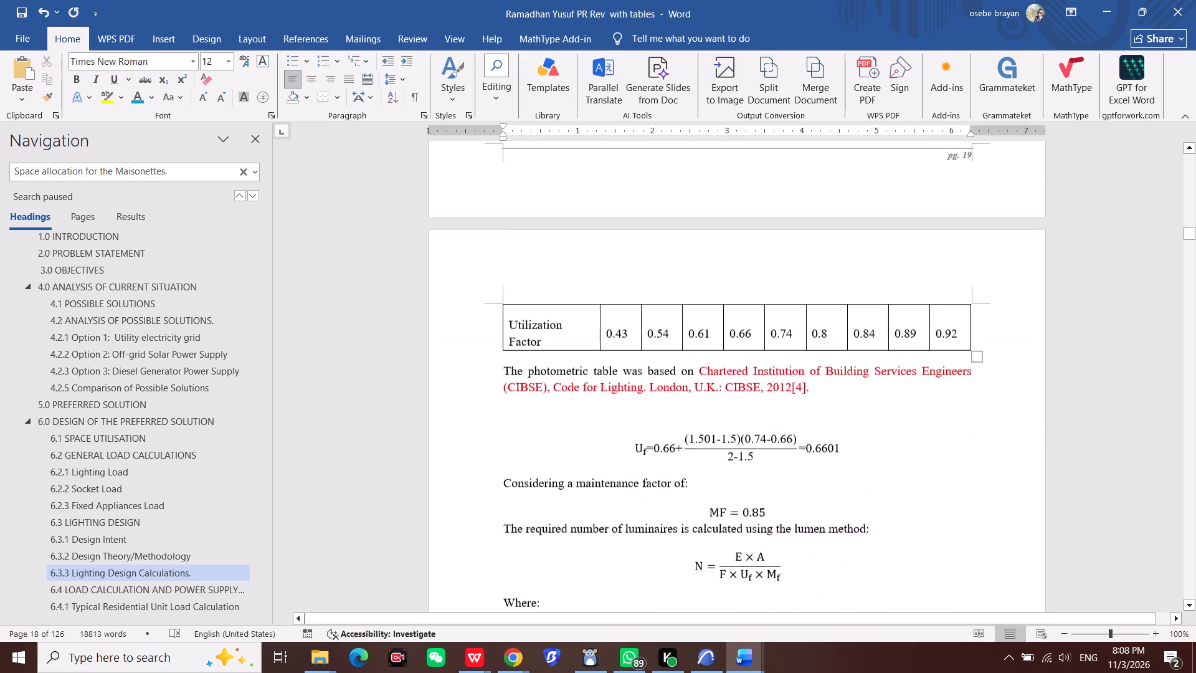
scroll(789, 429, "down", 19)
scroll(799, 443, "down", 9)
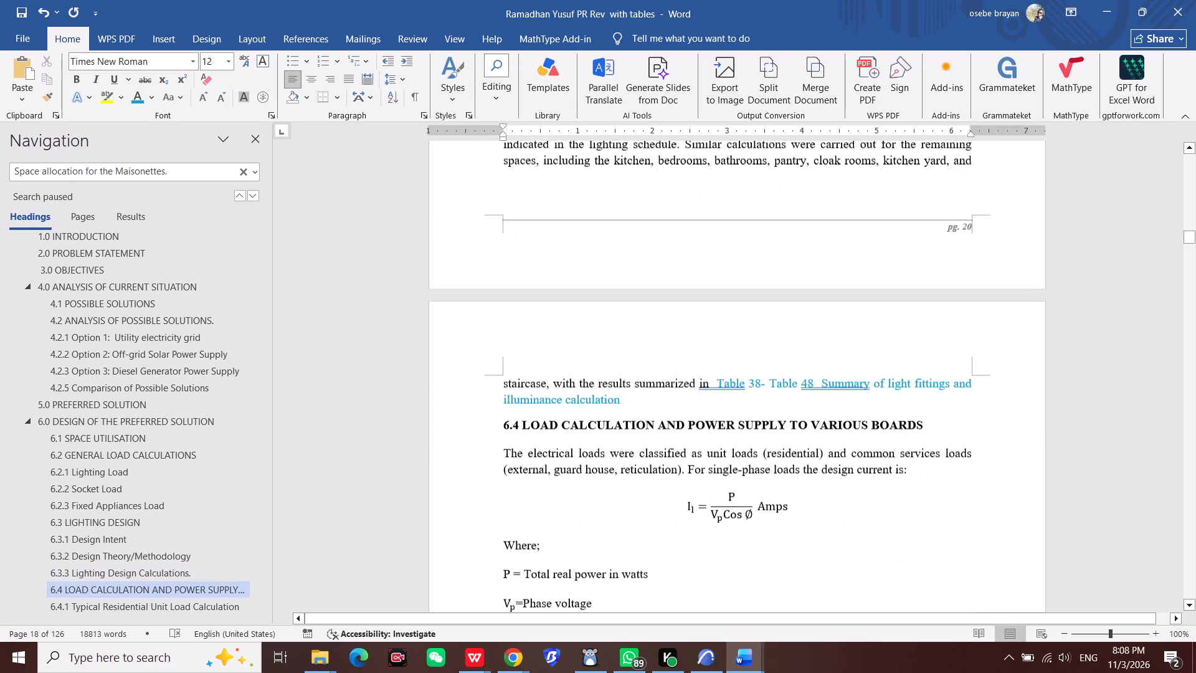
left_click(764, 330)
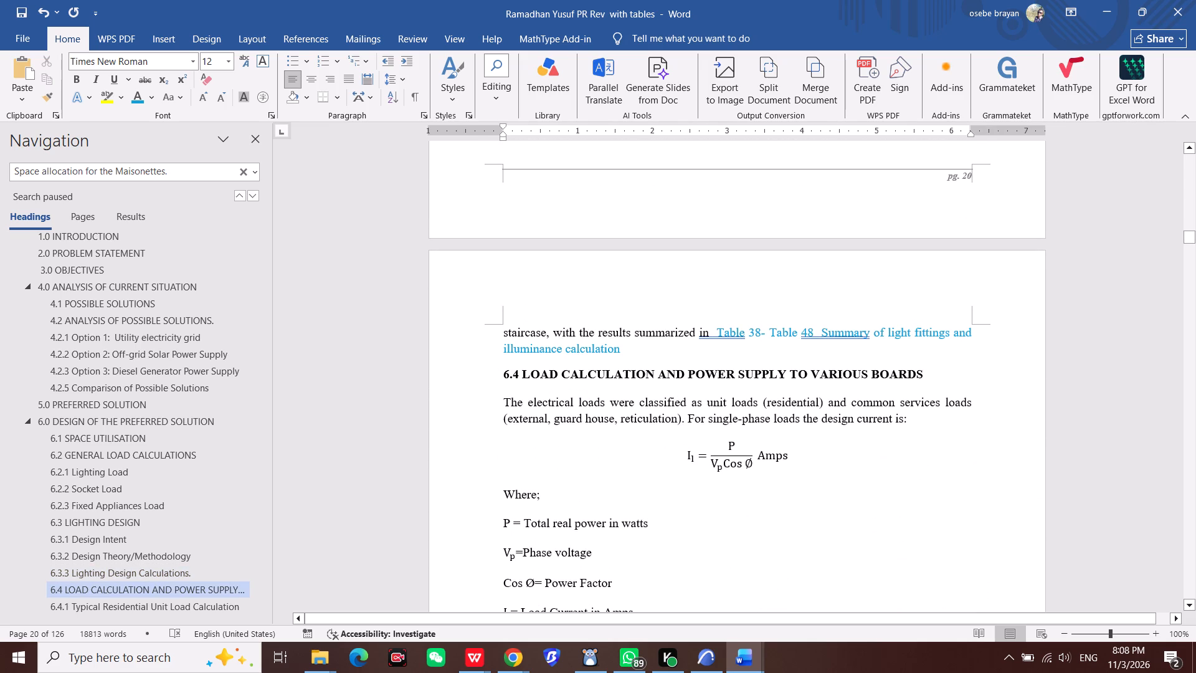
left_click(761, 334)
key("BackSpace")
key("BackSpace")
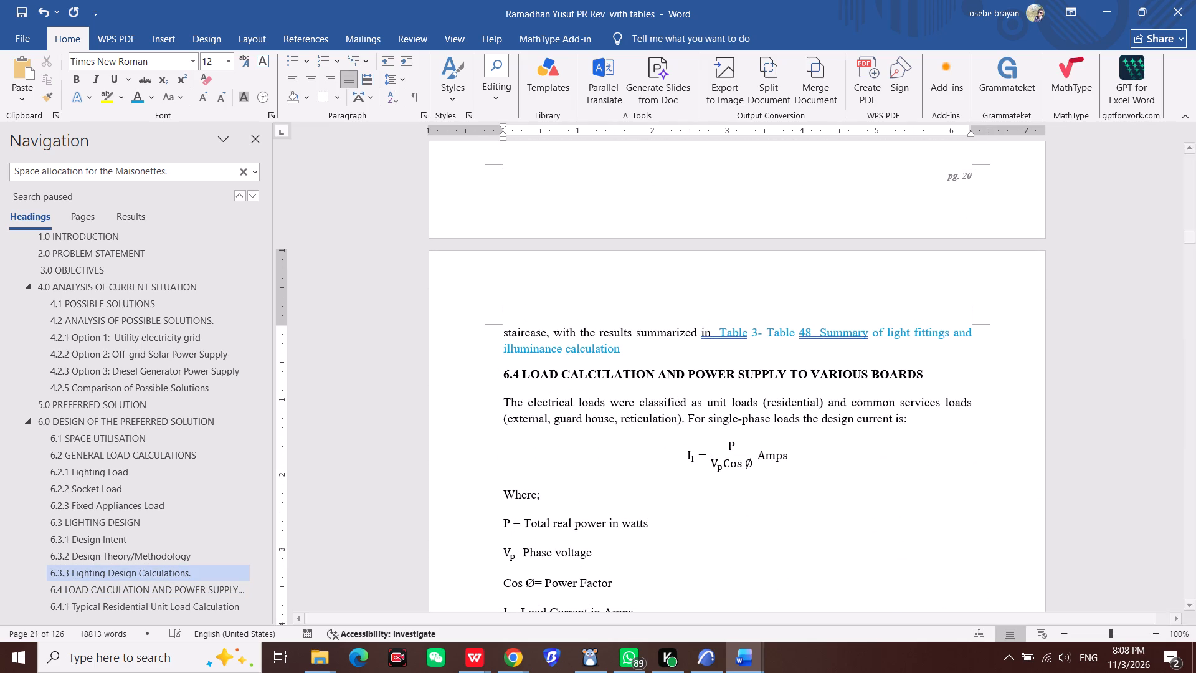
key("BackSpace")
key("5")
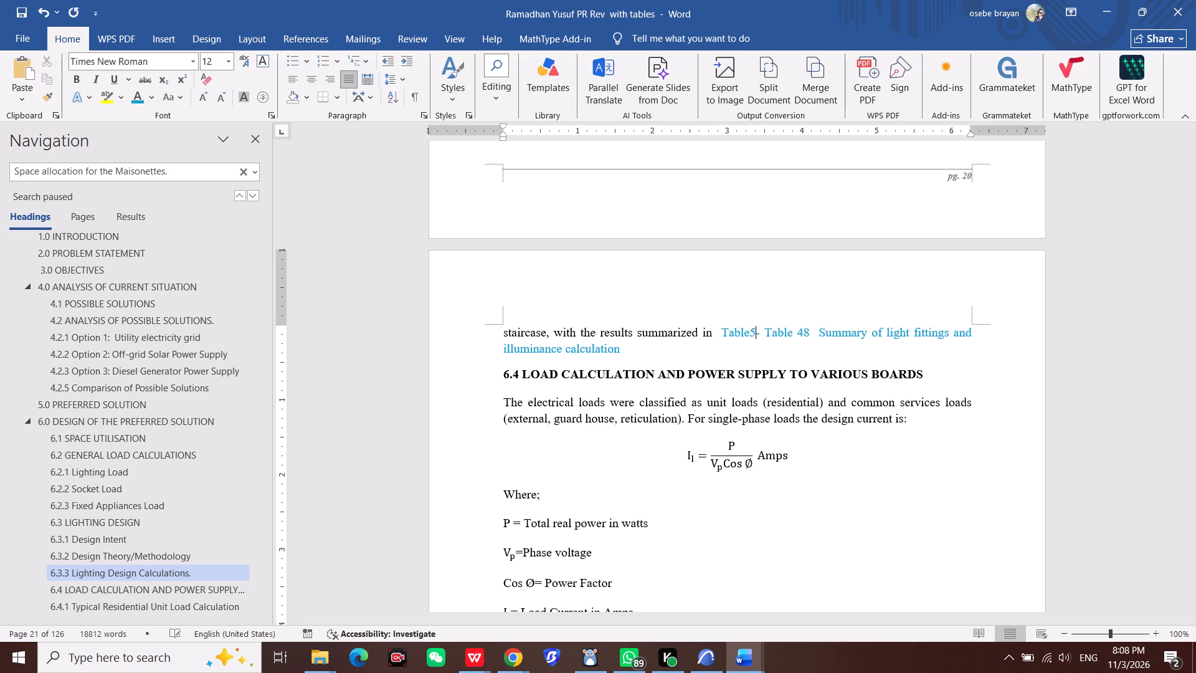
key("BackSpace")
key("space")
type("5")
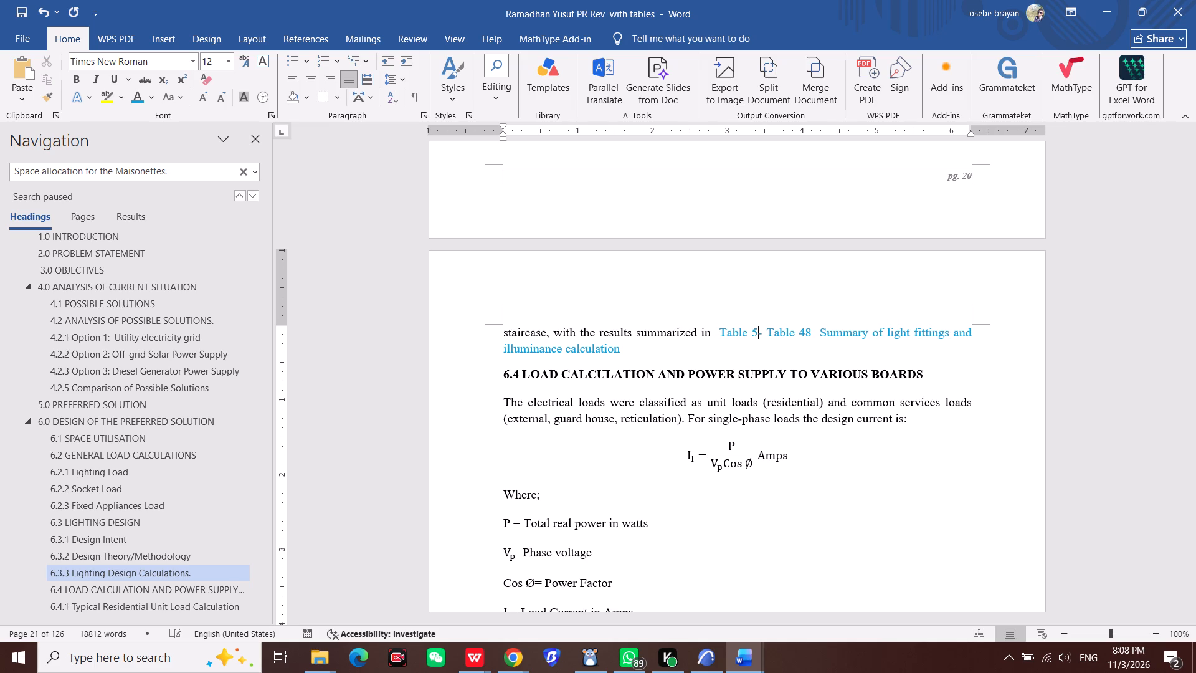
Change the end of that light fittings summary reference's table range so it reads "Table 15.".
left_click(815, 328)
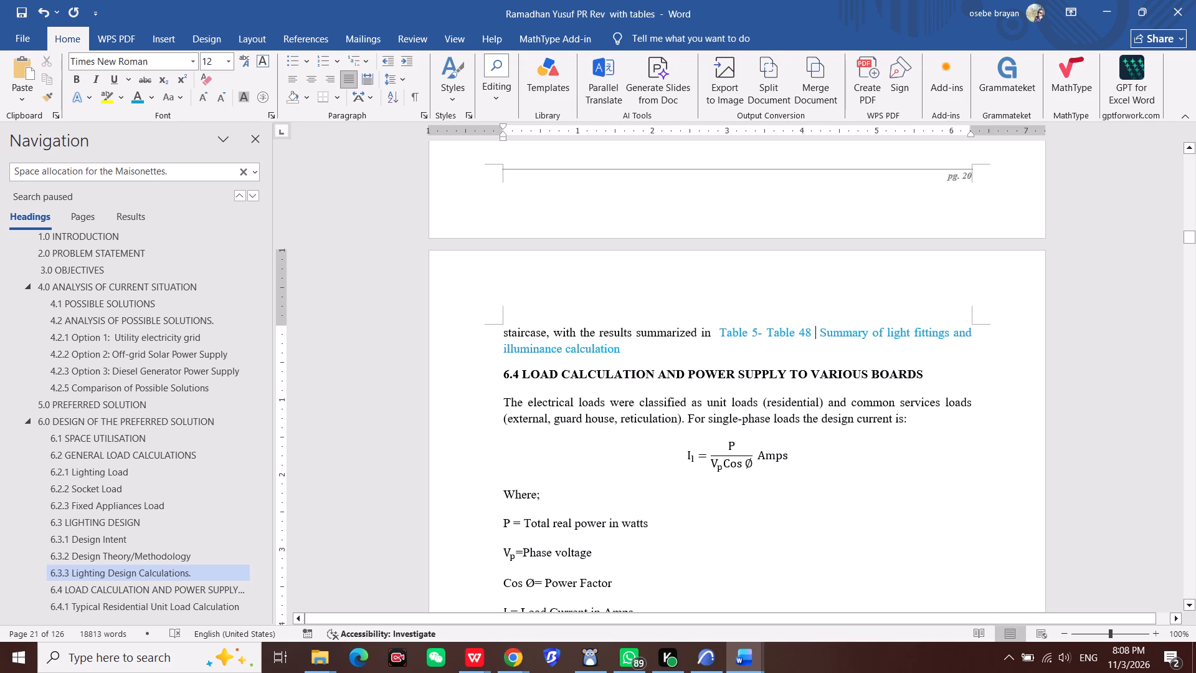
key("BackSpace")
key("BackSpace")
key("BackSpace")
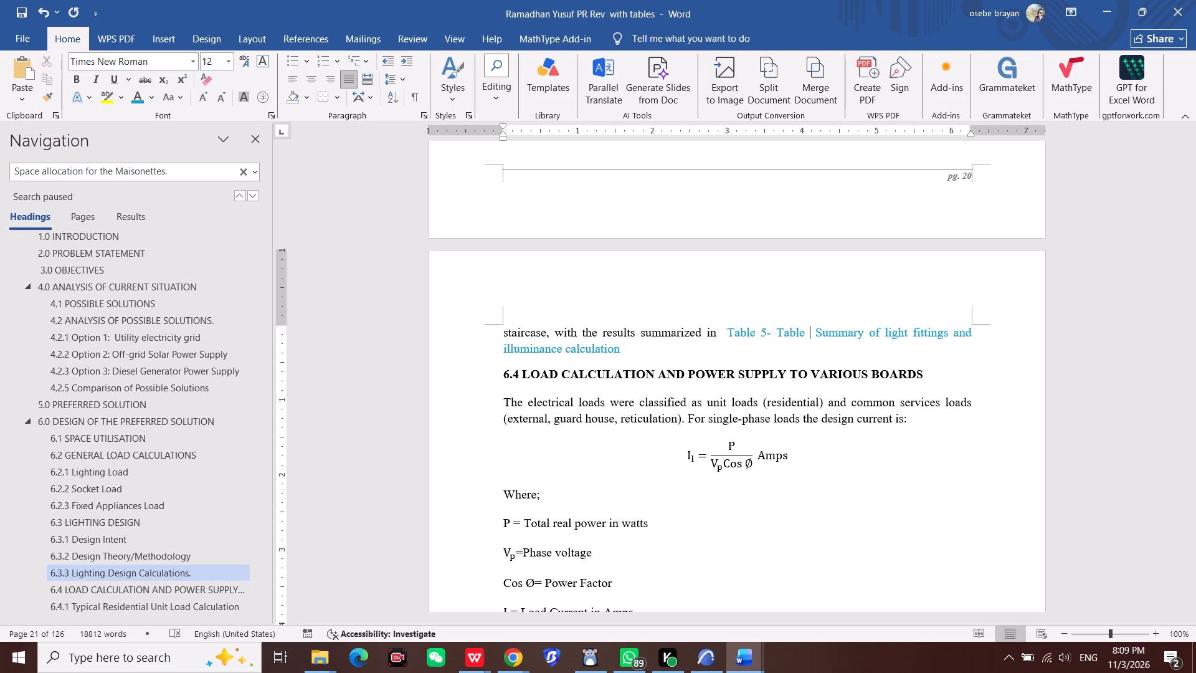
type("15")
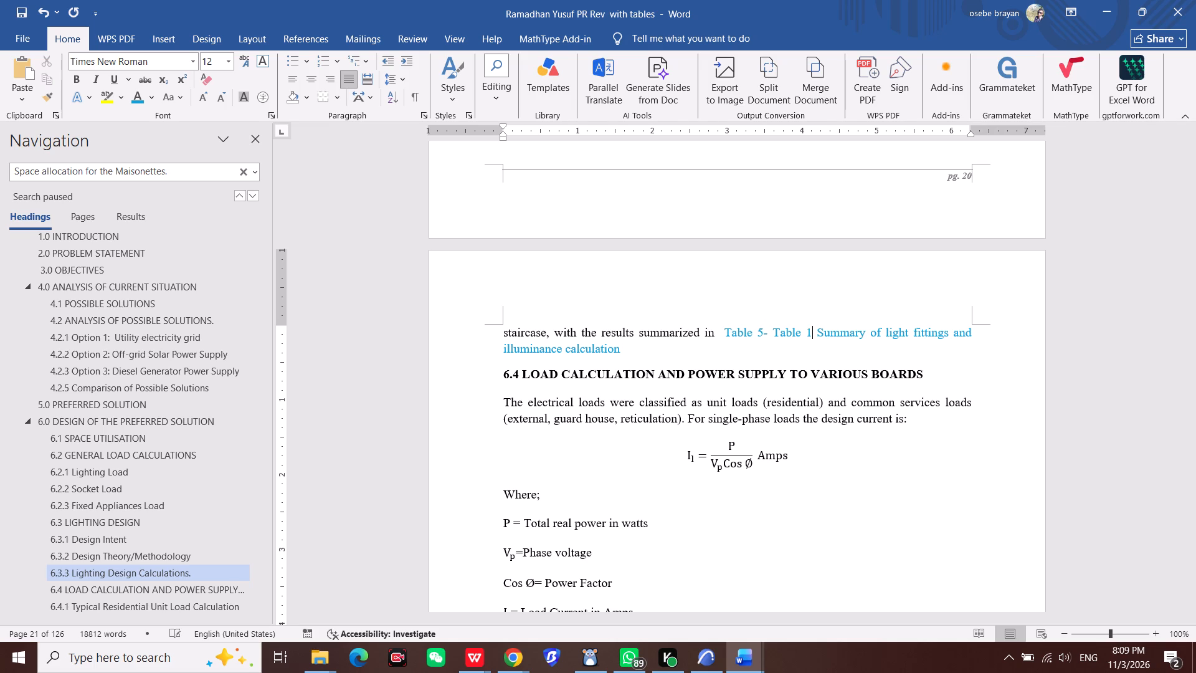
key("period")
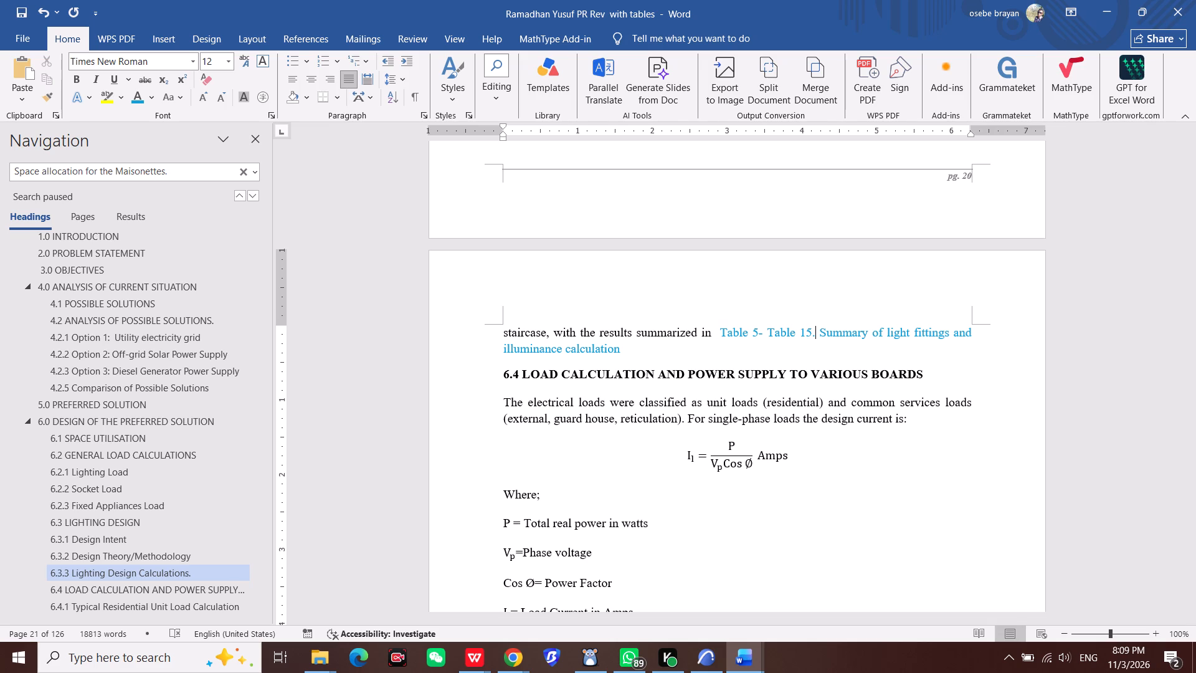
Examine the blue table references for the typology load distributions in section 6.4.1 and the Gate House load in section 6.4.2.
scroll(819, 328, "down", 3)
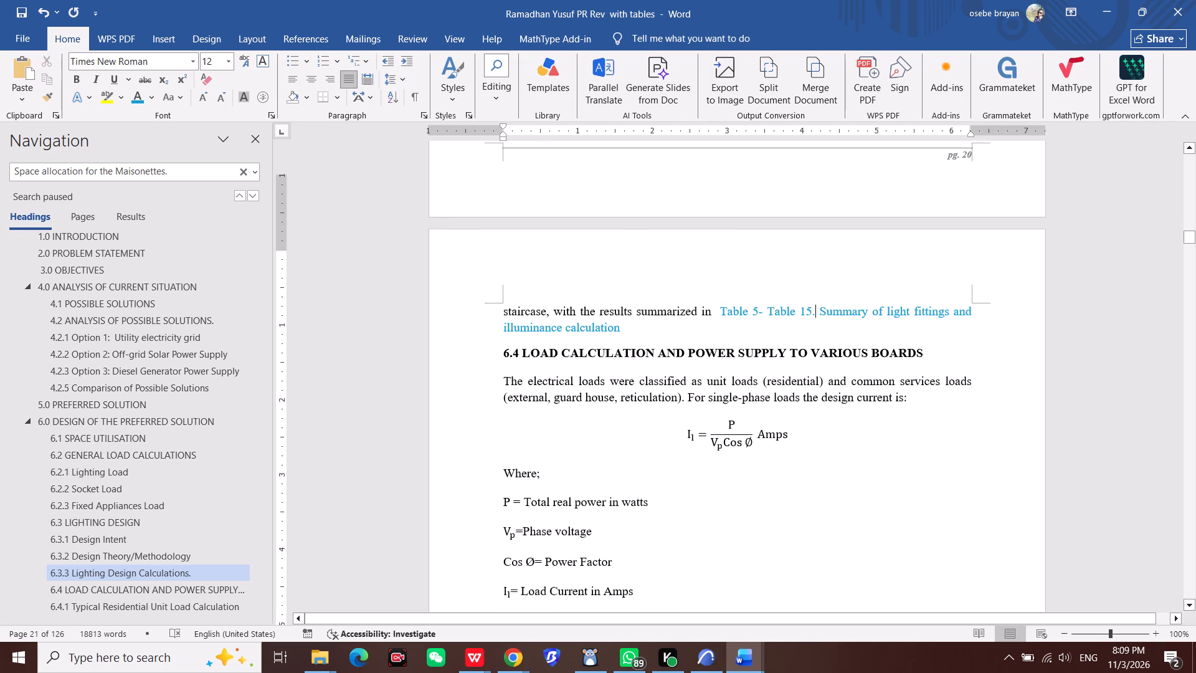
scroll(819, 328, "down", 20)
scroll(819, 328, "down", 11)
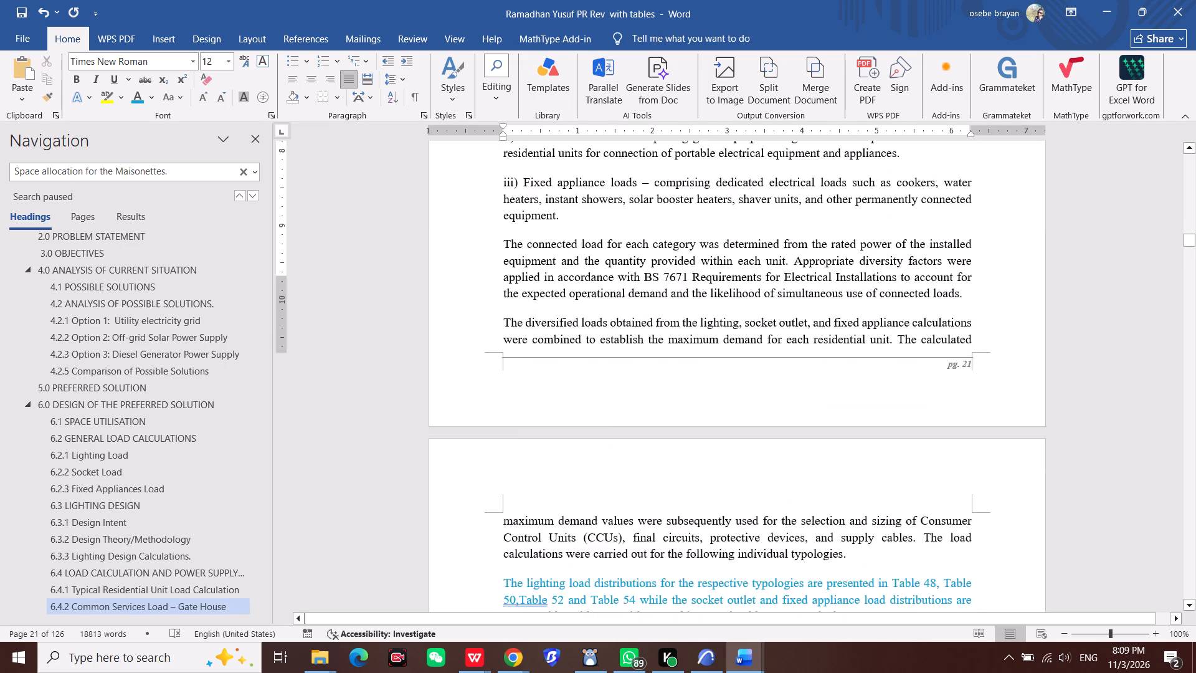
scroll(807, 371, "down", 2)
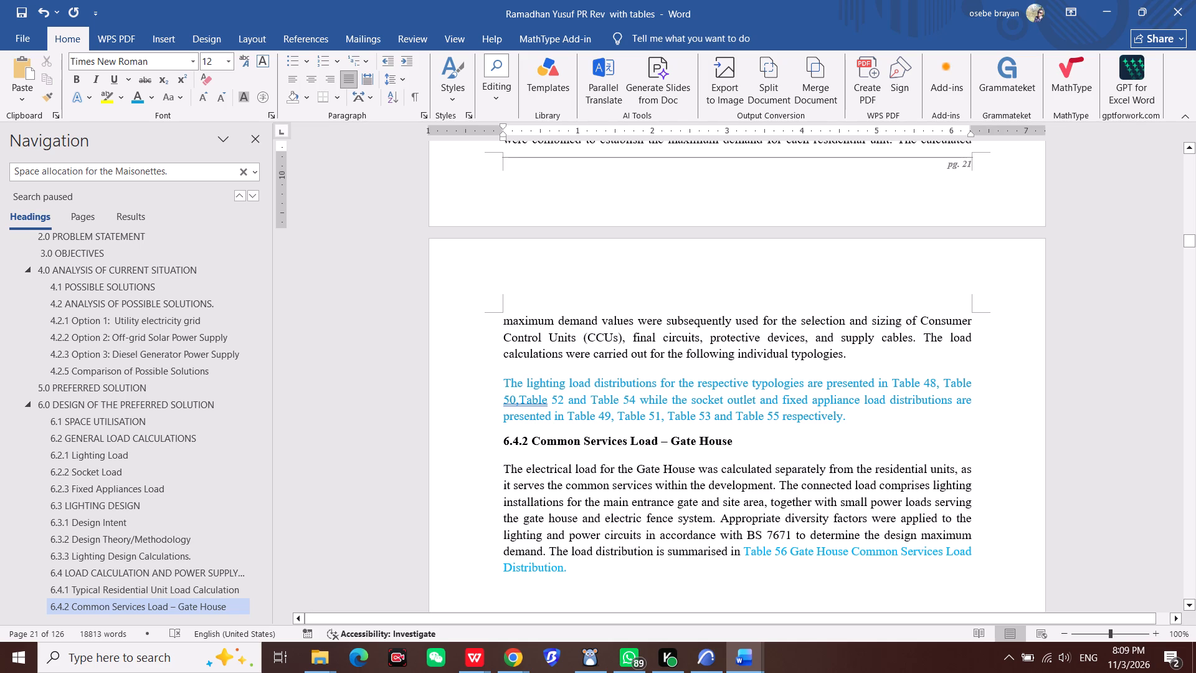
scroll(761, 421, "down", 1)
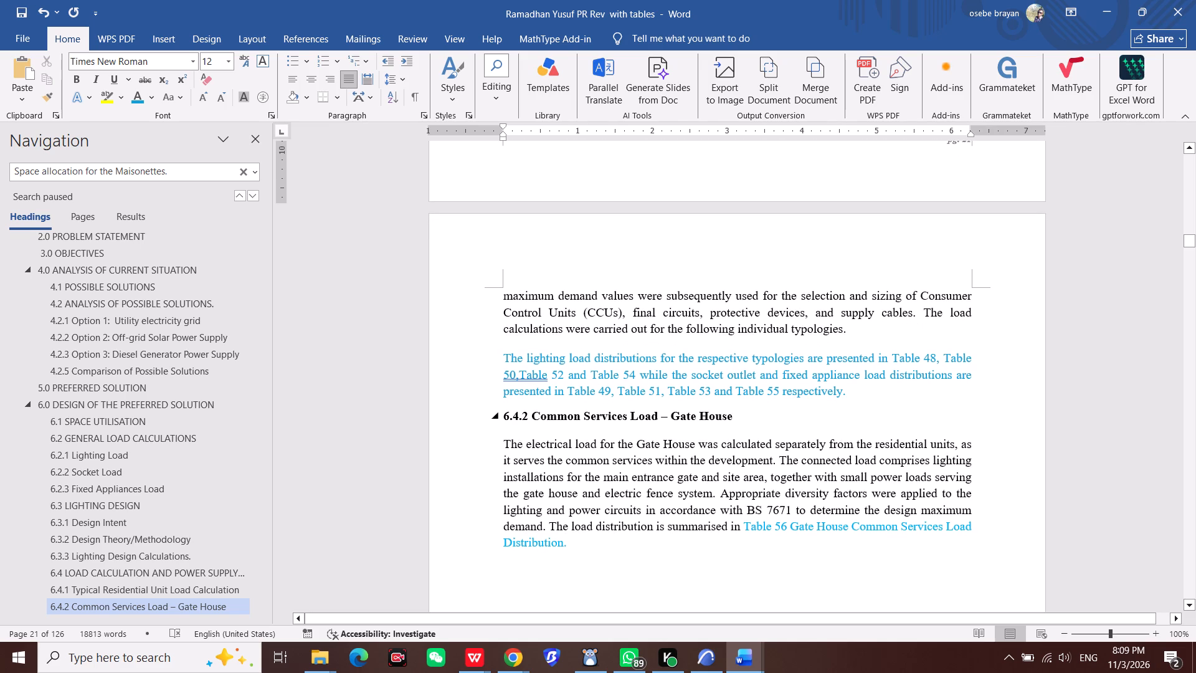
scroll(761, 421, "down", 1)
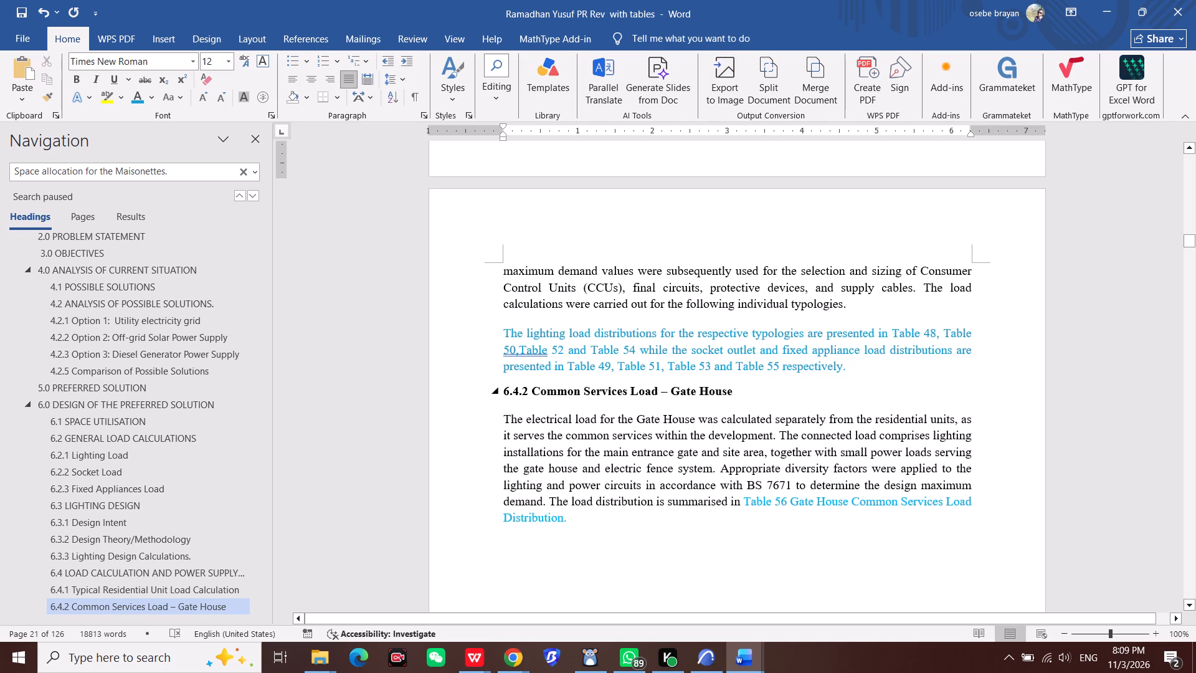
scroll(822, 384, "down", 1)
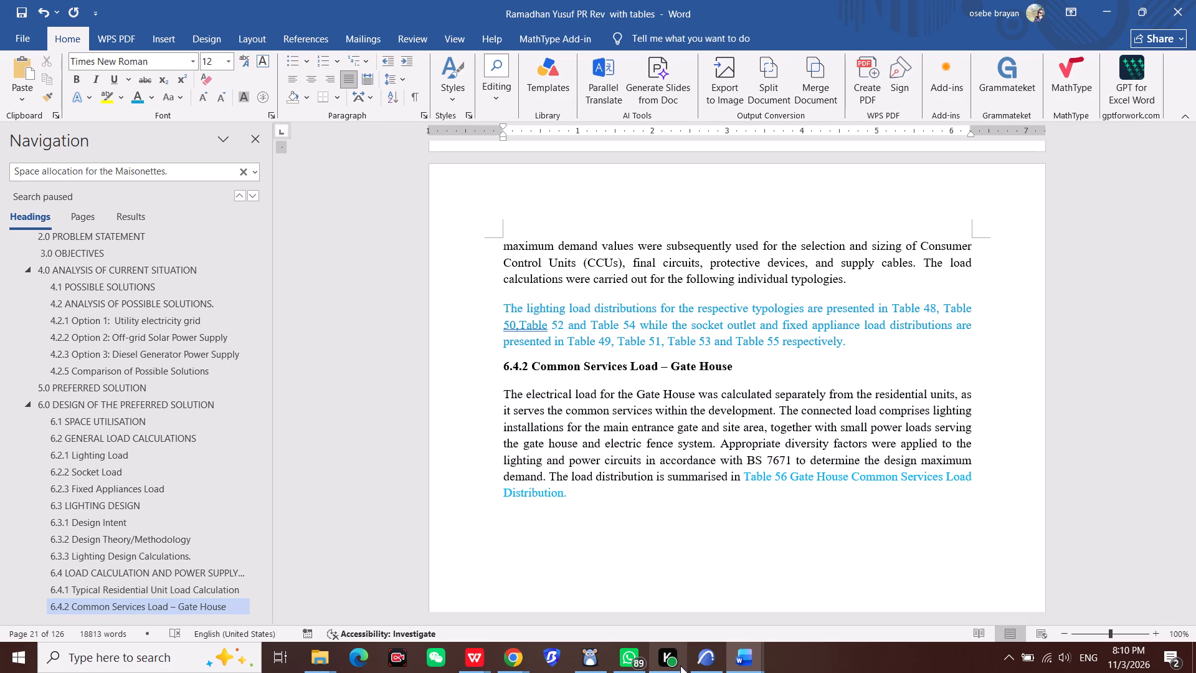
Change the table number in the Appendix C caption for Summary of Fixed Appliance Loads to 2.
scroll(181, 569, "down", 13)
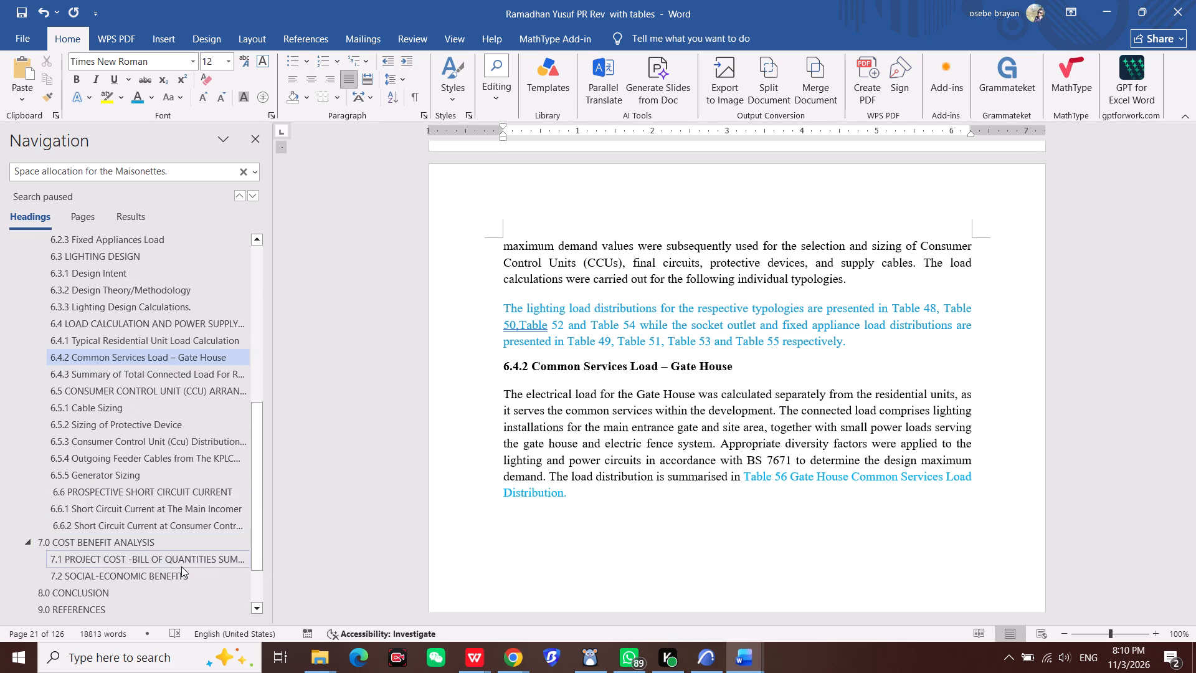
scroll(181, 566, "down", 6)
left_click(149, 606)
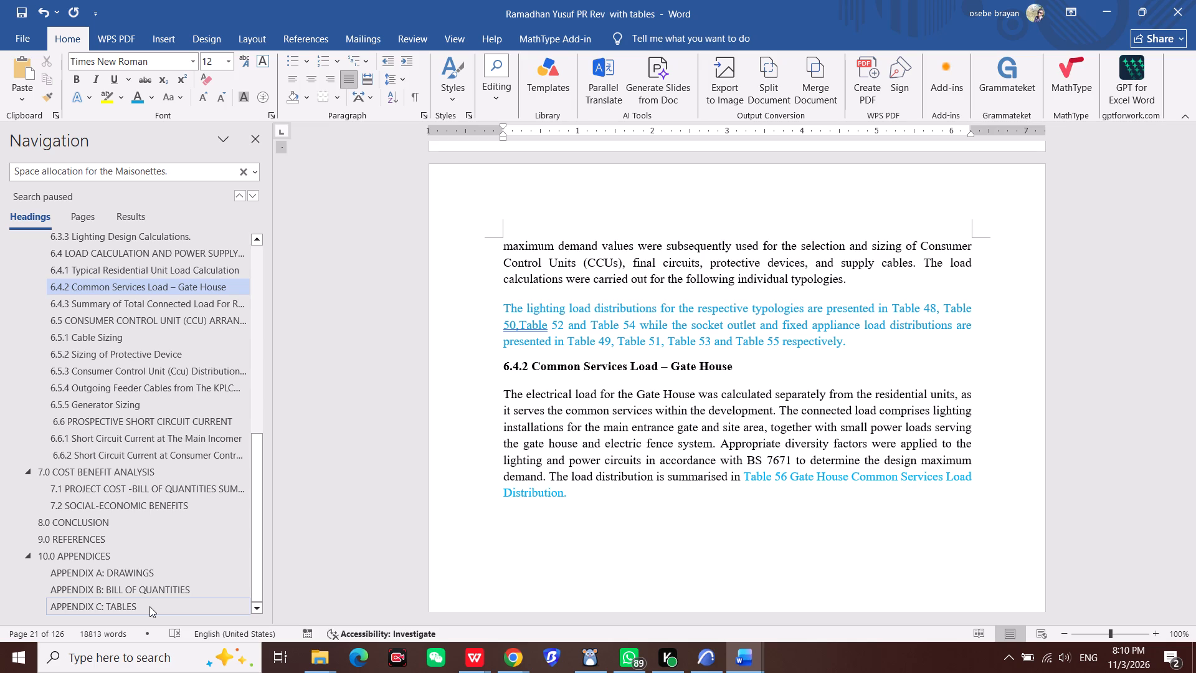
scroll(687, 356, "down", 6)
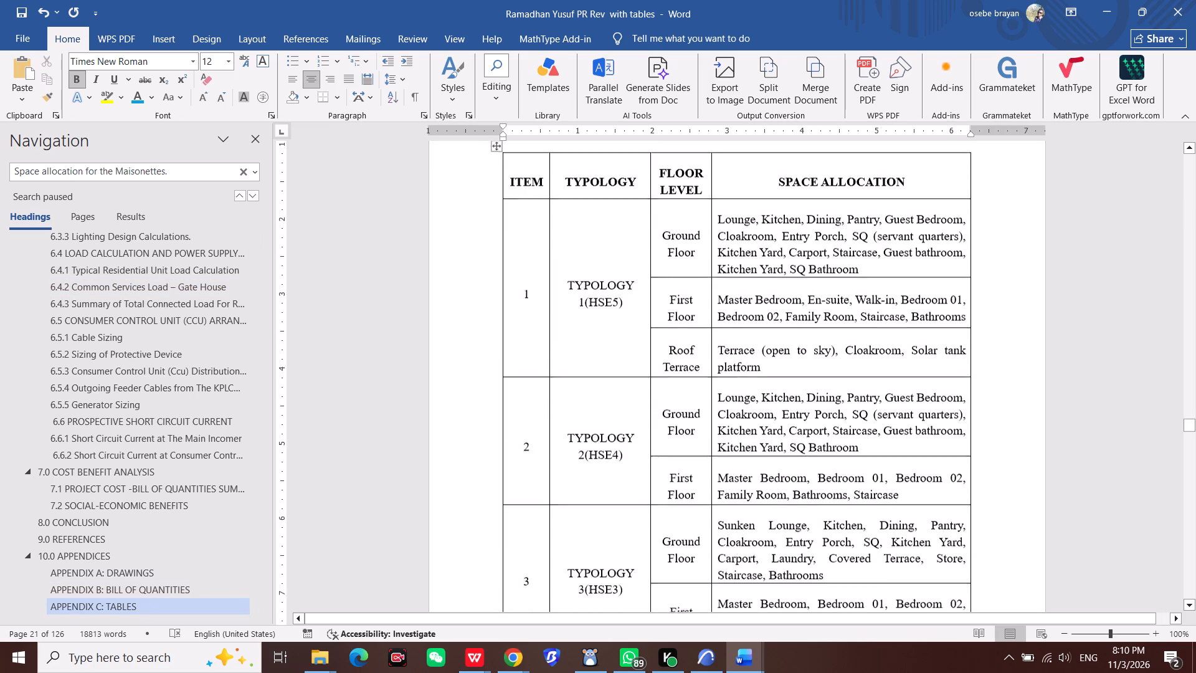
scroll(684, 356, "down", 13)
scroll(684, 356, "down", 11)
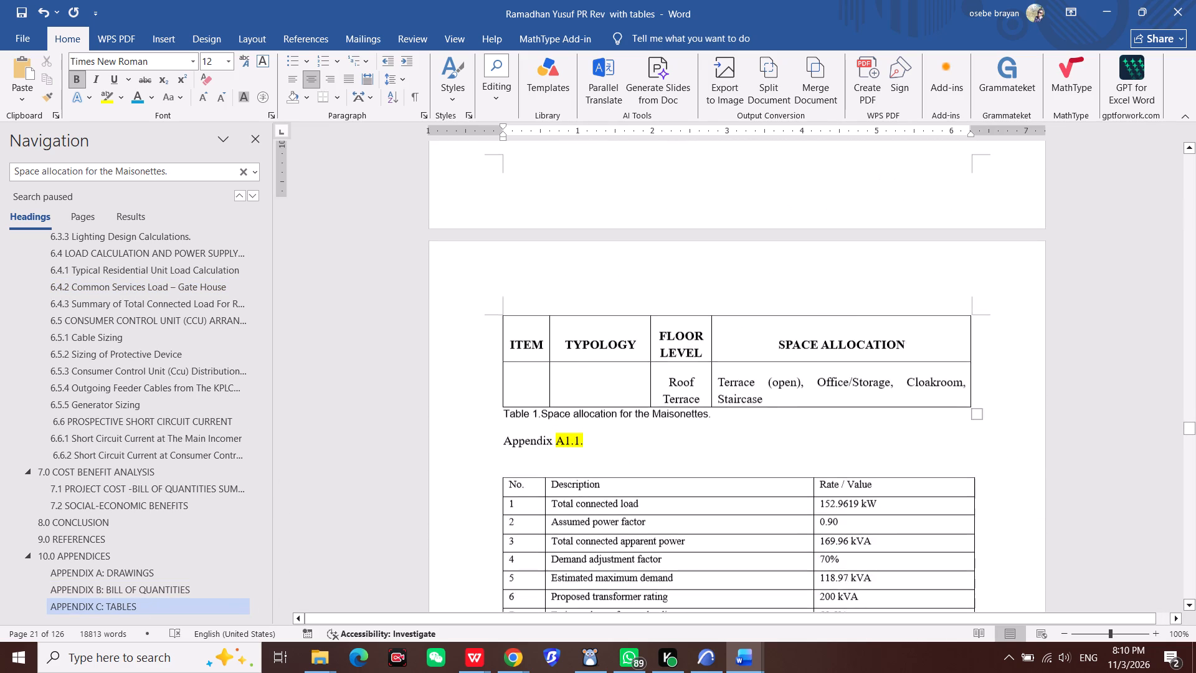
scroll(593, 351, "down", 20)
scroll(593, 351, "down", 4)
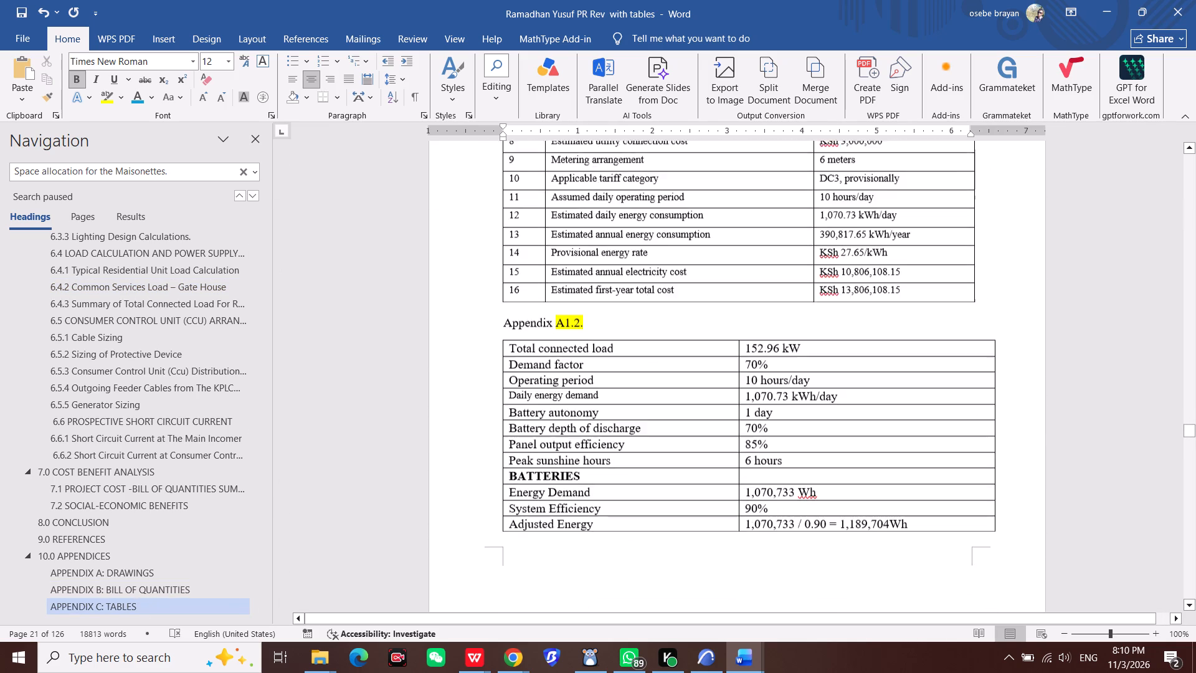
scroll(593, 361, "down", 20)
scroll(593, 361, "down", 9)
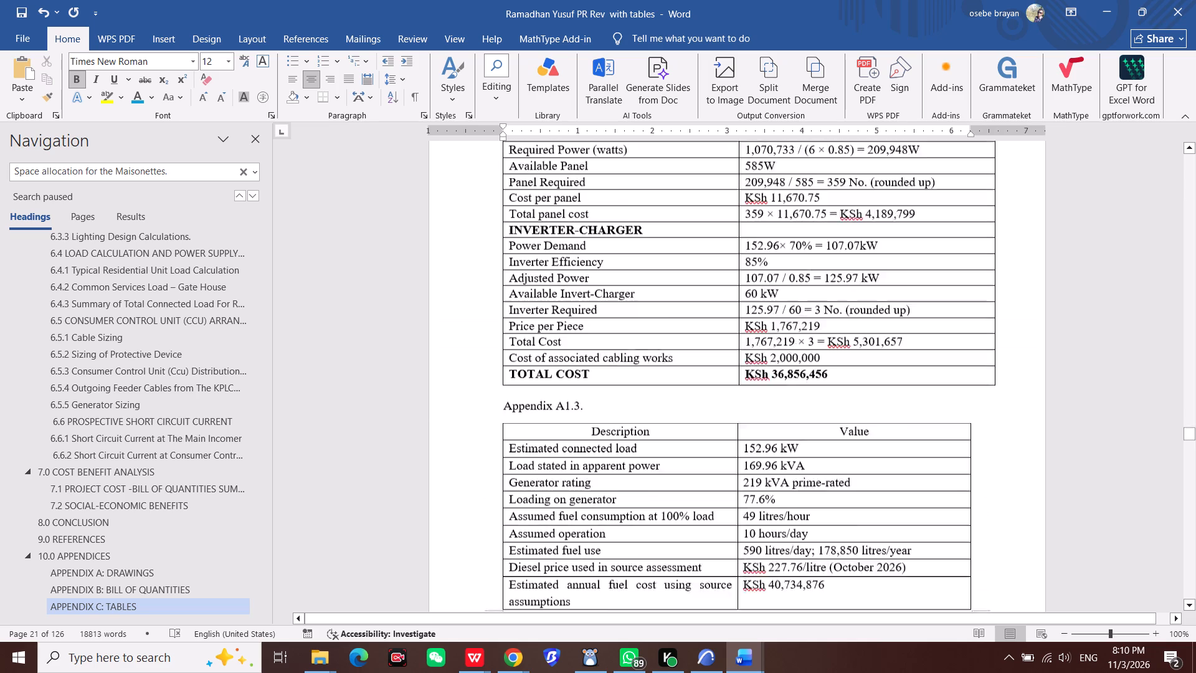
scroll(593, 361, "down", 19)
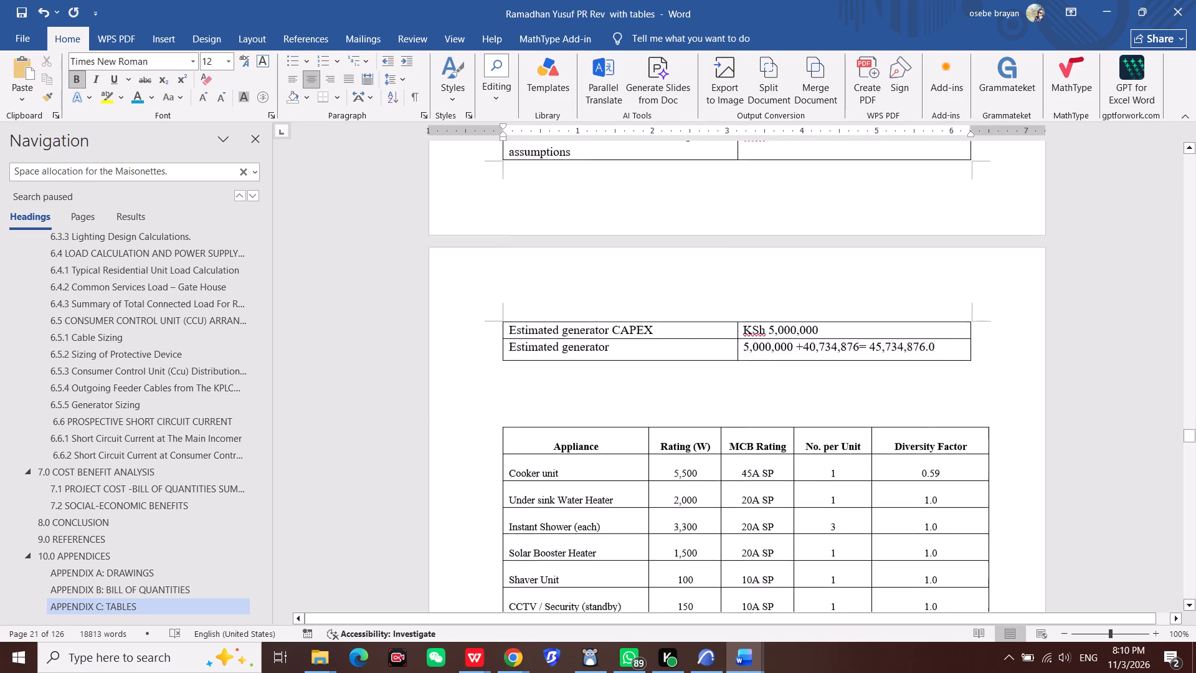
scroll(593, 361, "down", 6)
scroll(588, 354, "up", 6)
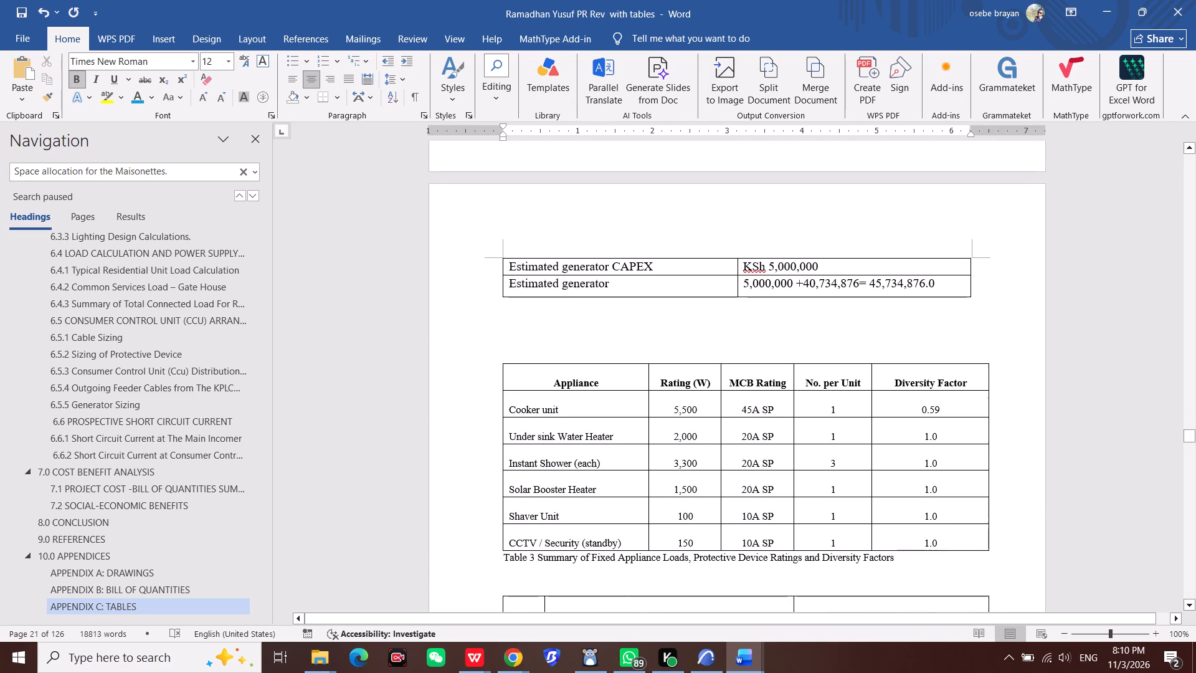
scroll(582, 328, "down", 8)
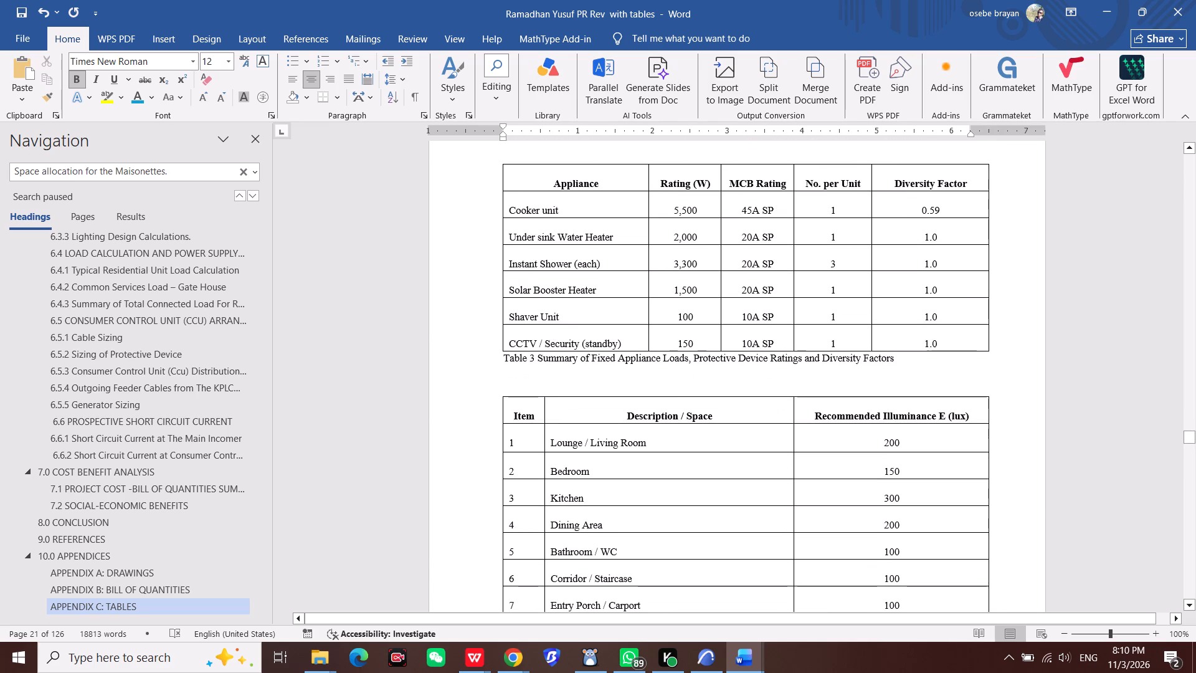
scroll(572, 371, "down", 2)
left_click(537, 307)
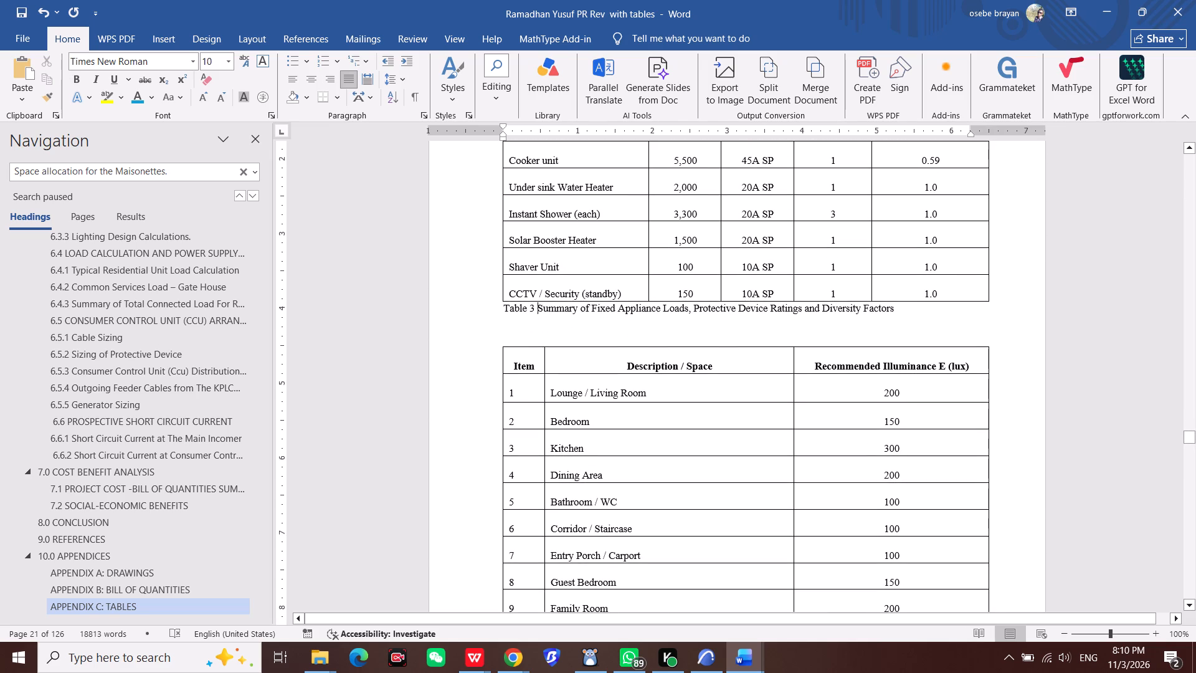
left_click(528, 312)
key("2")
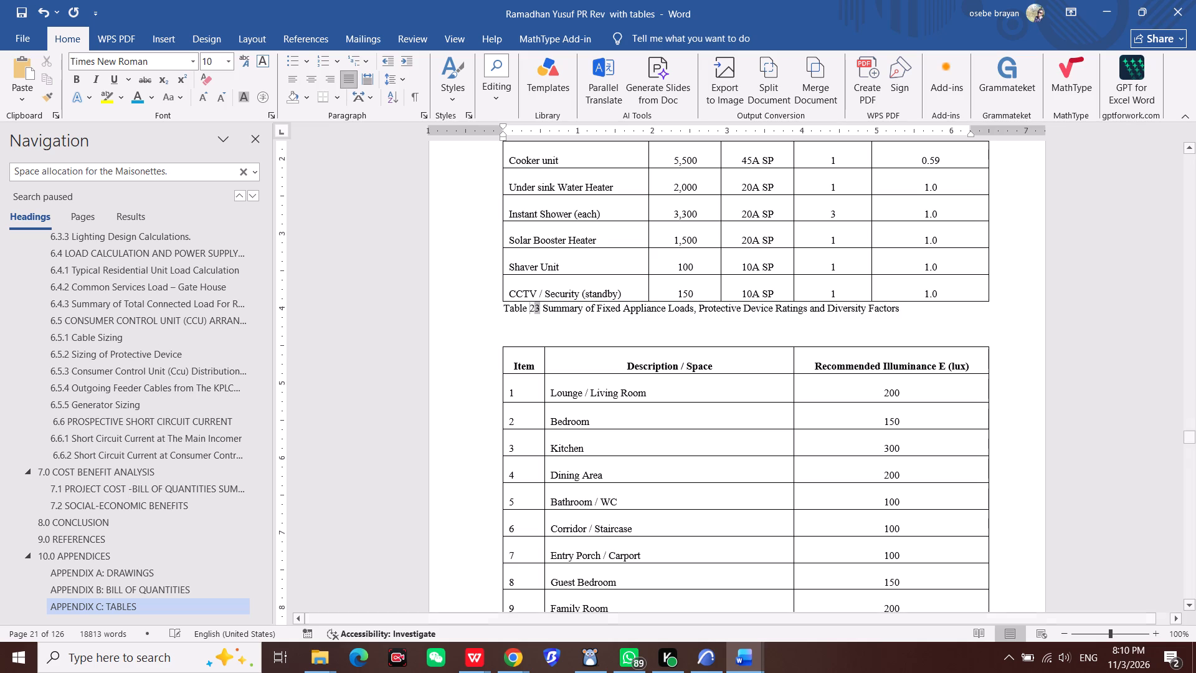
key("Right")
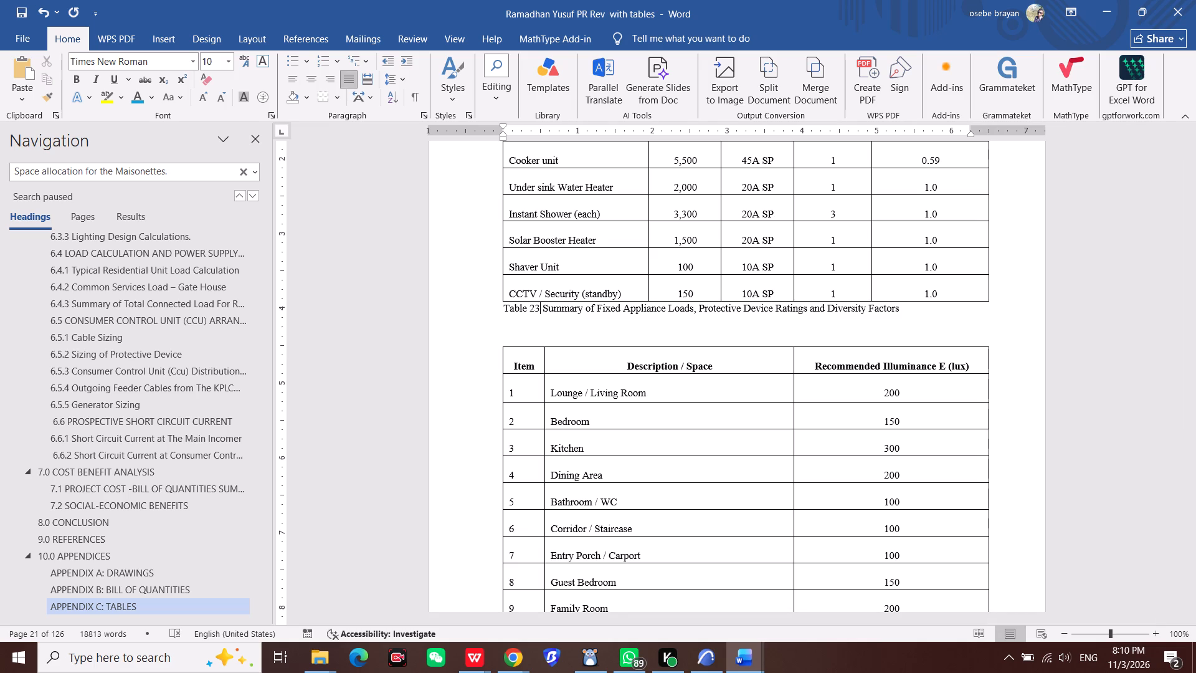
key("BackSpace")
key("BackSpace")
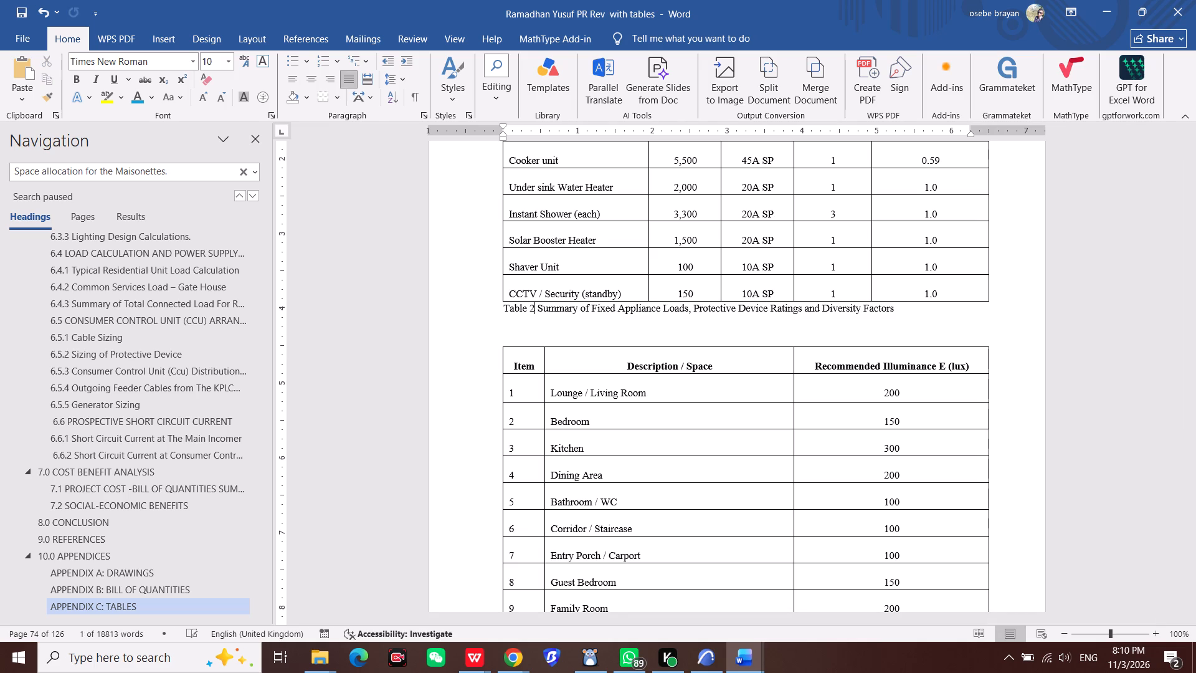
key("BackSpace")
key("2")
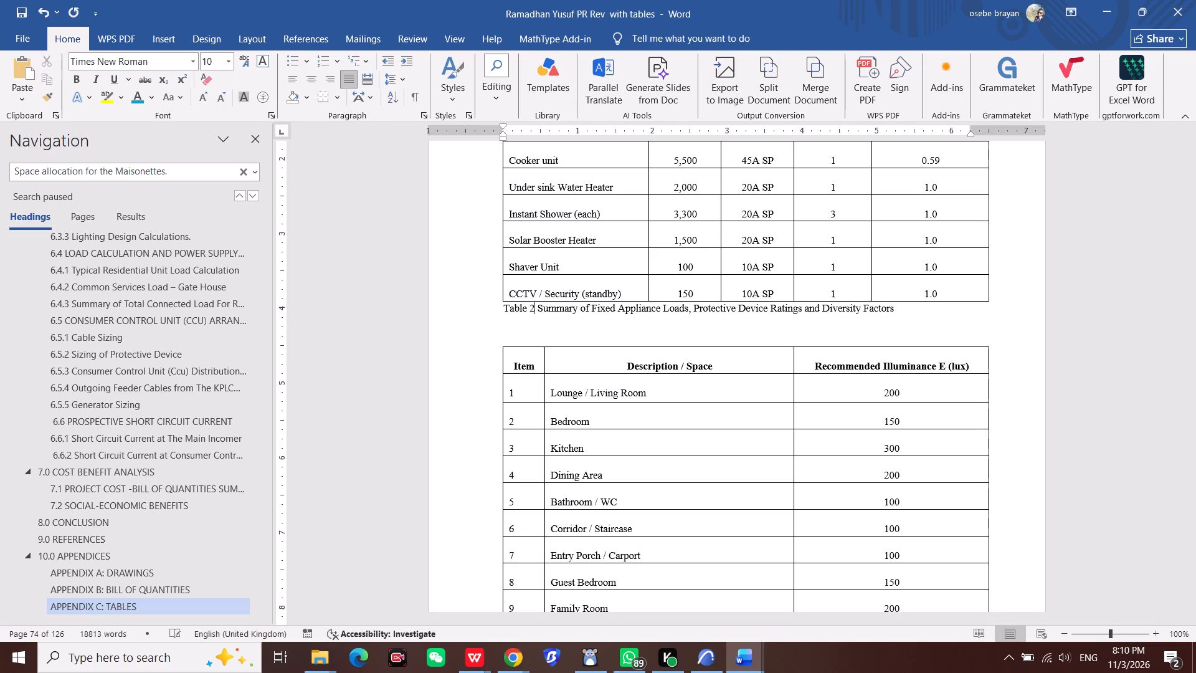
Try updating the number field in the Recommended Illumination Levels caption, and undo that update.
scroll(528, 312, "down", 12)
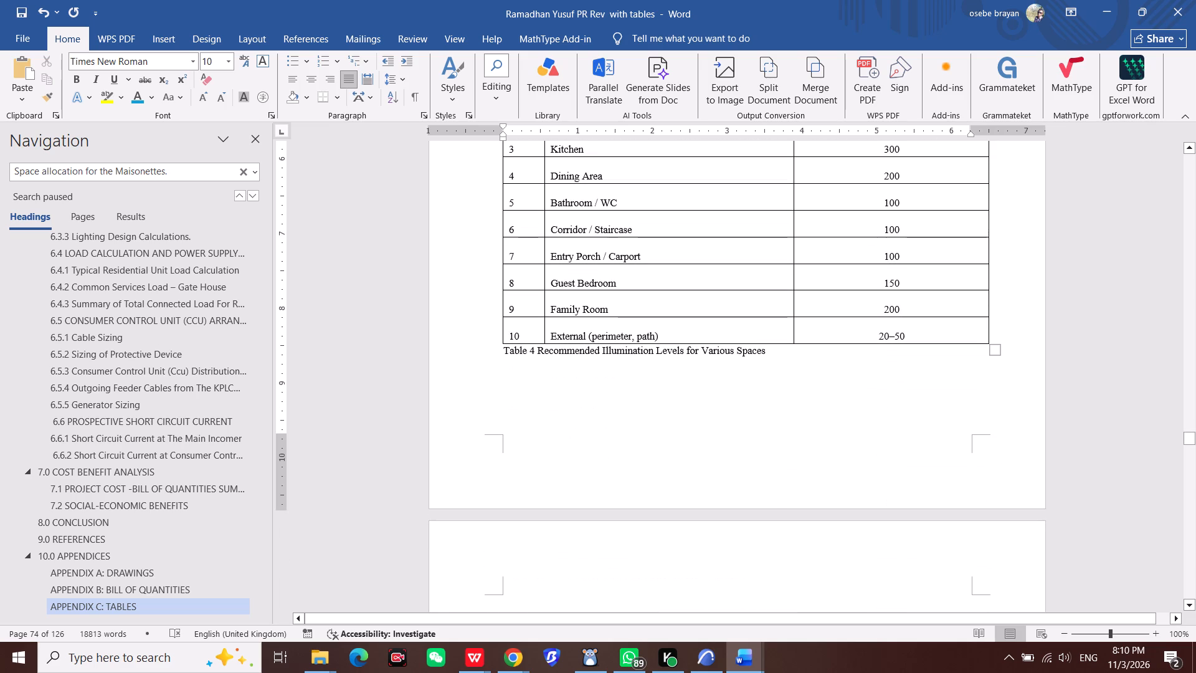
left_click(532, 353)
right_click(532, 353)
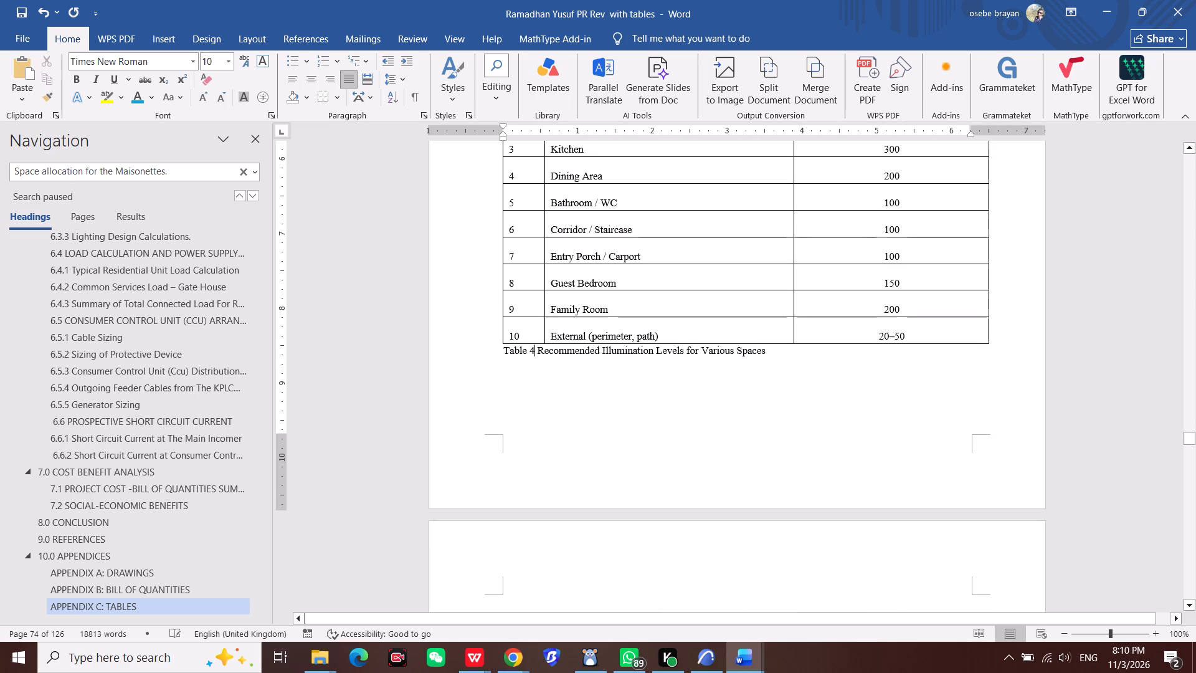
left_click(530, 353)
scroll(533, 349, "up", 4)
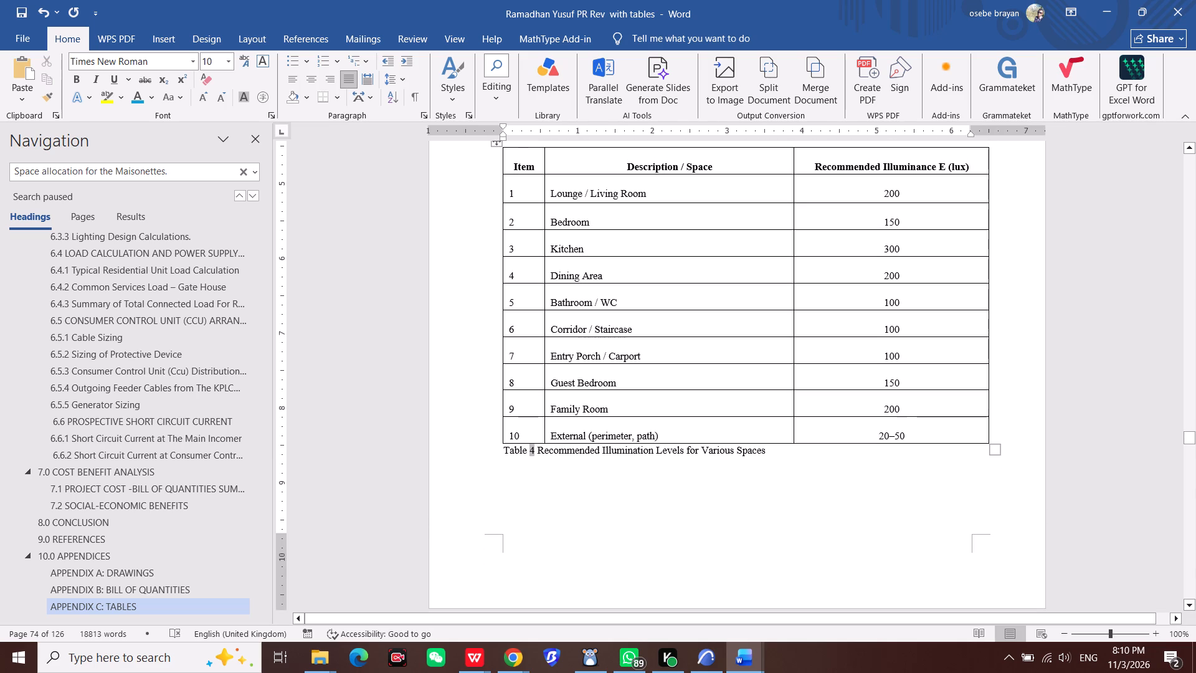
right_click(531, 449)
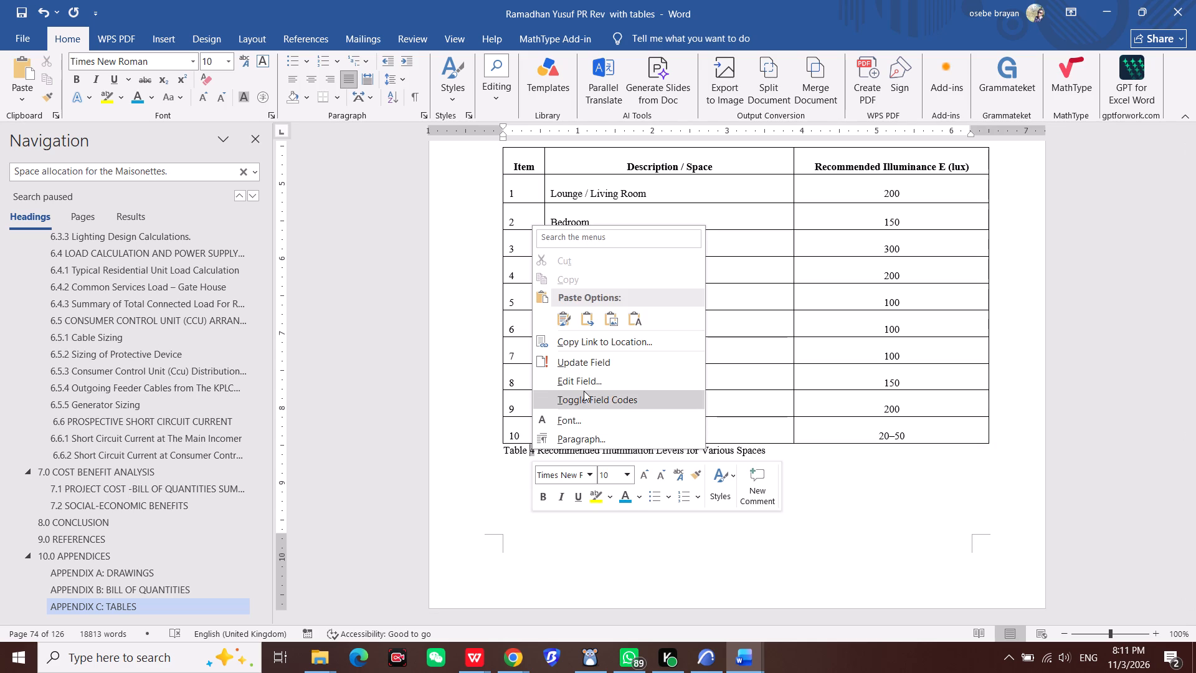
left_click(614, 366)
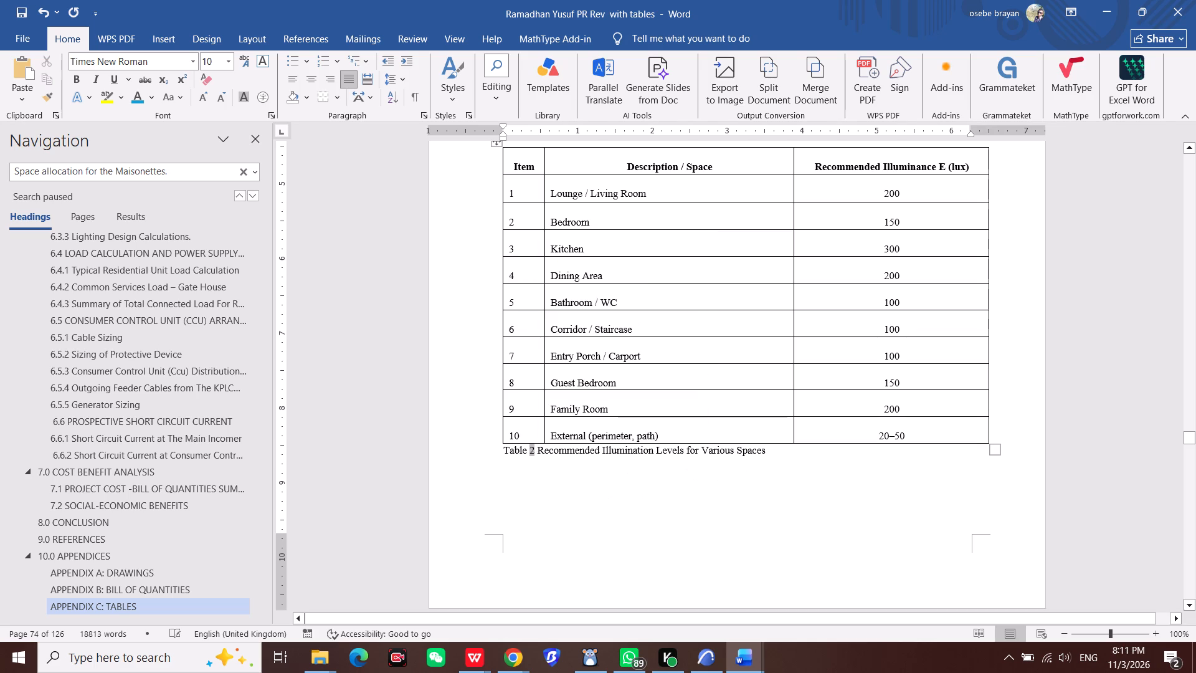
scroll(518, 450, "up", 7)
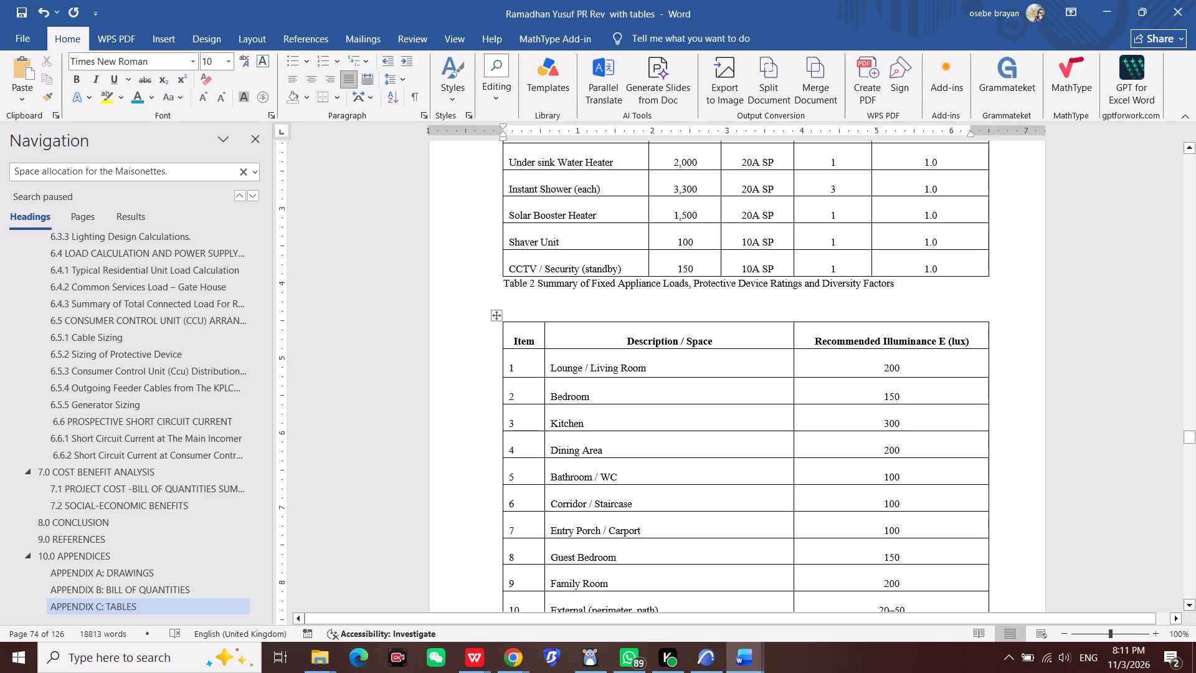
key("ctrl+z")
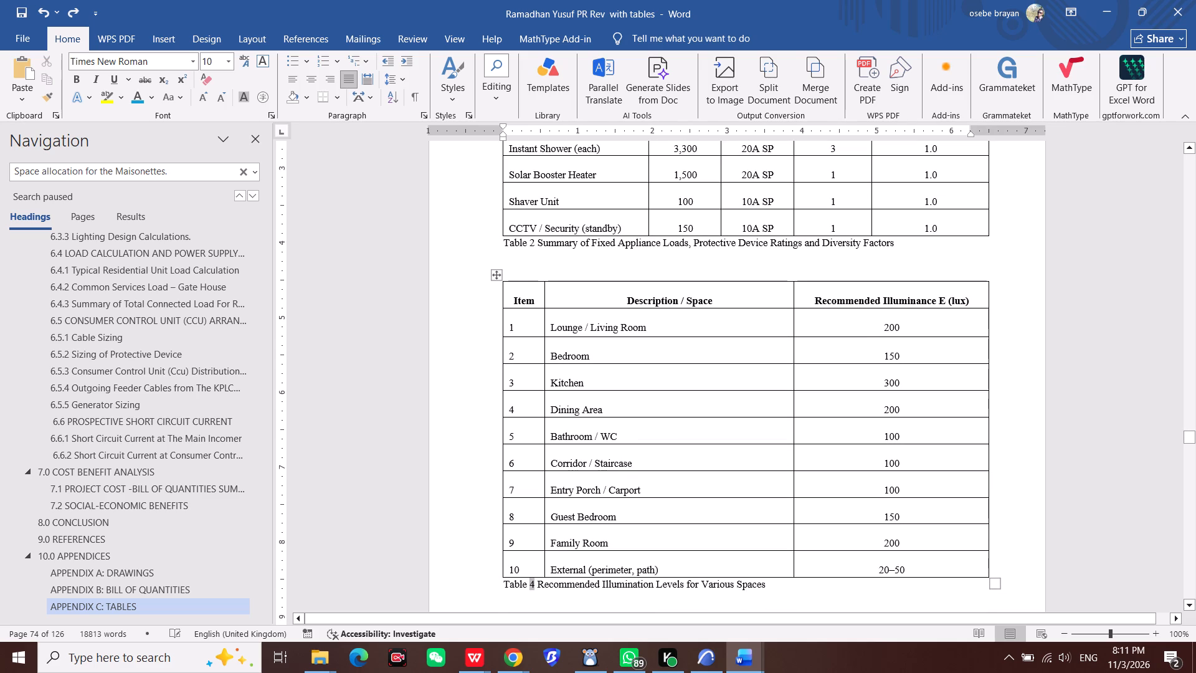
Examine the Appendix C tables and captions from Recommended Illumination Levels back to the Maisonettes space allocation caption.
scroll(544, 328, "down", 1)
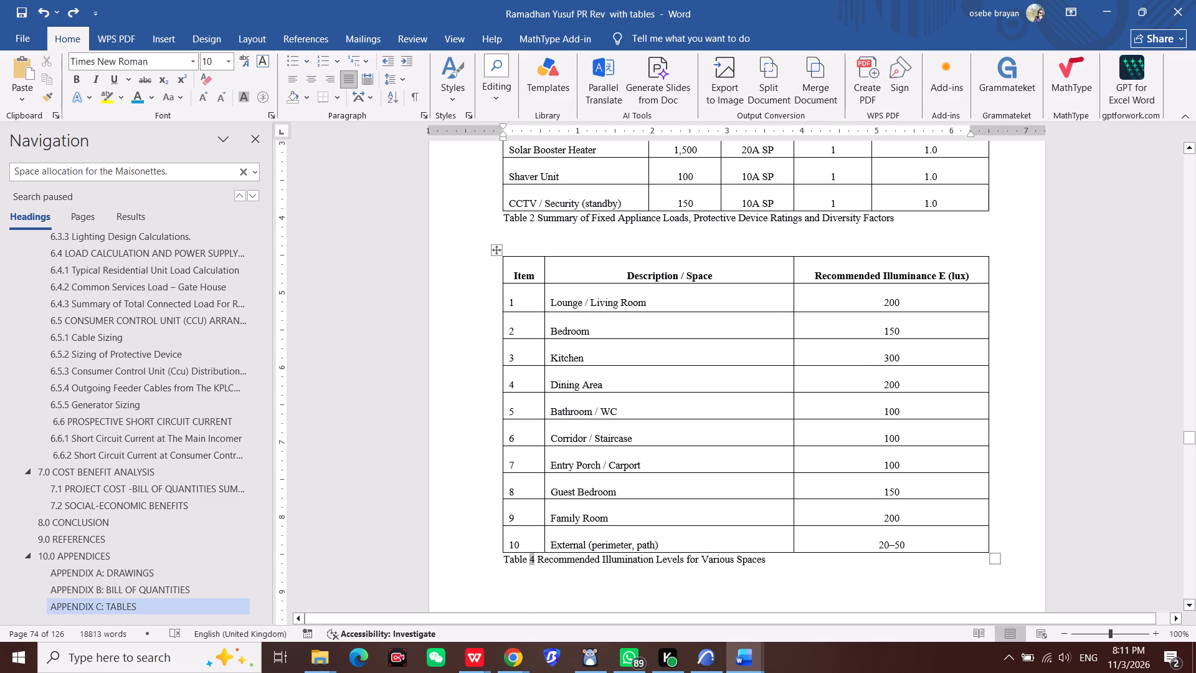
scroll(571, 233, "up", 3)
scroll(591, 285, "up", 1)
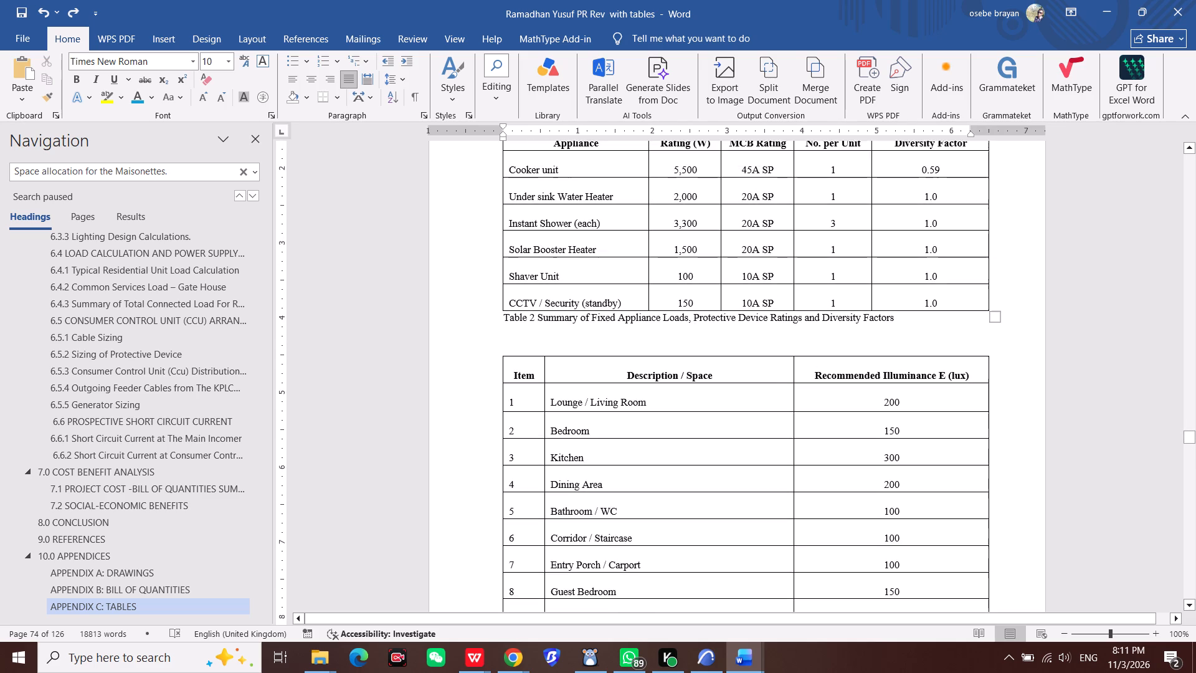
scroll(518, 306, "up", 3)
scroll(518, 306, "down", 12)
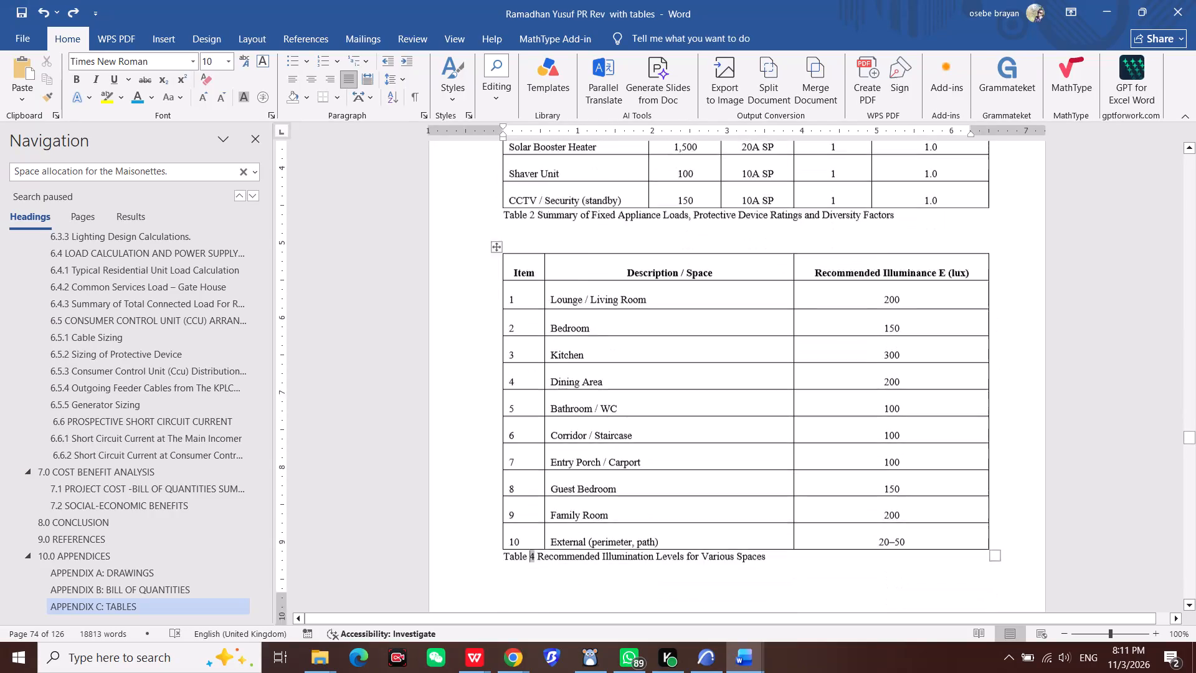
scroll(553, 355, "up", 15)
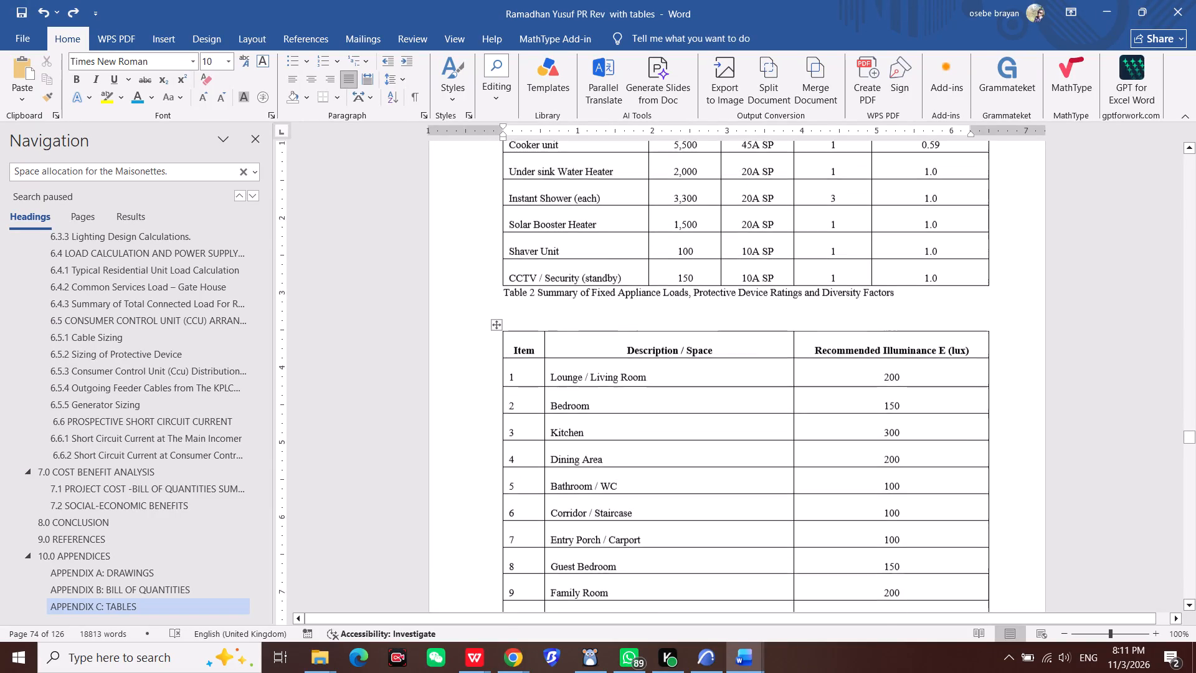
scroll(553, 355, "up", 5)
scroll(553, 355, "up", 16)
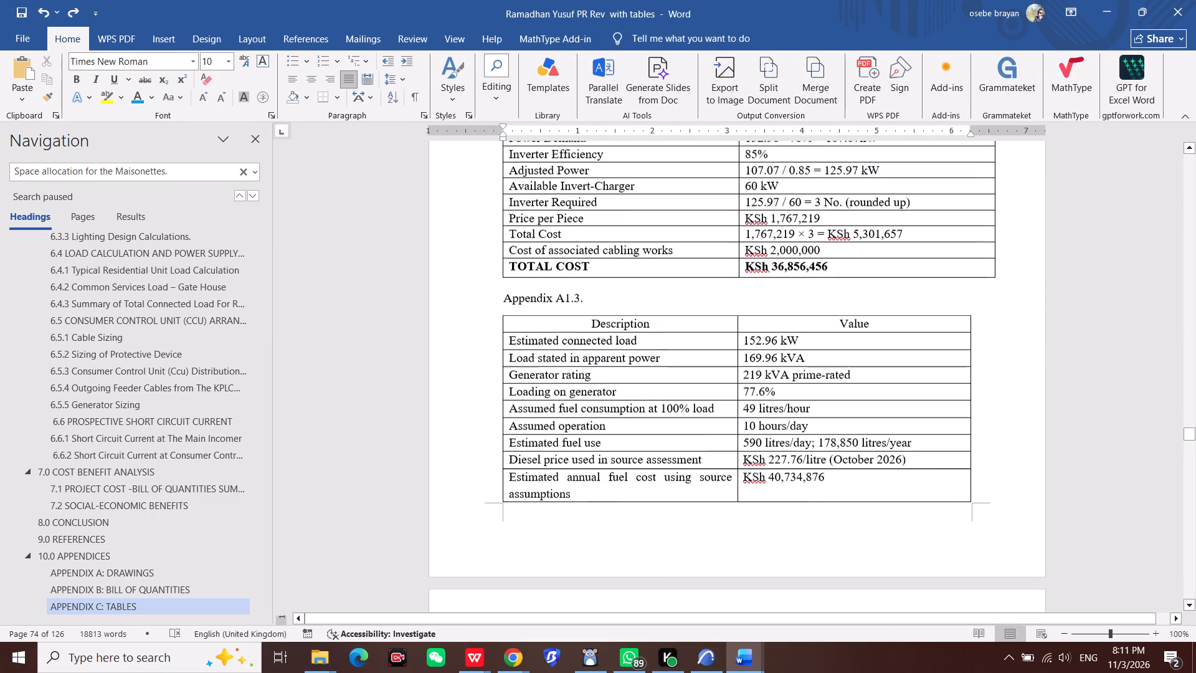
scroll(553, 355, "up", 20)
scroll(553, 355, "up", 10)
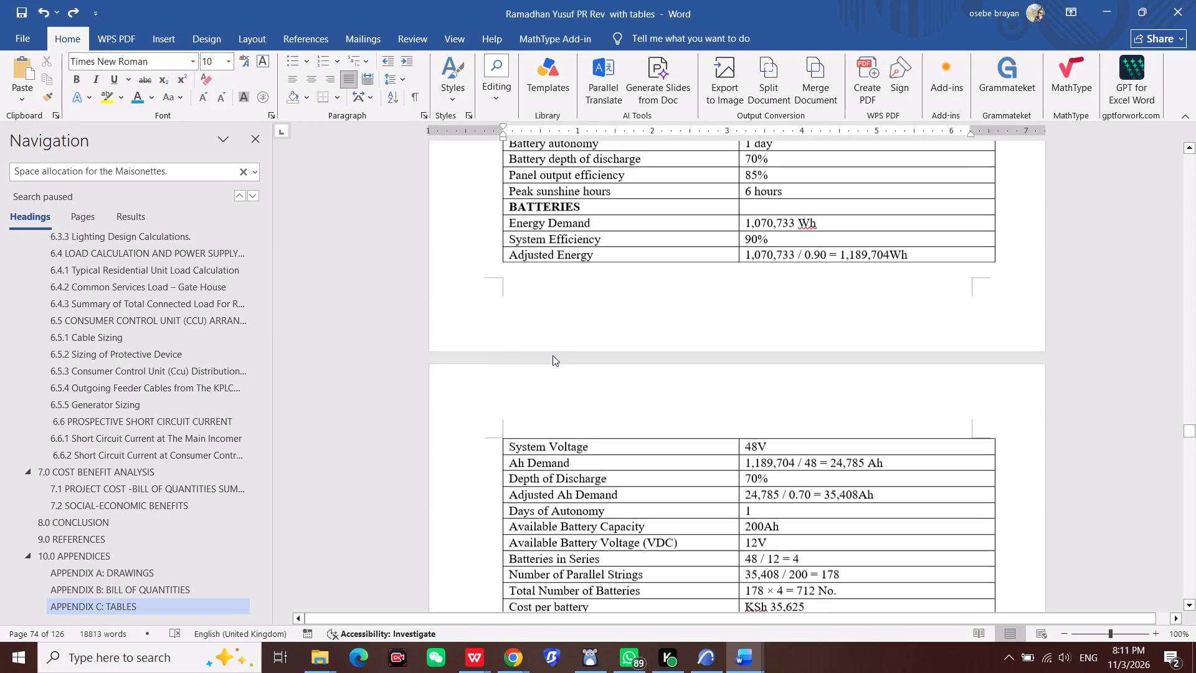
scroll(553, 355, "up", 18)
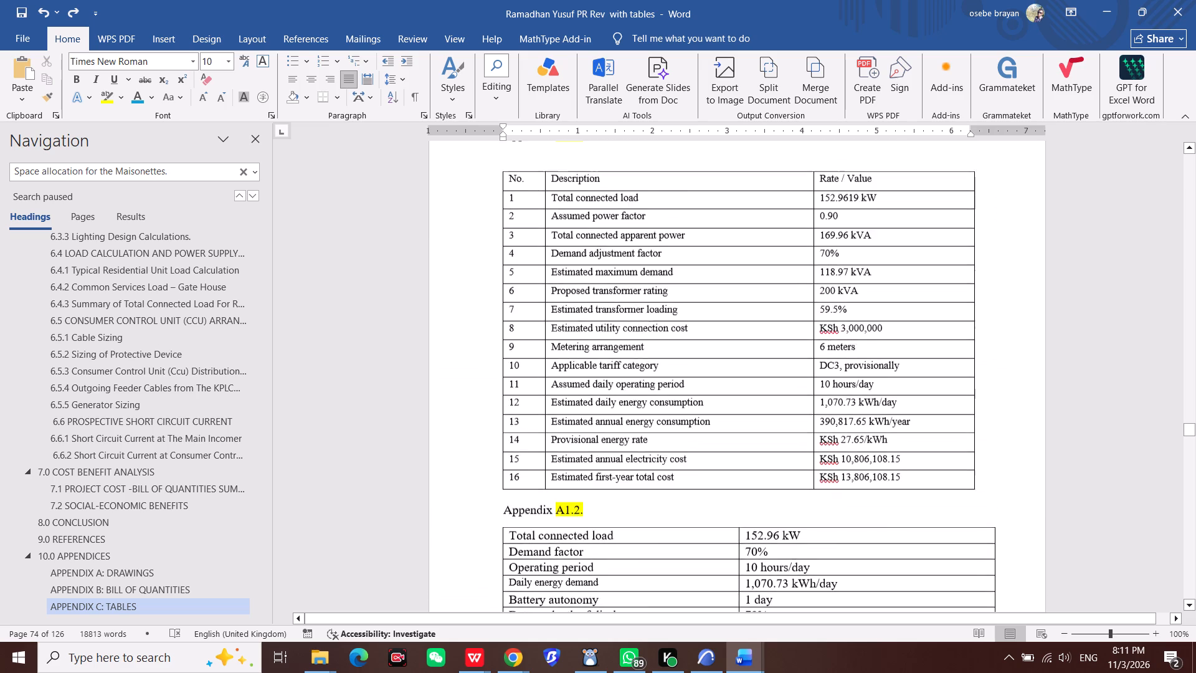
scroll(549, 312, "up", 8)
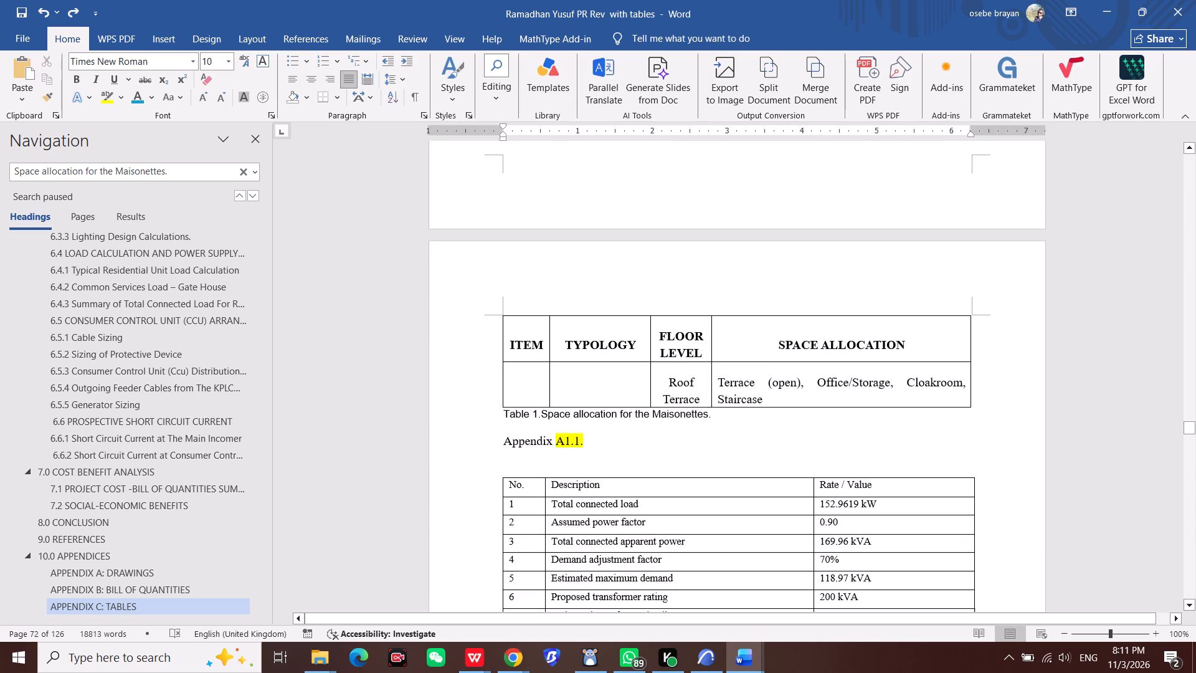
left_click(536, 414)
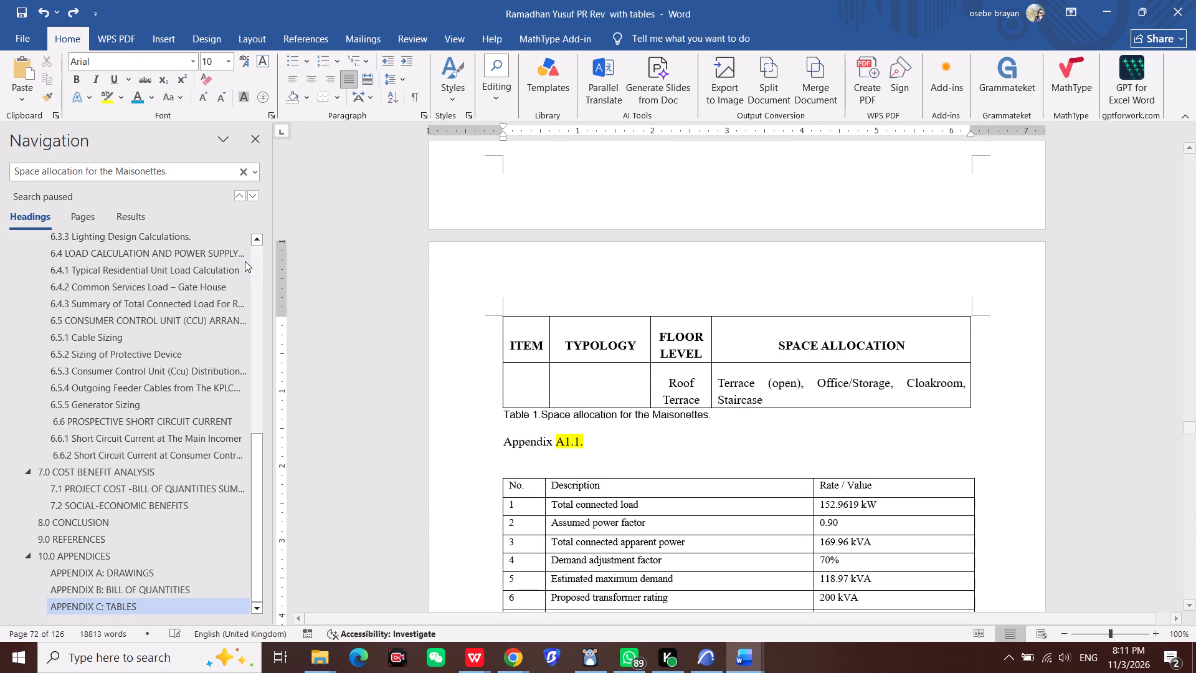
Check the table numbering sequence in the List of Tables.
scroll(105, 336, "up", 20)
scroll(105, 336, "up", 8)
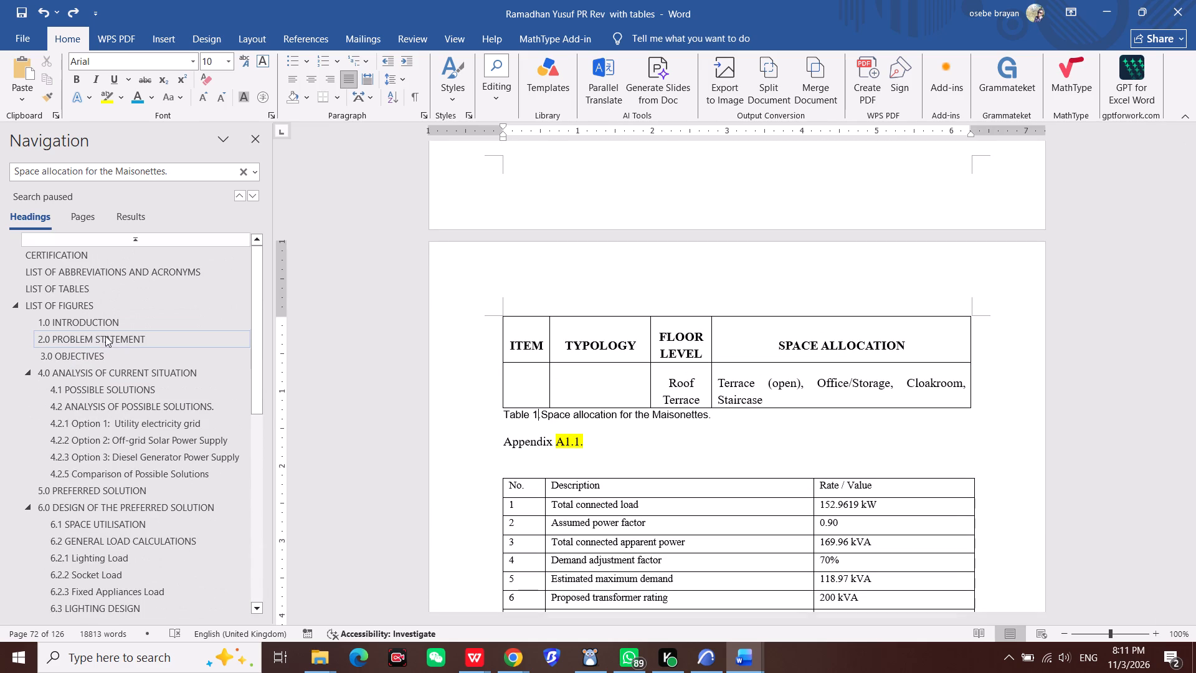
left_click(121, 289)
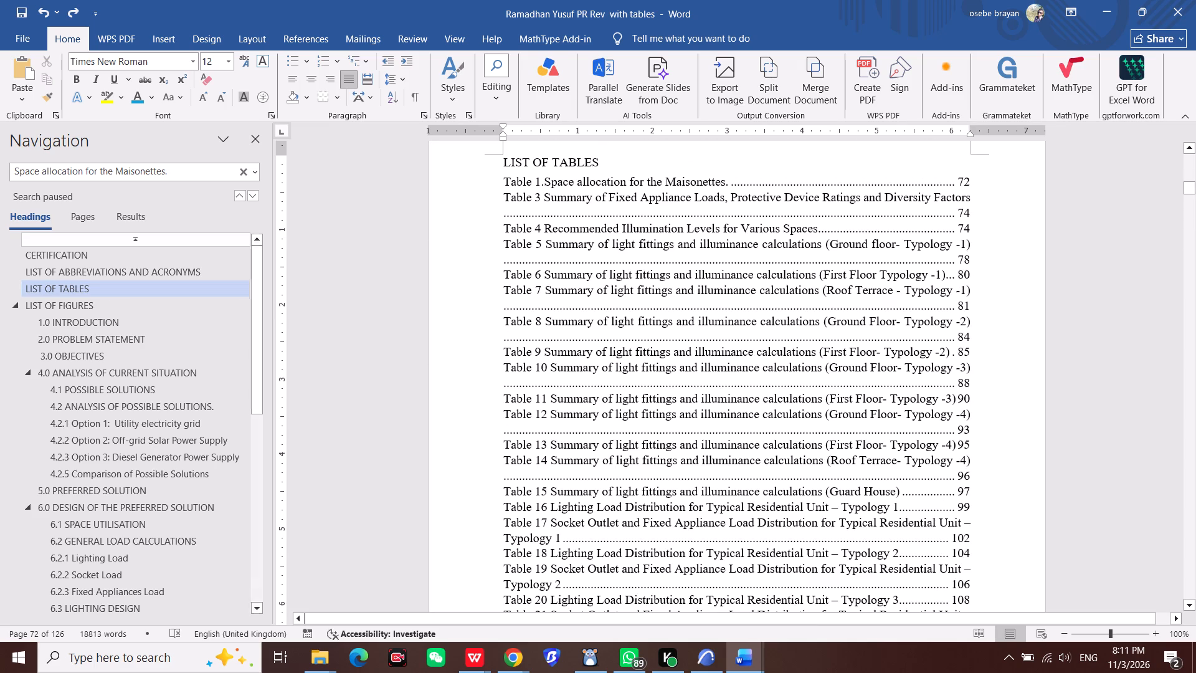
left_click(749, 186)
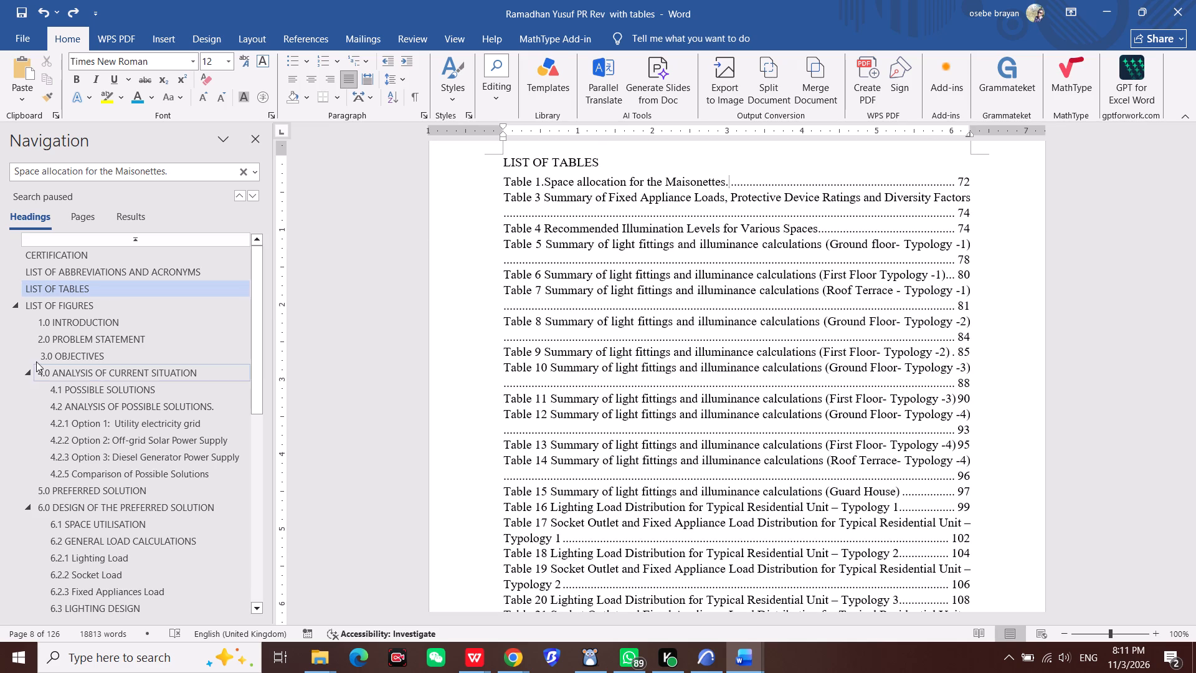
Examine the Appendix C tables and captions from the Maisonettes space allocation to the Summary of Fixed Appliance Loads.
scroll(168, 604, "down", 5)
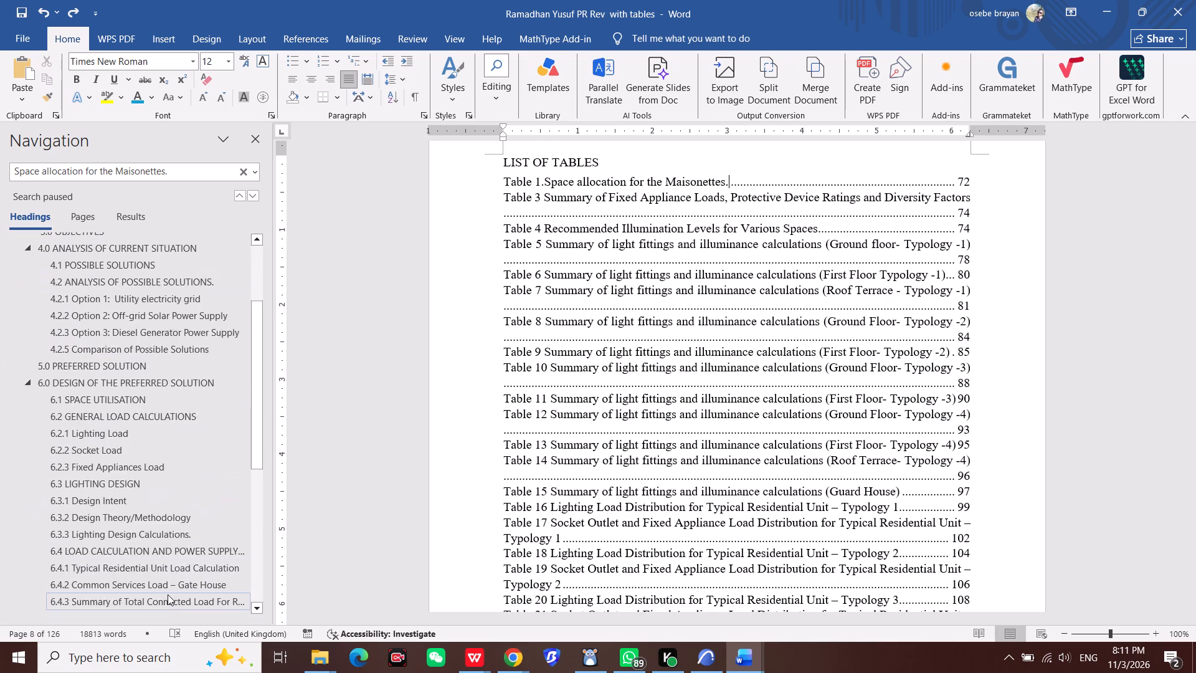
scroll(168, 587, "down", 20)
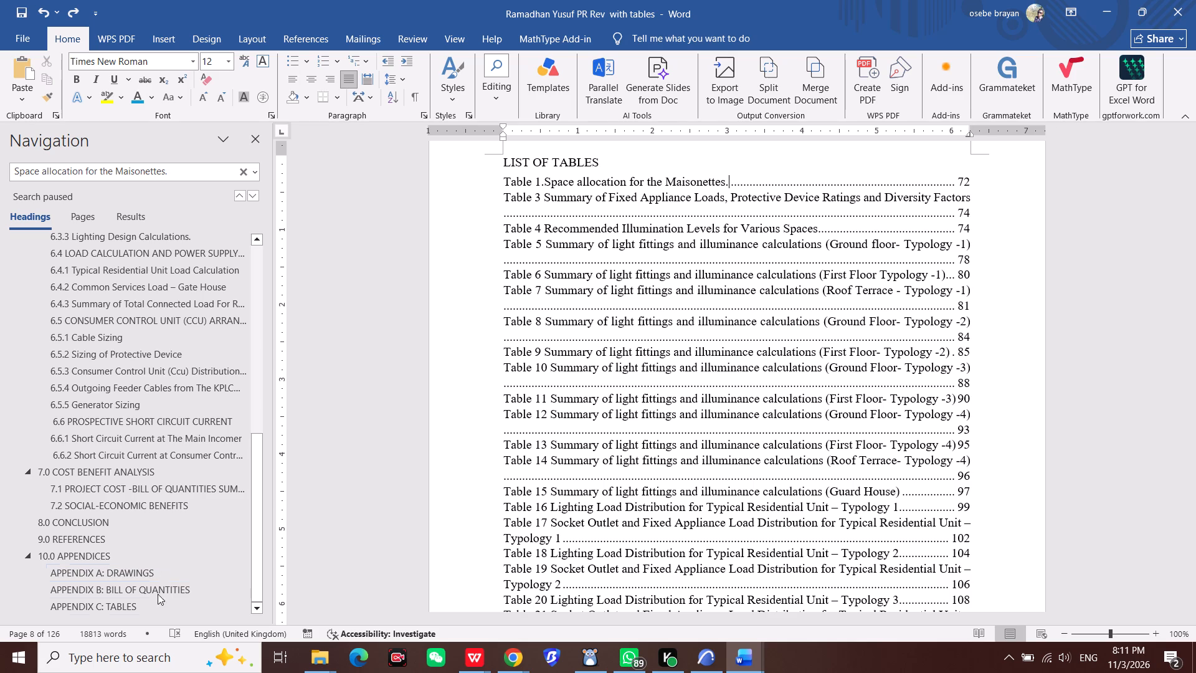
left_click(152, 613)
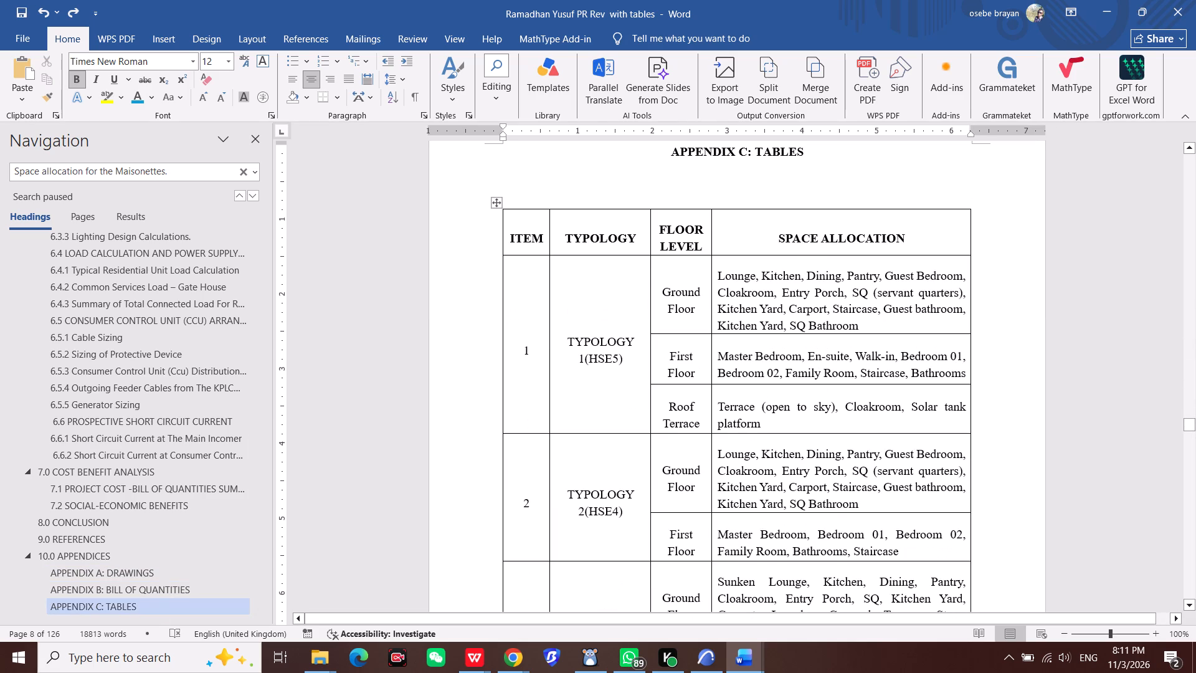
scroll(595, 373, "down", 11)
scroll(595, 373, "down", 18)
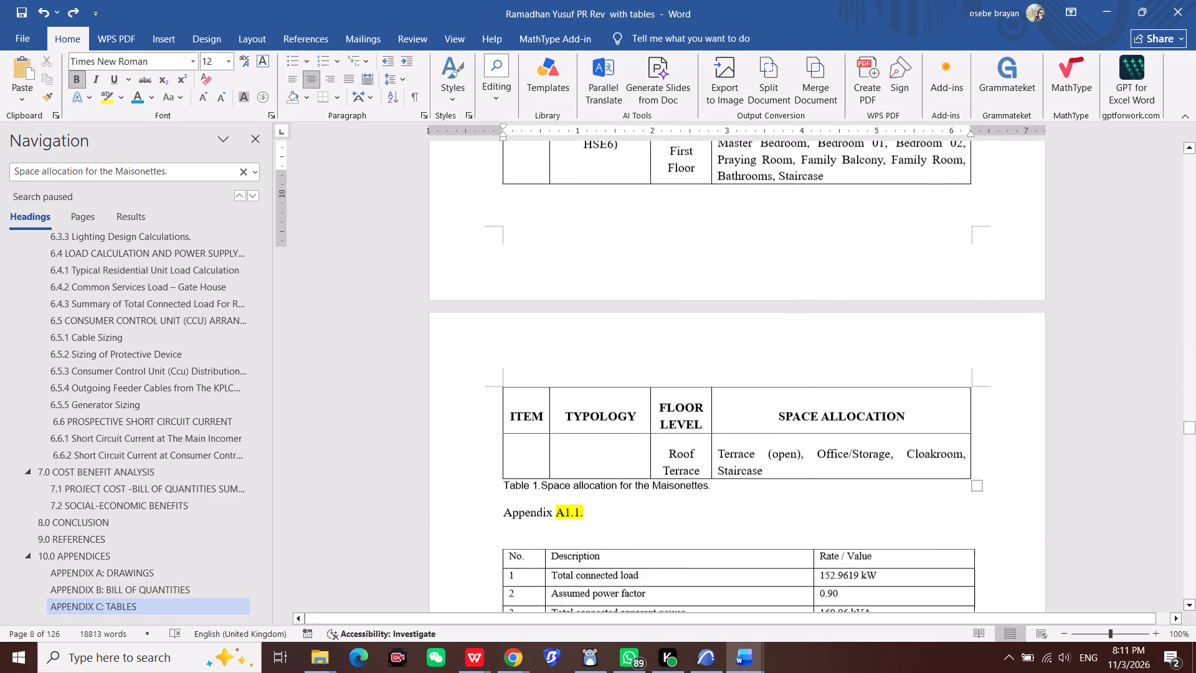
scroll(595, 376, "down", 13)
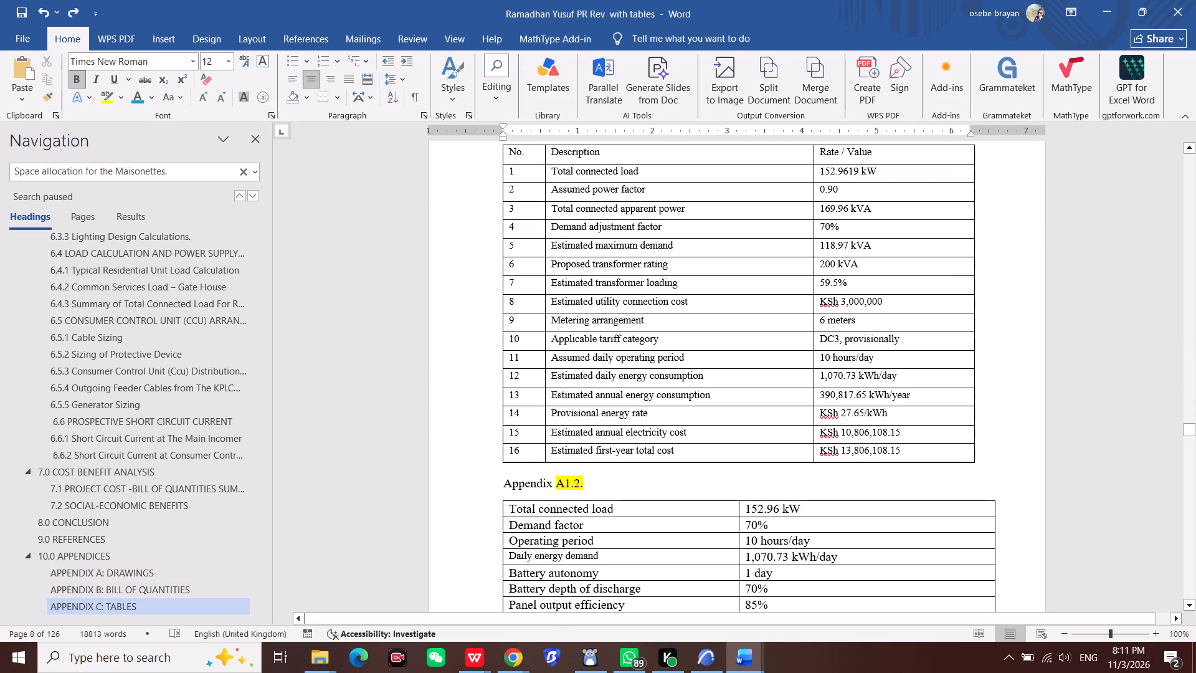
scroll(597, 378, "down", 17)
scroll(597, 378, "down", 4)
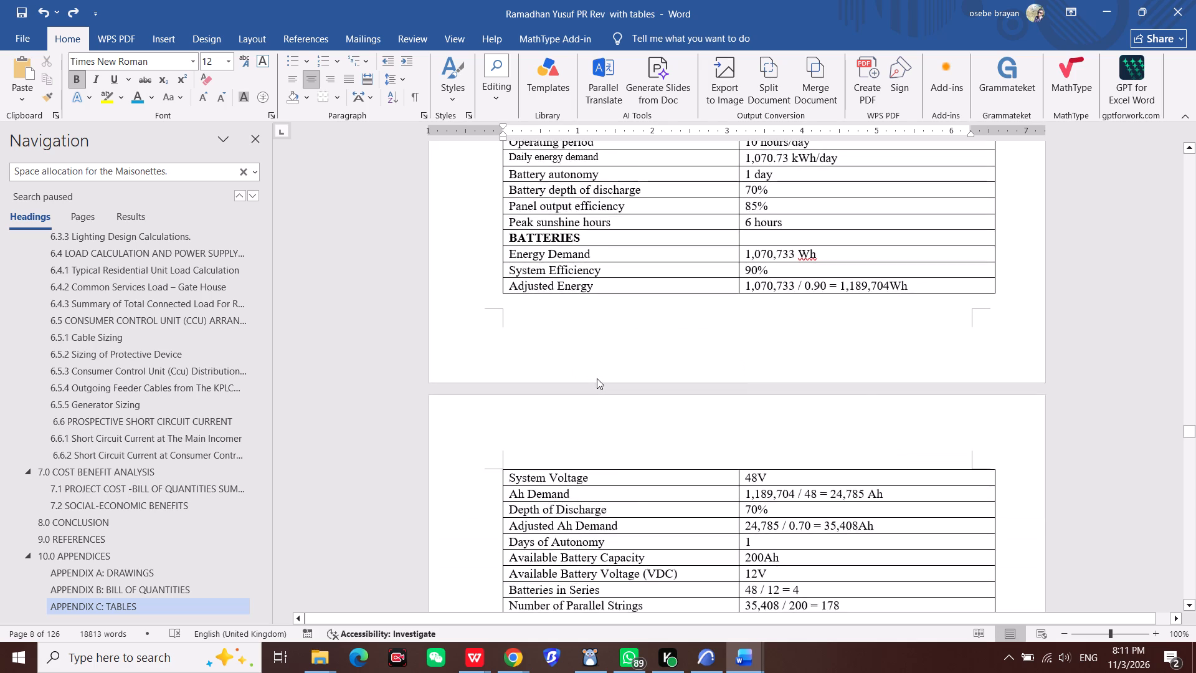
scroll(597, 378, "down", 18)
scroll(597, 378, "down", 6)
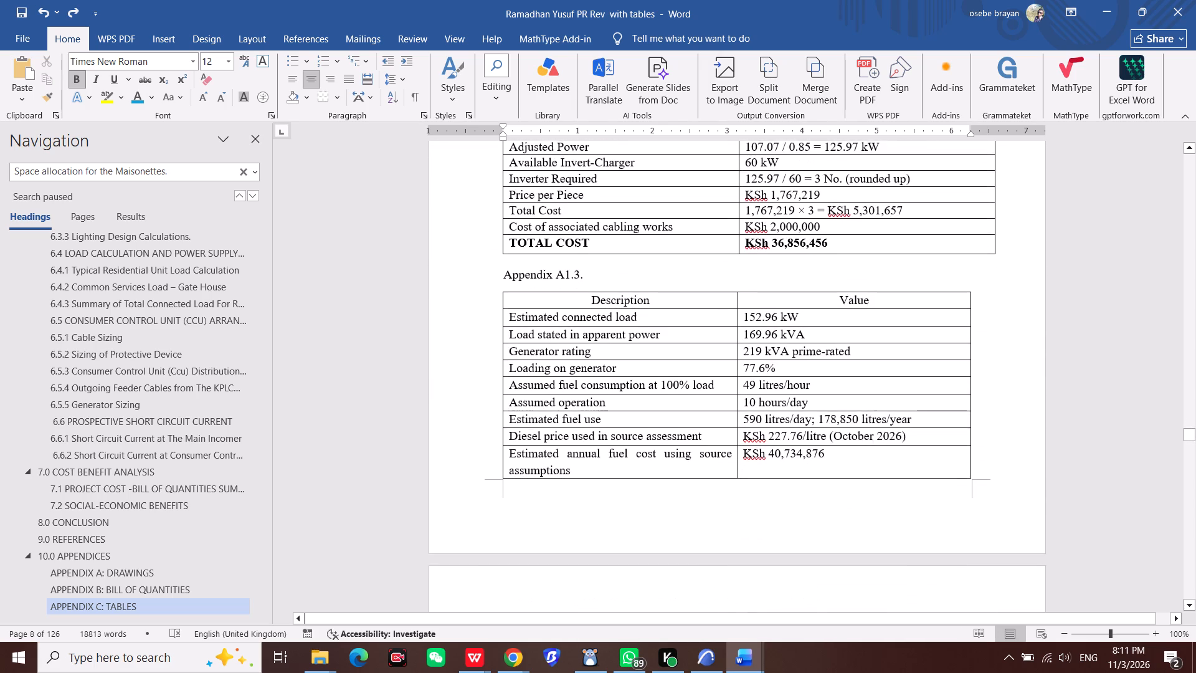
scroll(597, 378, "down", 20)
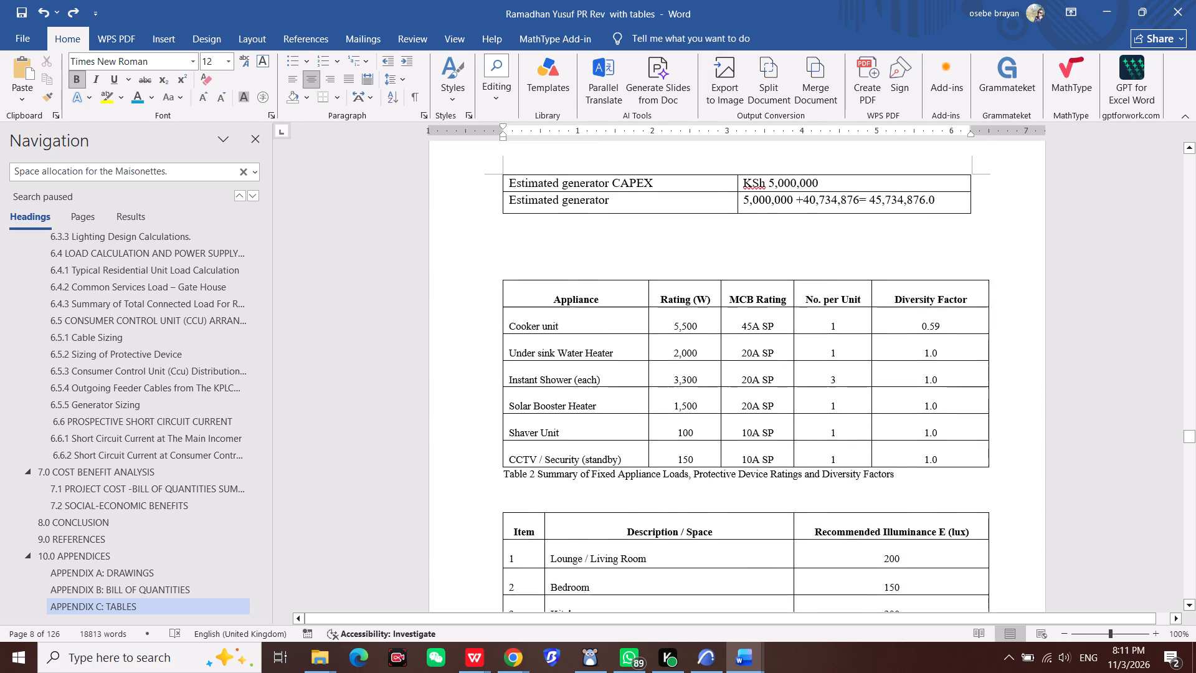
scroll(597, 378, "down", 1)
scroll(597, 378, "up", 1)
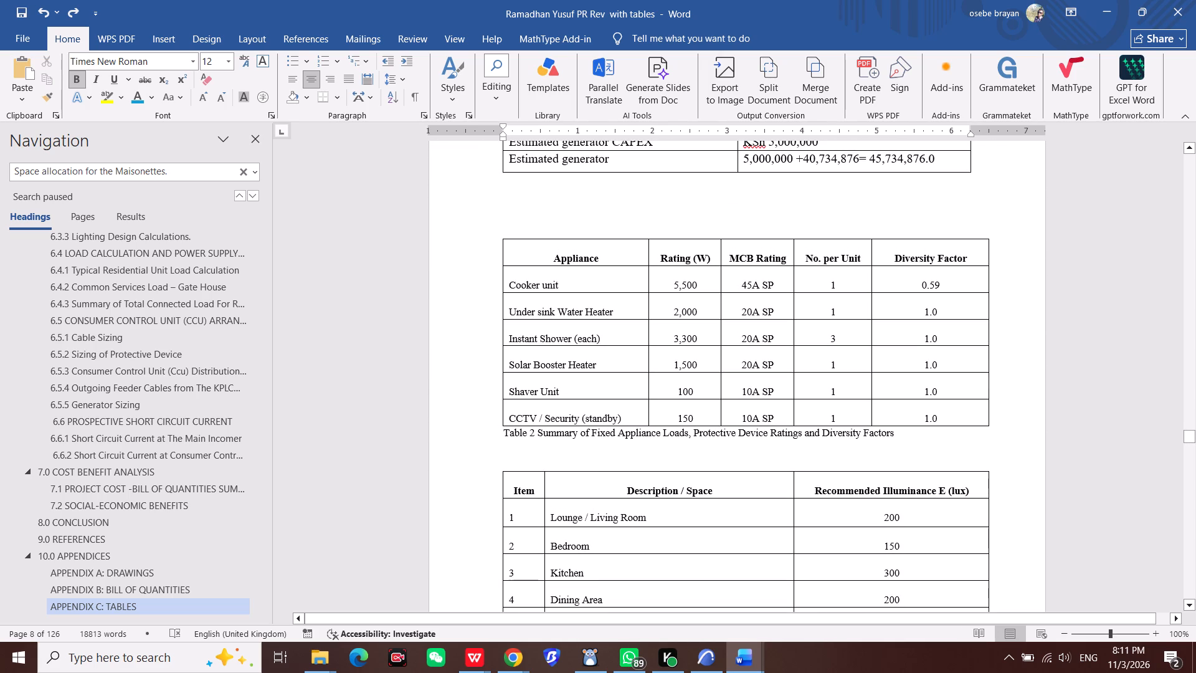
Inspect the table numbers in the Summary of Fixed Appliance Loads and Recommended Illumination Levels captions.
left_click(531, 437)
double_click(531, 437)
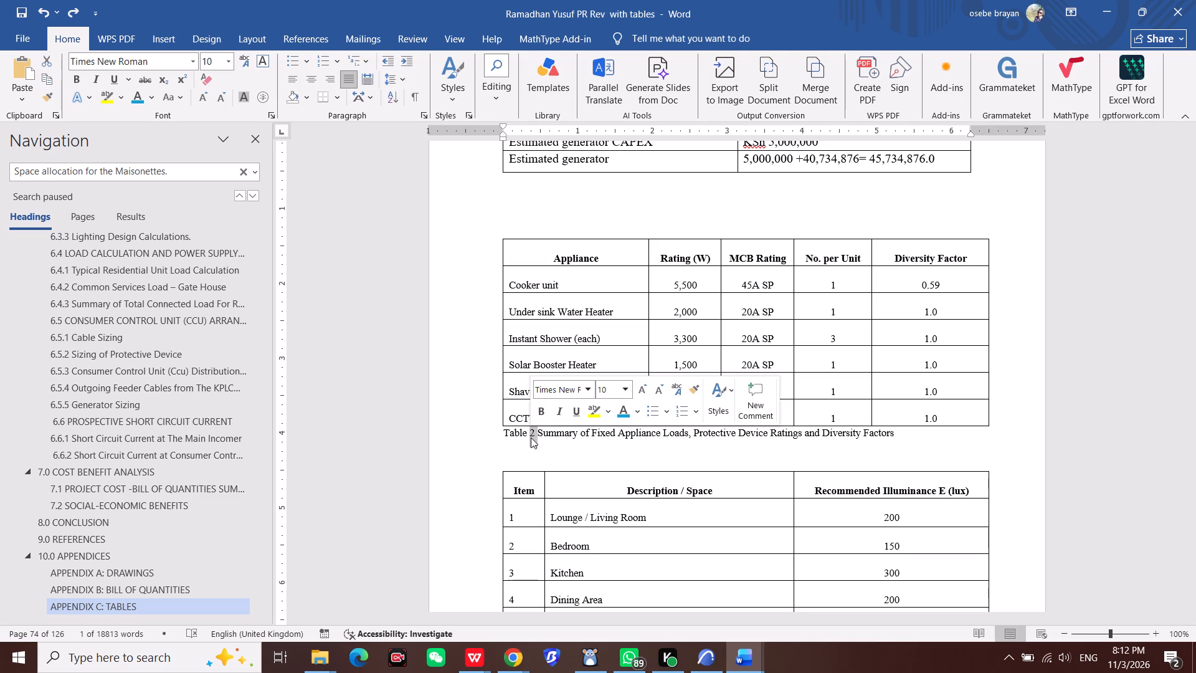
scroll(531, 437, "down", 12)
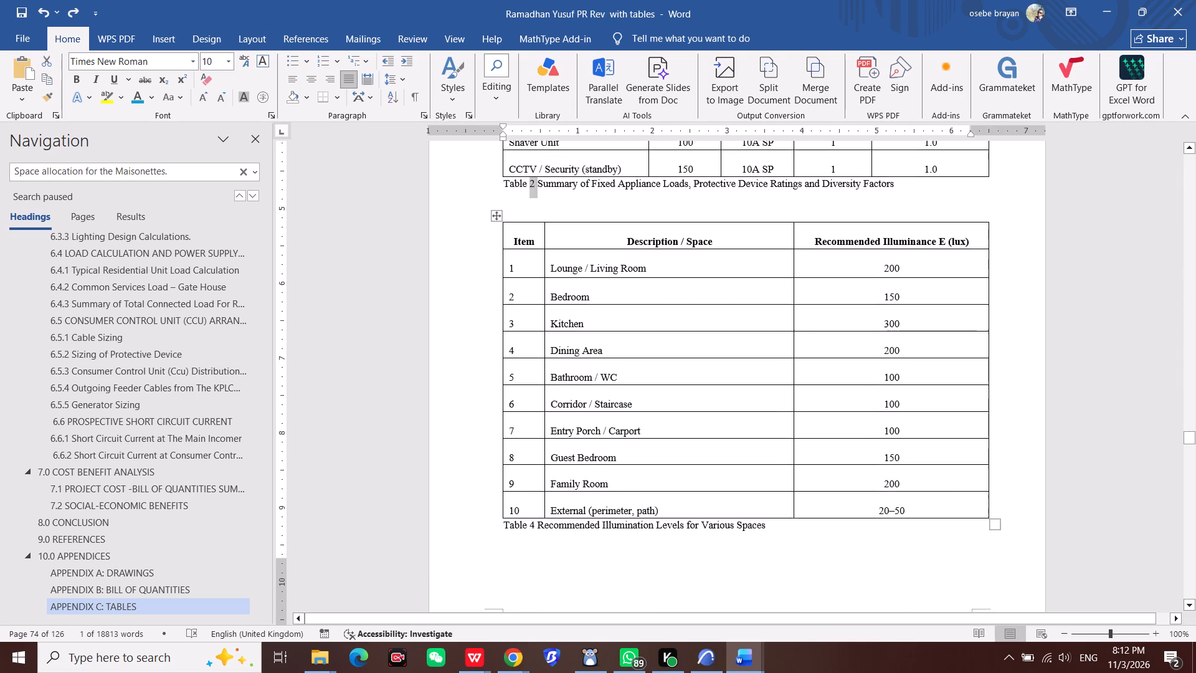
scroll(537, 448, "up", 4)
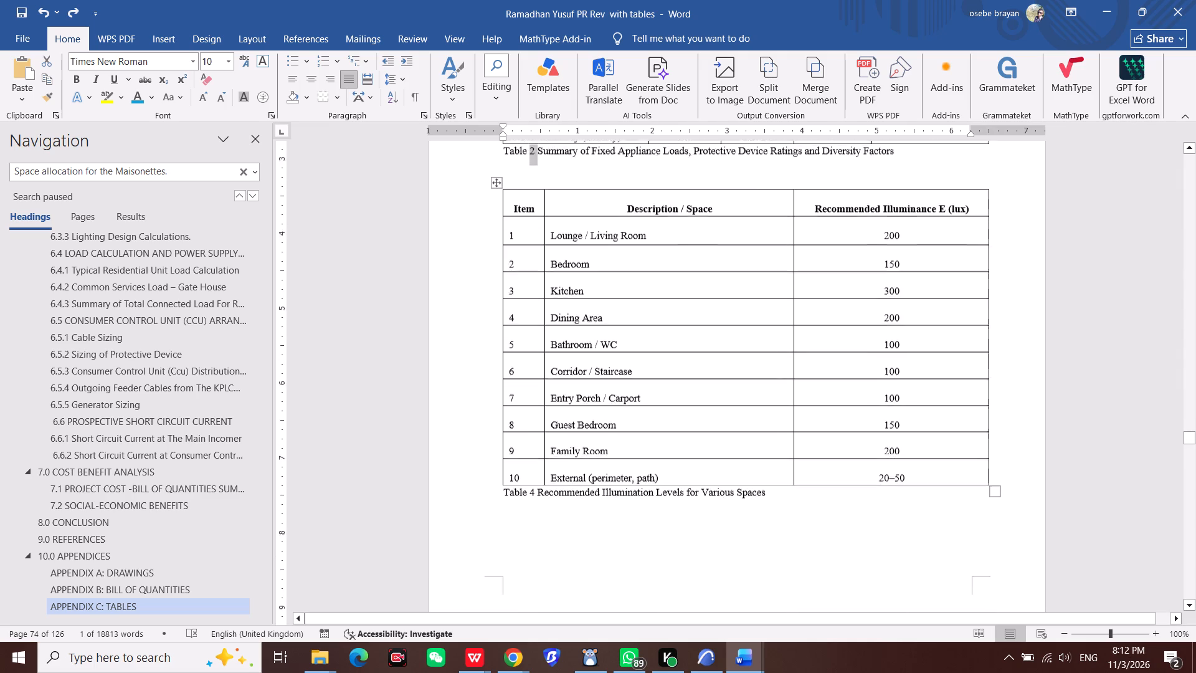
scroll(537, 448, "up", 1)
scroll(537, 448, "down", 2)
scroll(537, 448, "up", 3)
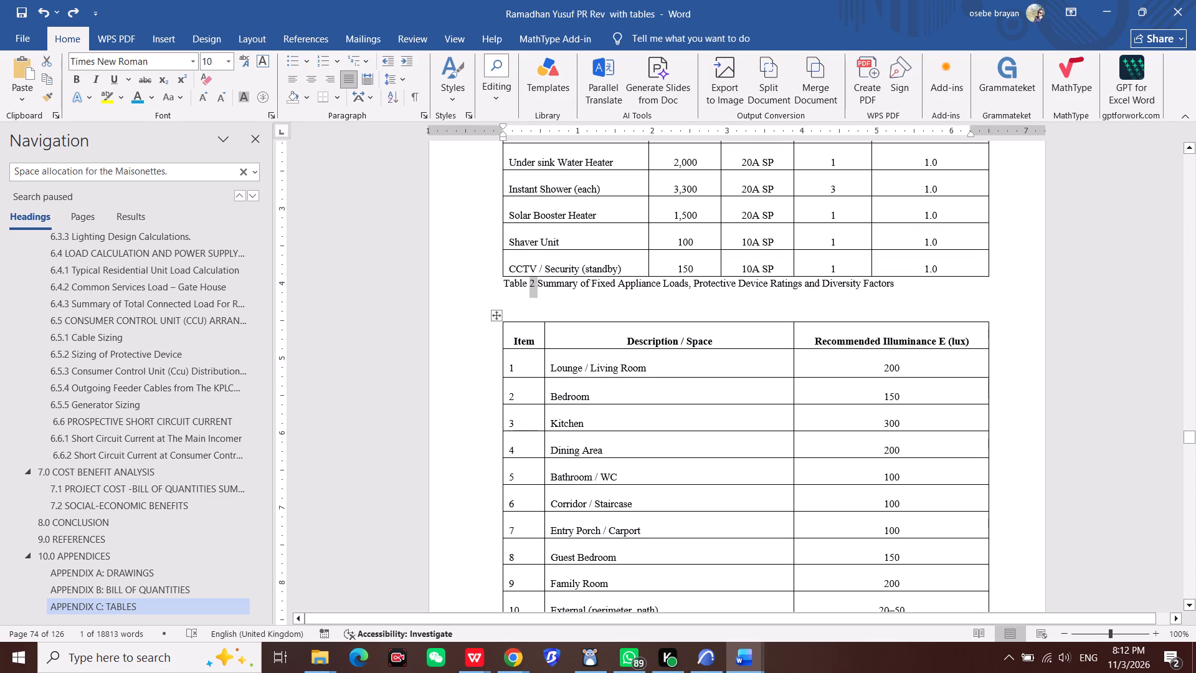
left_click(530, 284)
left_click(533, 282)
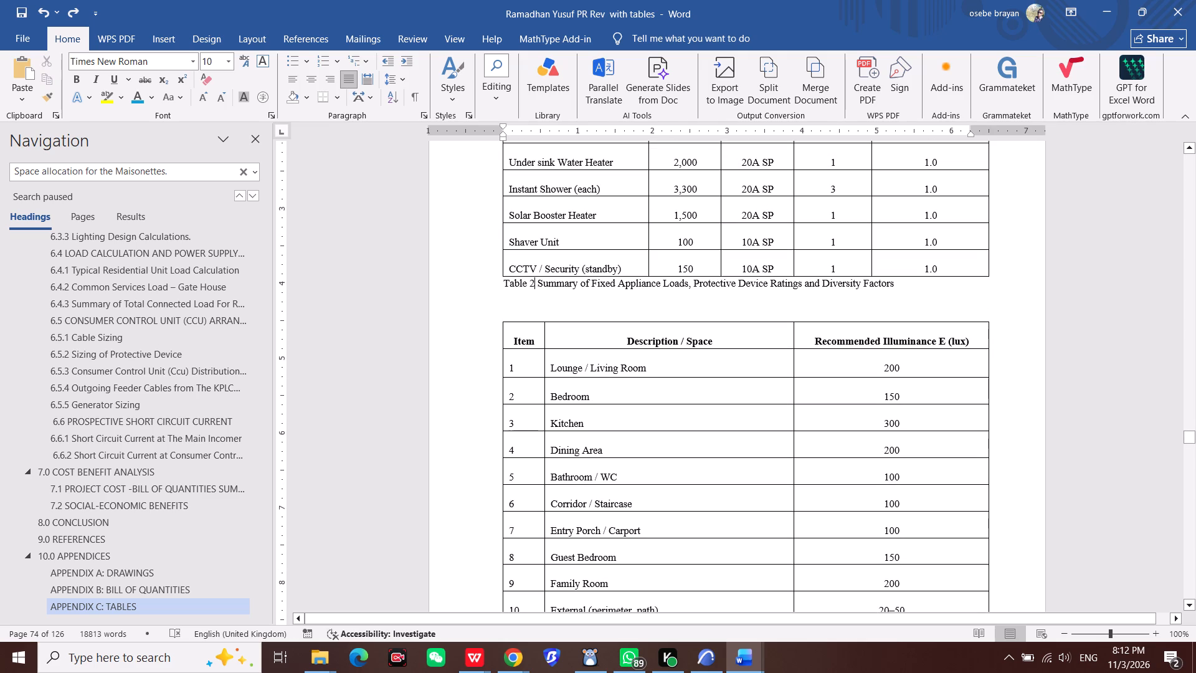
left_click(533, 282)
left_click(533, 287)
Copy the whole Summary of Fixed Appliance Loads caption and delete it from below the appliance table.
scroll(559, 305, "up", 1)
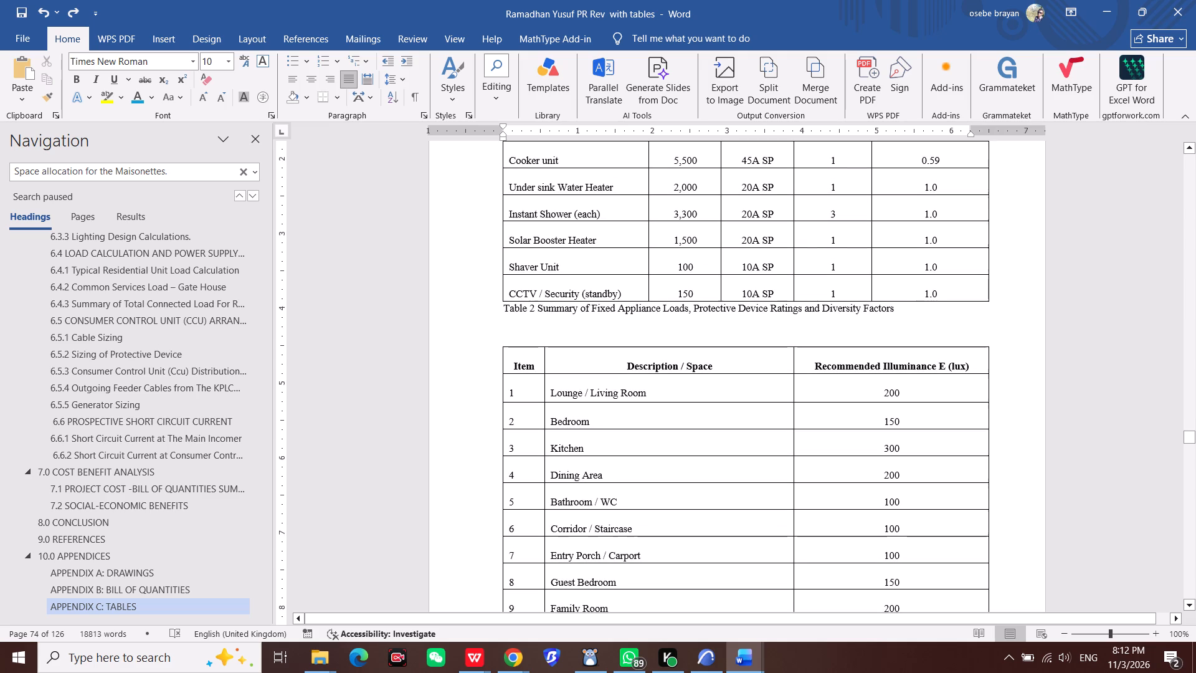
left_click_drag(898, 310, 399, 317)
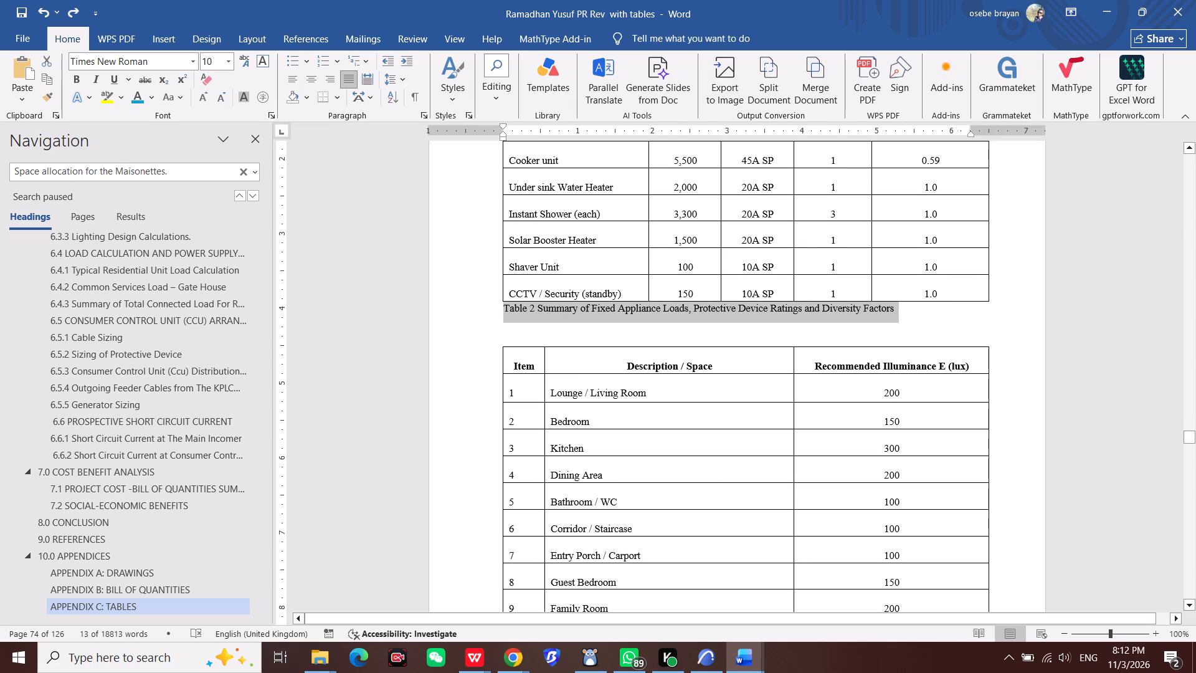
key("ctrl+c")
key("Delete")
Insert an automatically numbered "Table 2." caption below the appliance table, adding the full copied caption text after the number.
scroll(520, 300, "up", 6)
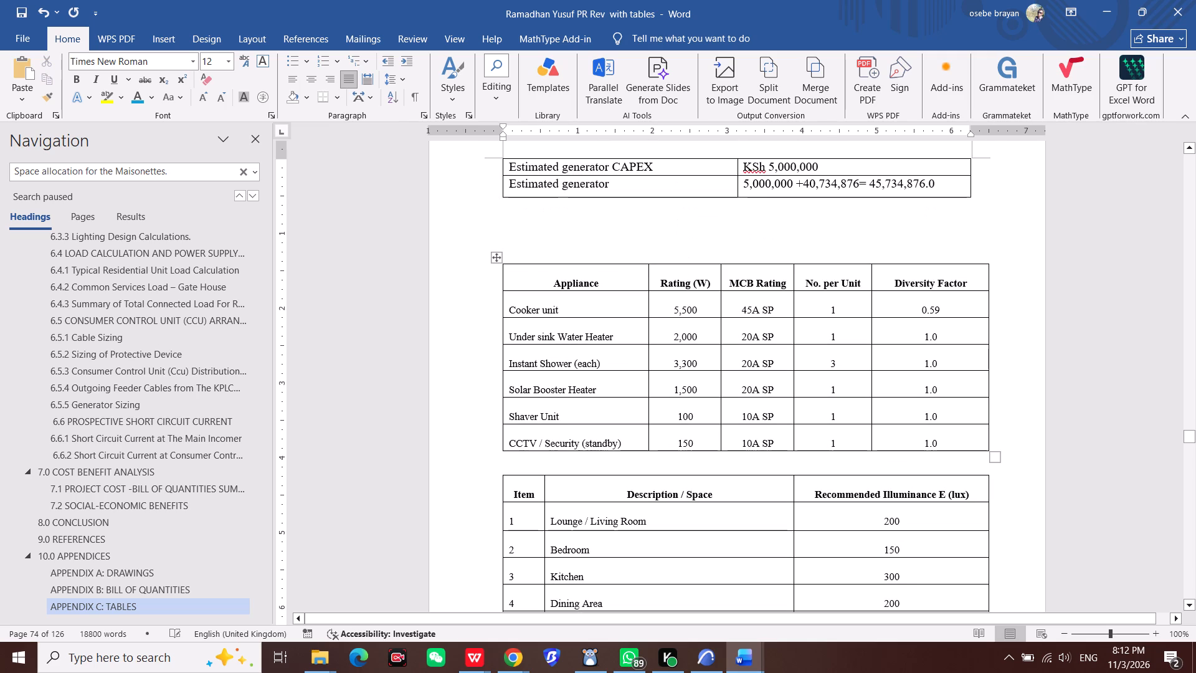
left_click(494, 252)
right_click(494, 252)
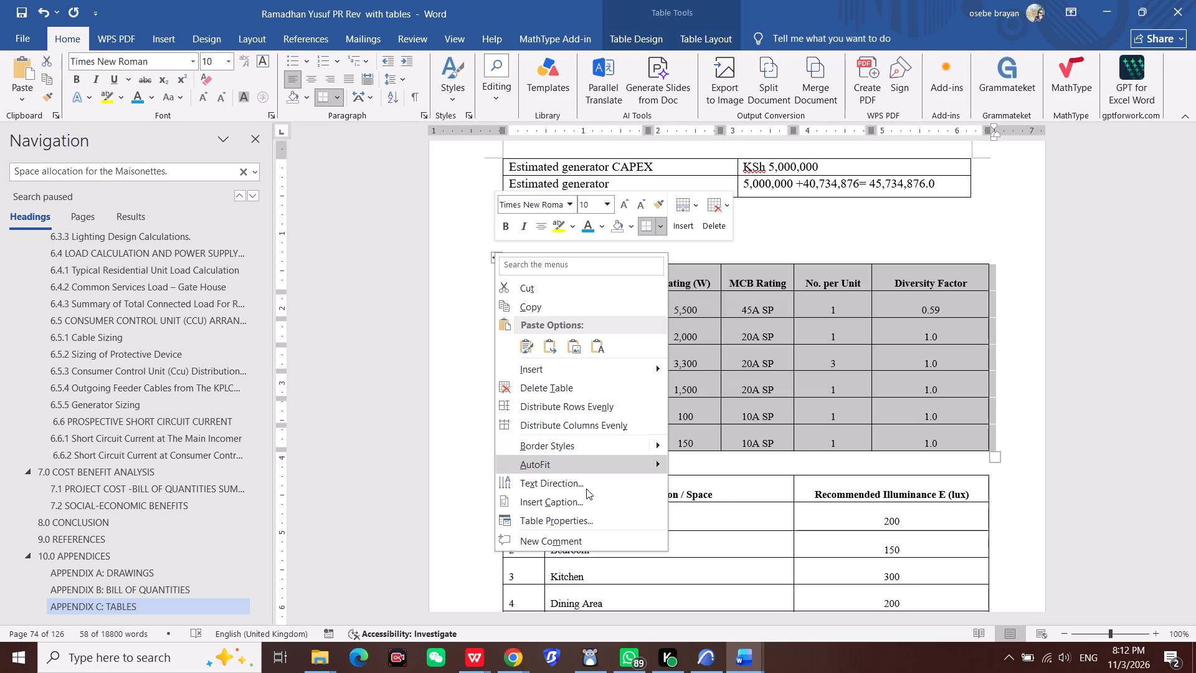
left_click(586, 494)
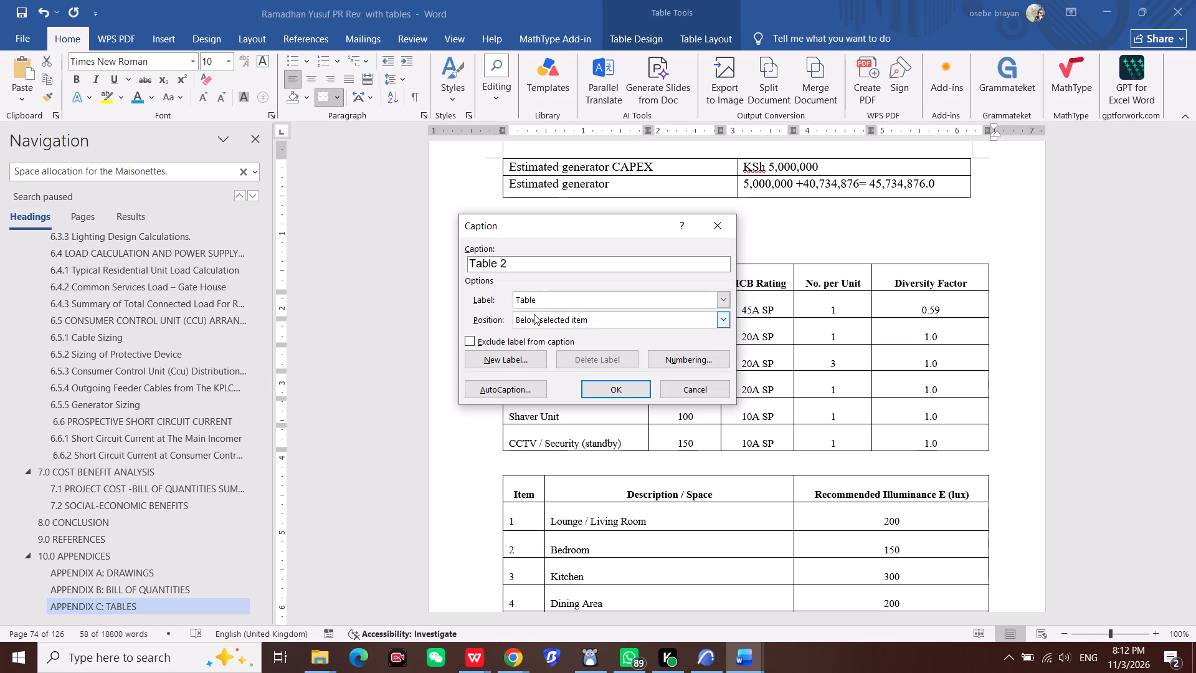
key("period")
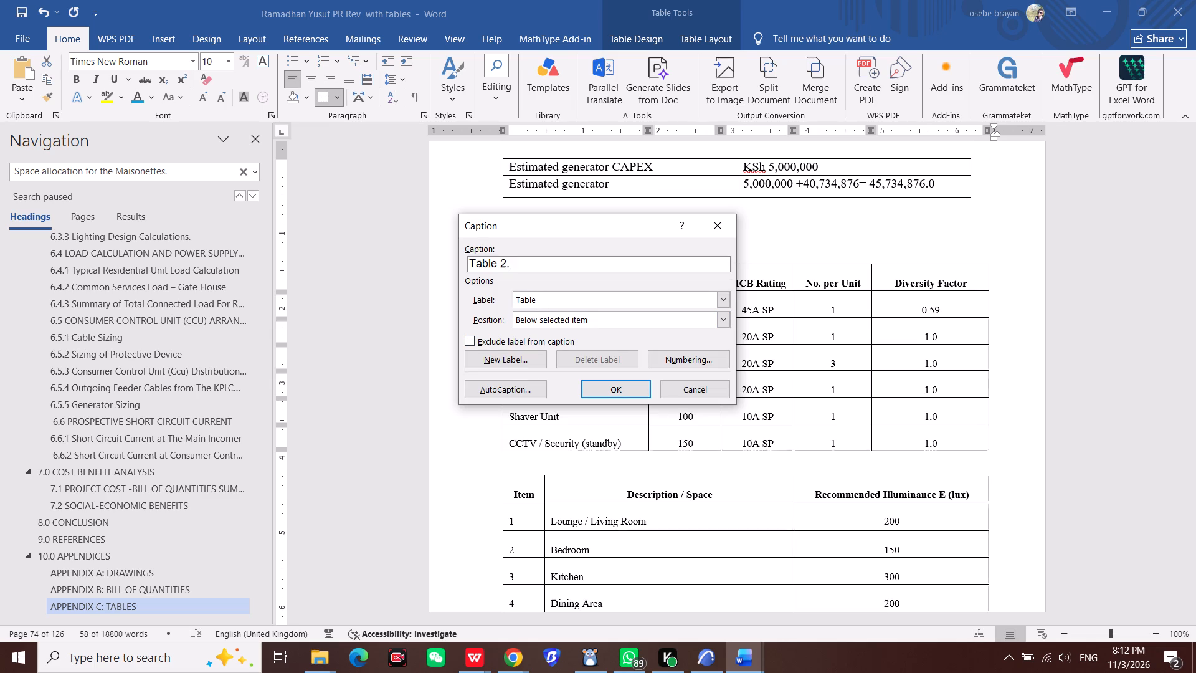
key("ctrl+v")
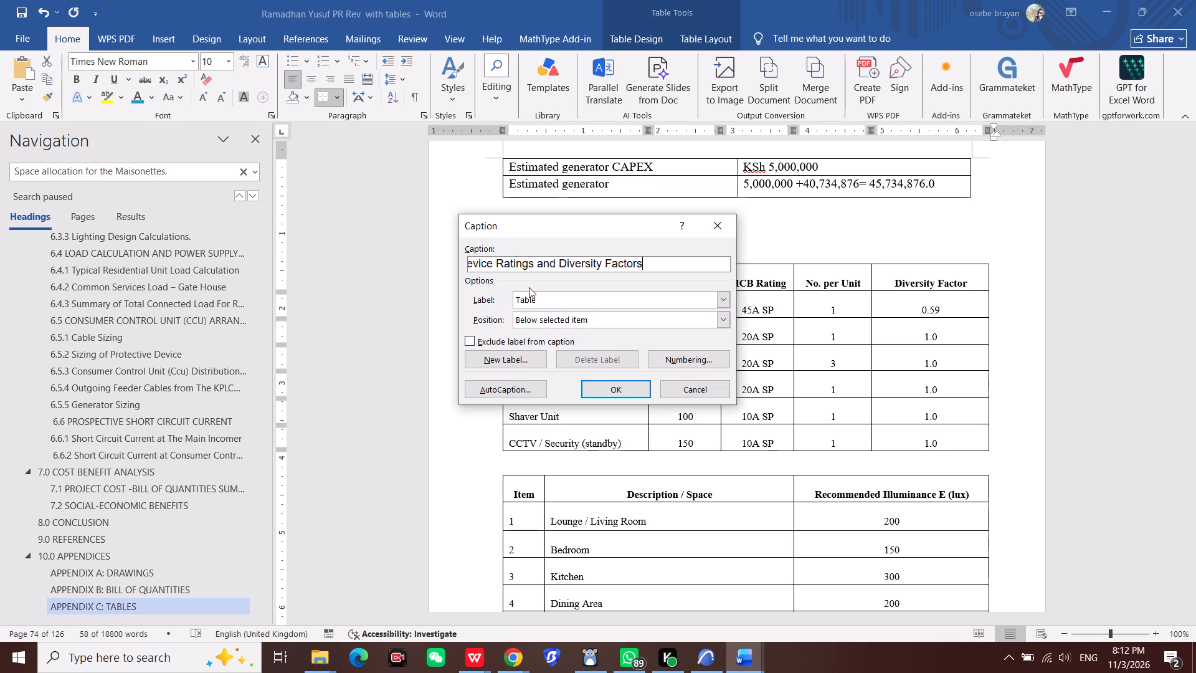
left_click(627, 393)
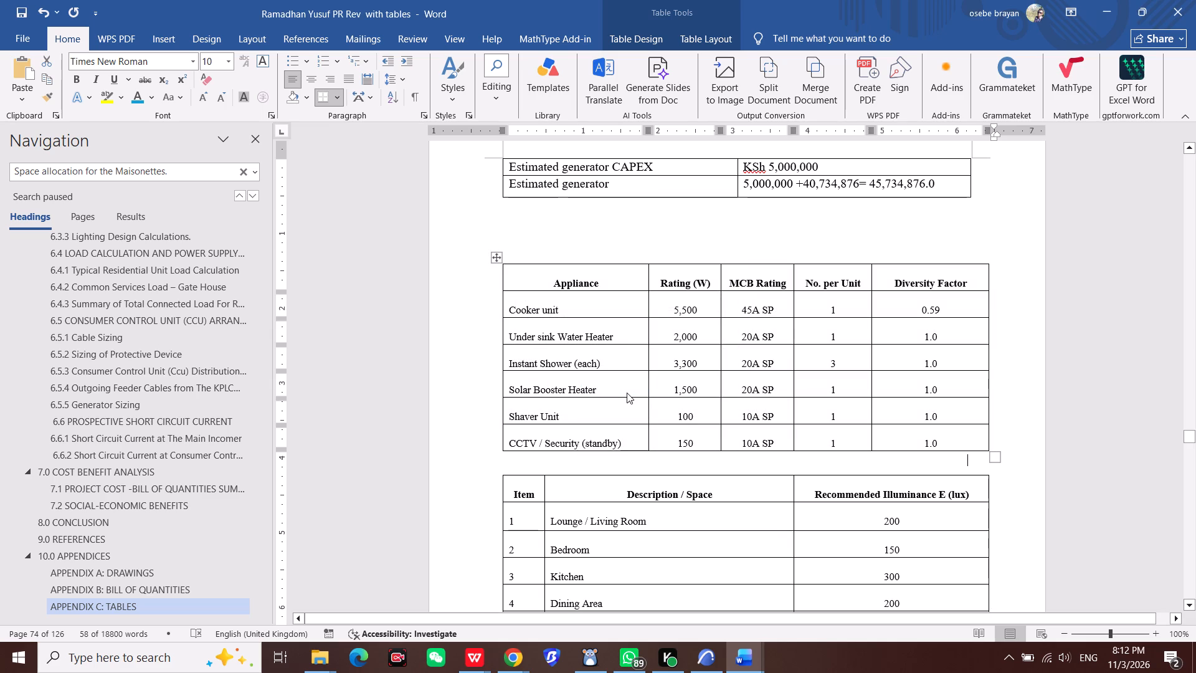
scroll(627, 393, "down", 7)
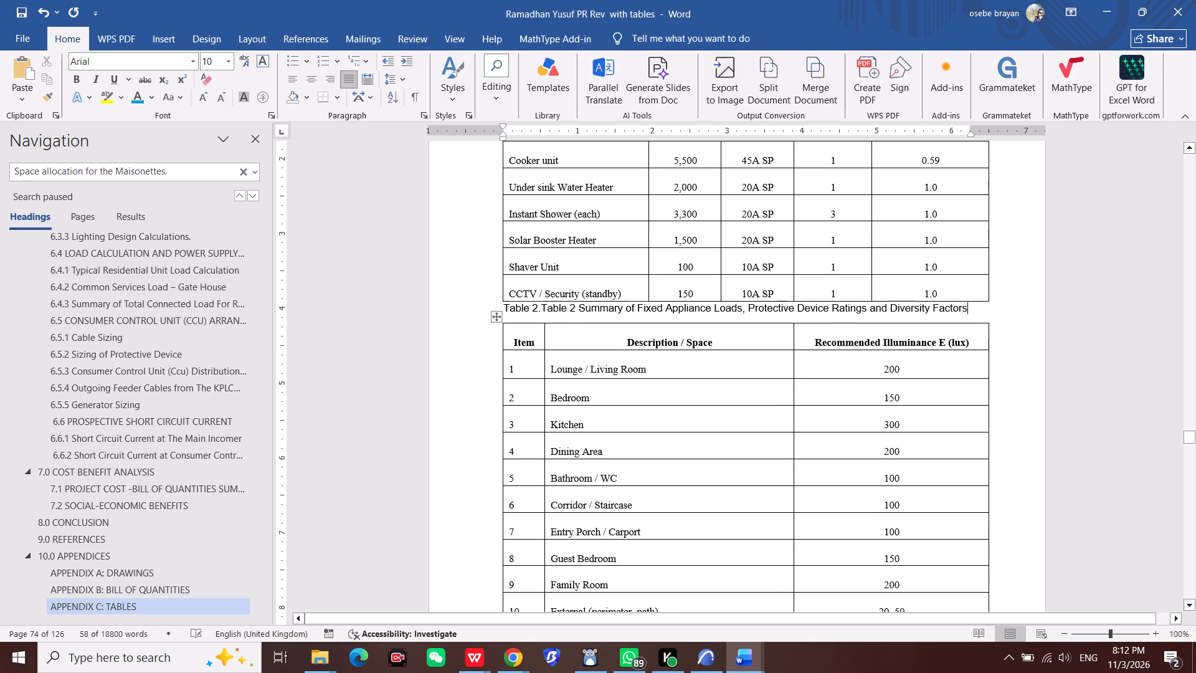
Check the Recommended Illumination Levels caption number and update the List of Tables field.
scroll(628, 366, "down", 16)
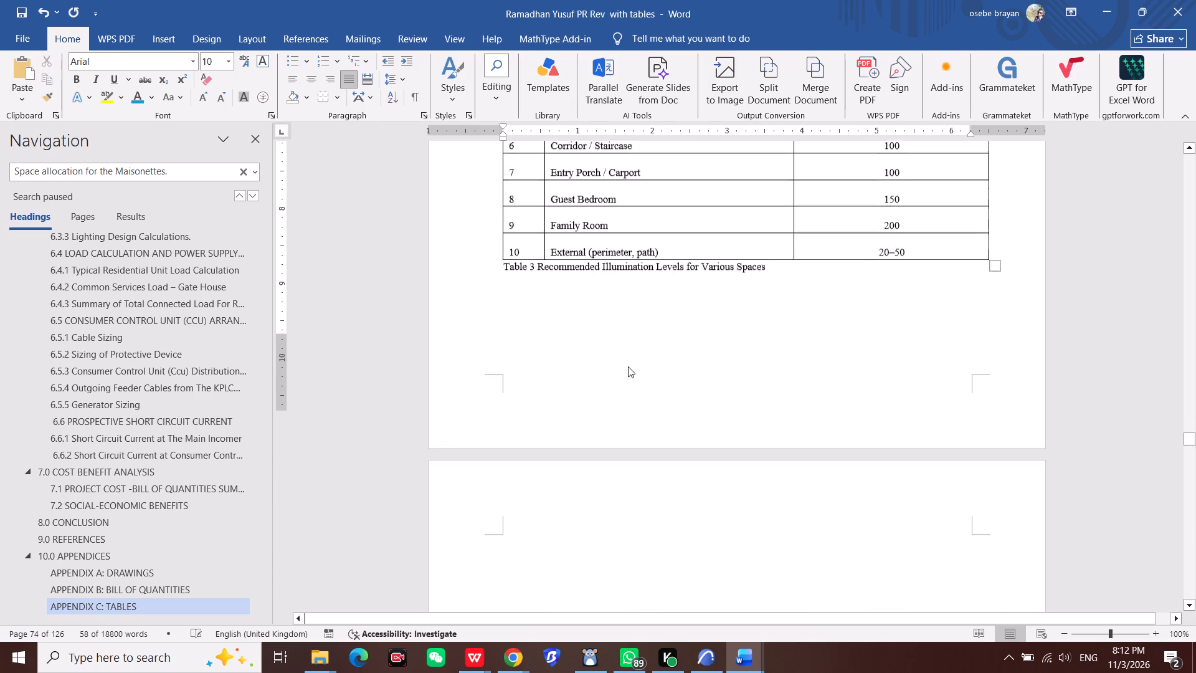
scroll(628, 366, "down", 8)
scroll(143, 371, "up", 11)
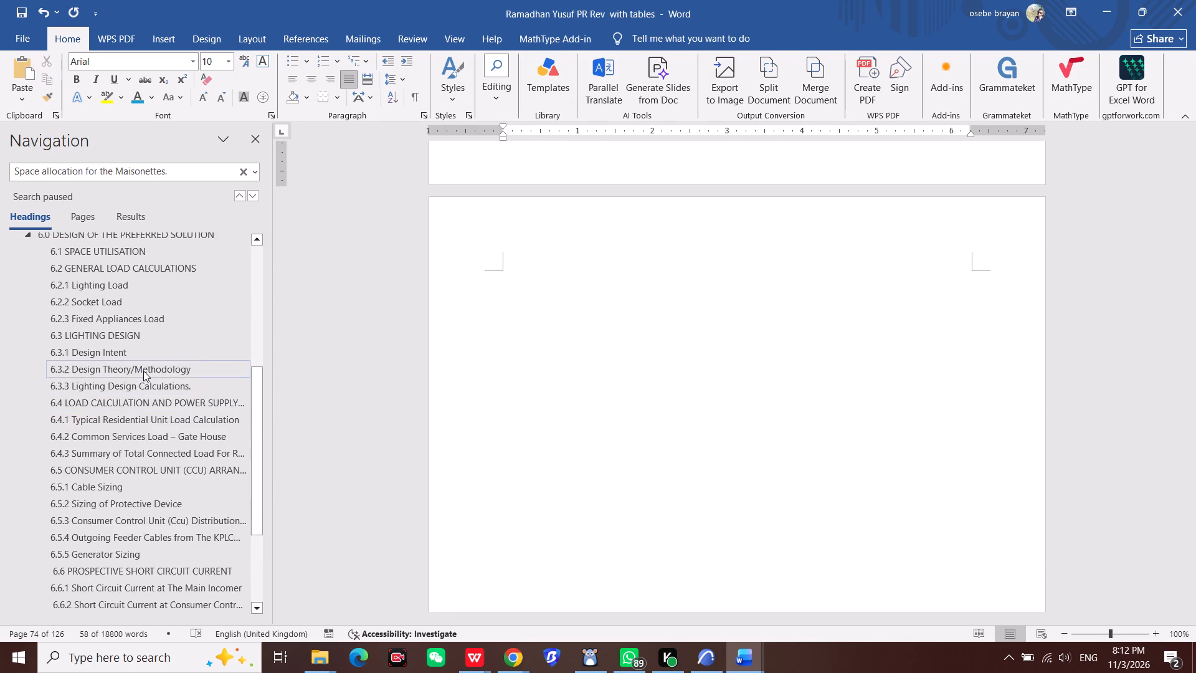
scroll(143, 371, "up", 14)
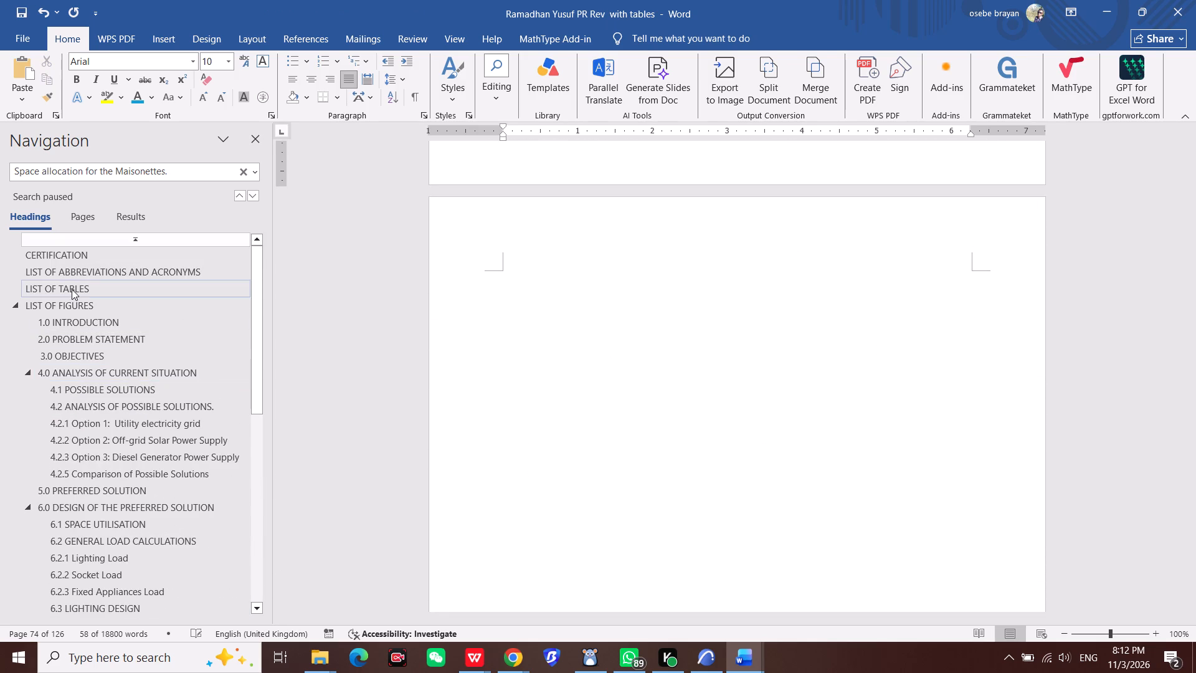
left_click(72, 289)
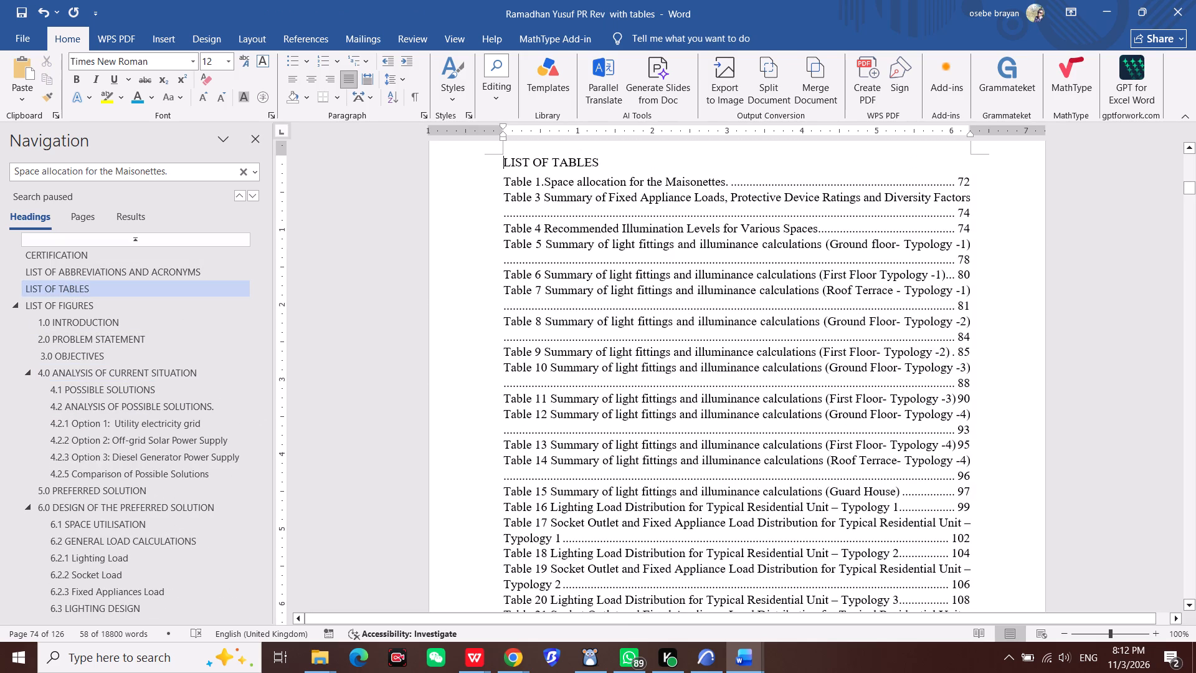
right_click(673, 244)
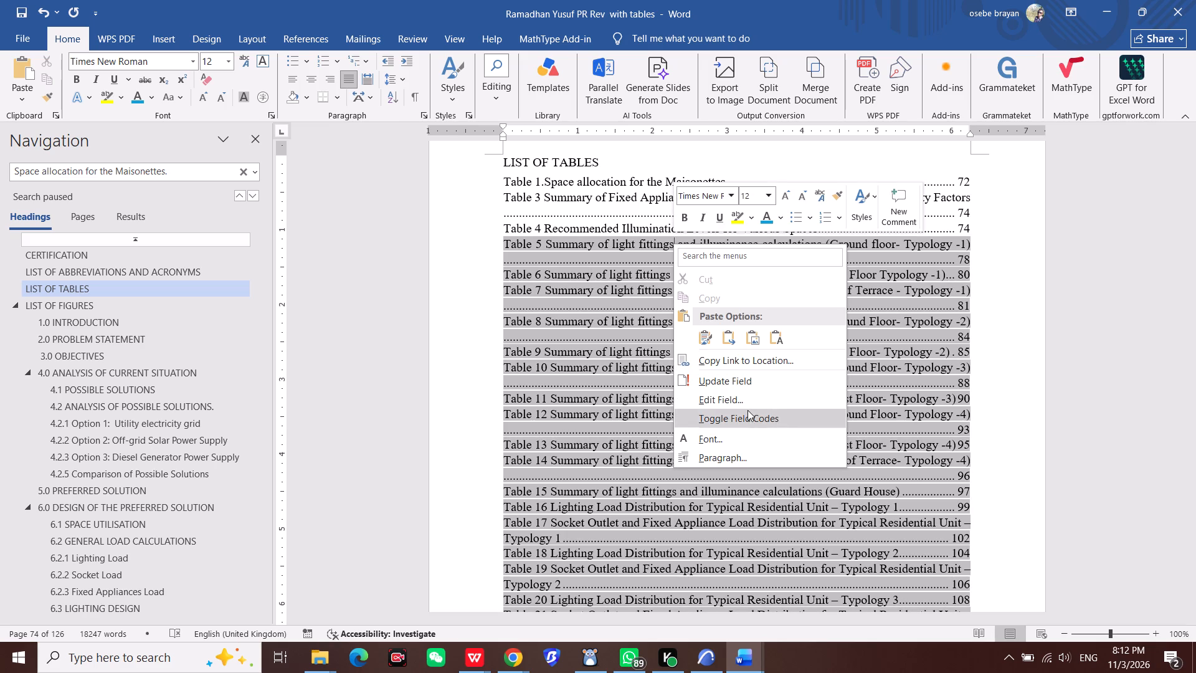
left_click(740, 382)
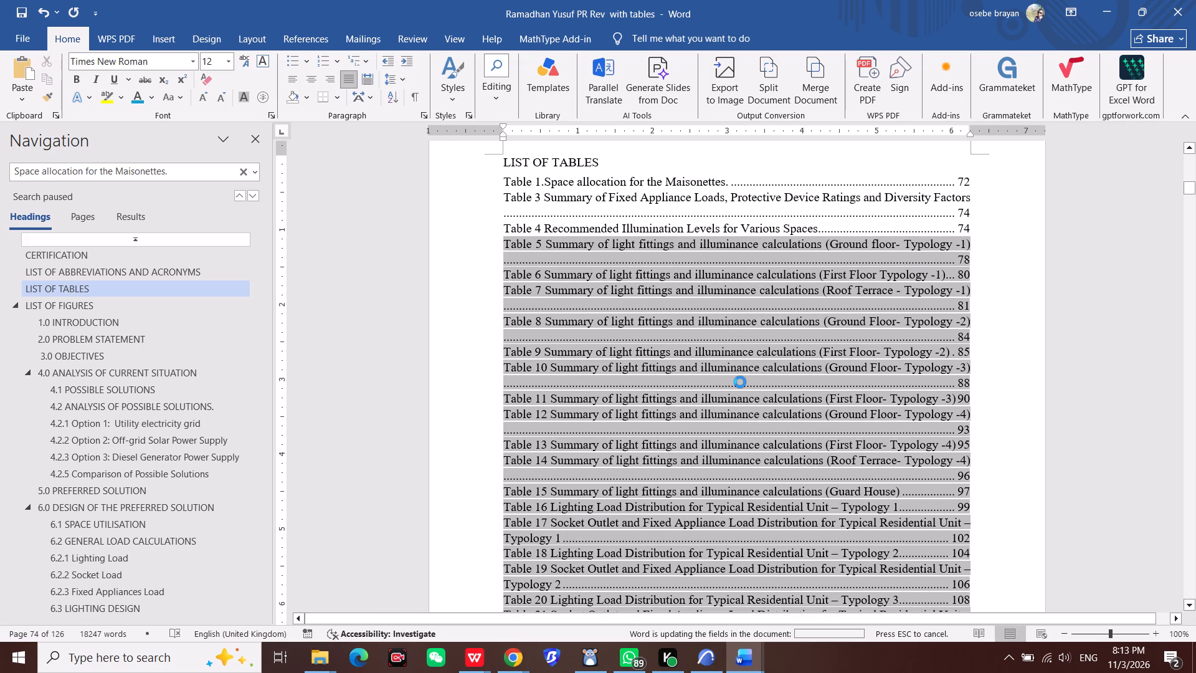
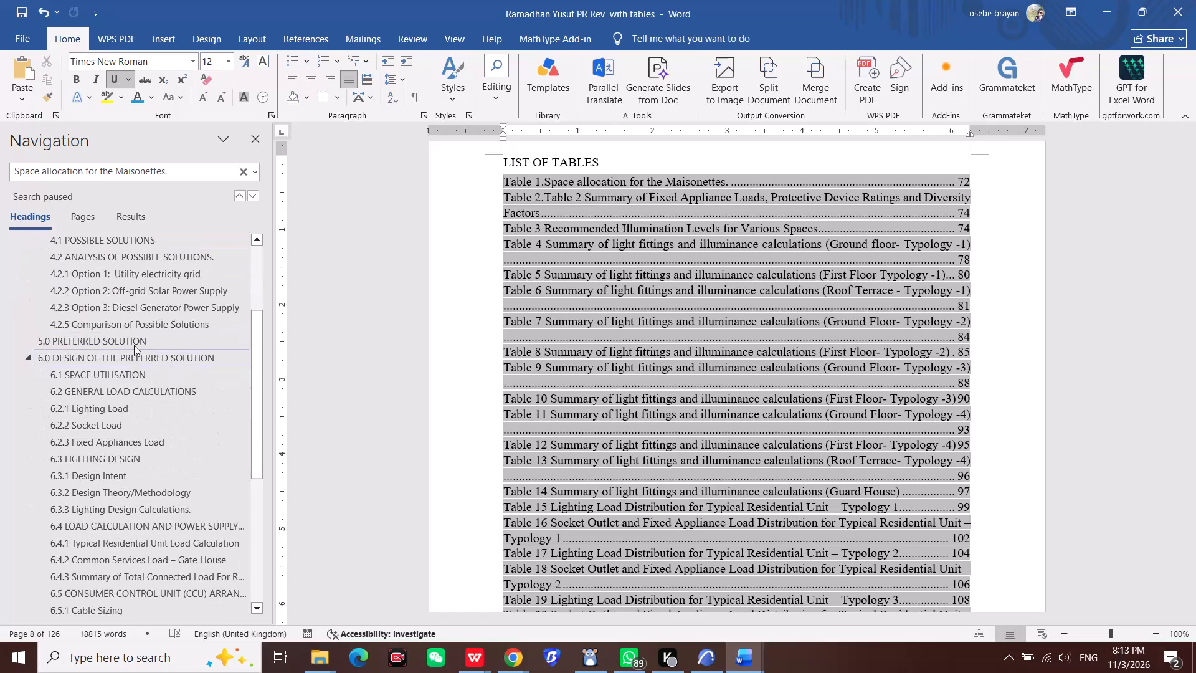
Review the table numbers of the remaining entries through the end of the updated List of Tables.
scroll(544, 308, "down", 9)
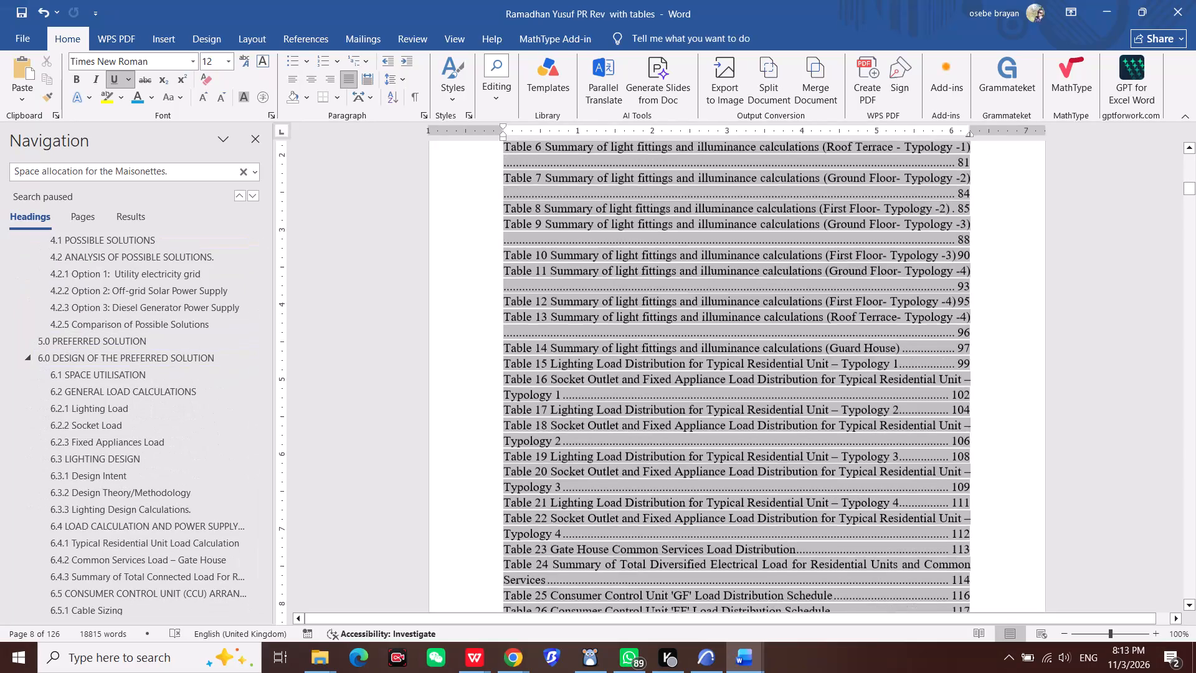
scroll(548, 325, "down", 3)
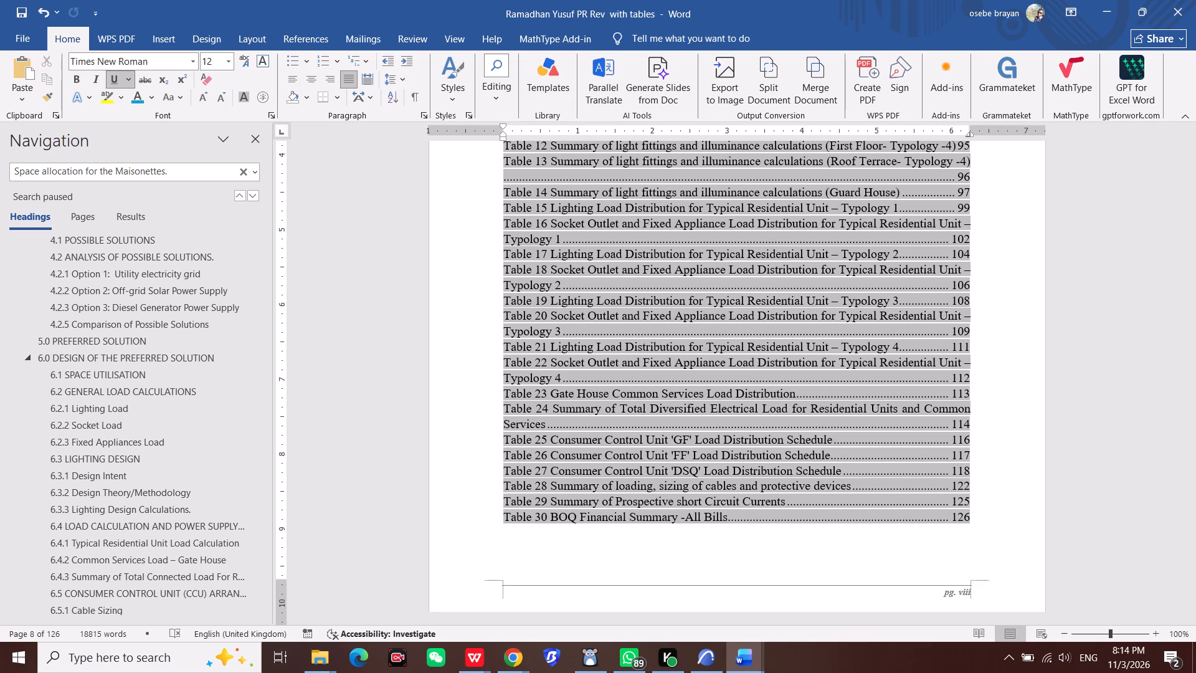
scroll(121, 532, "down", 12)
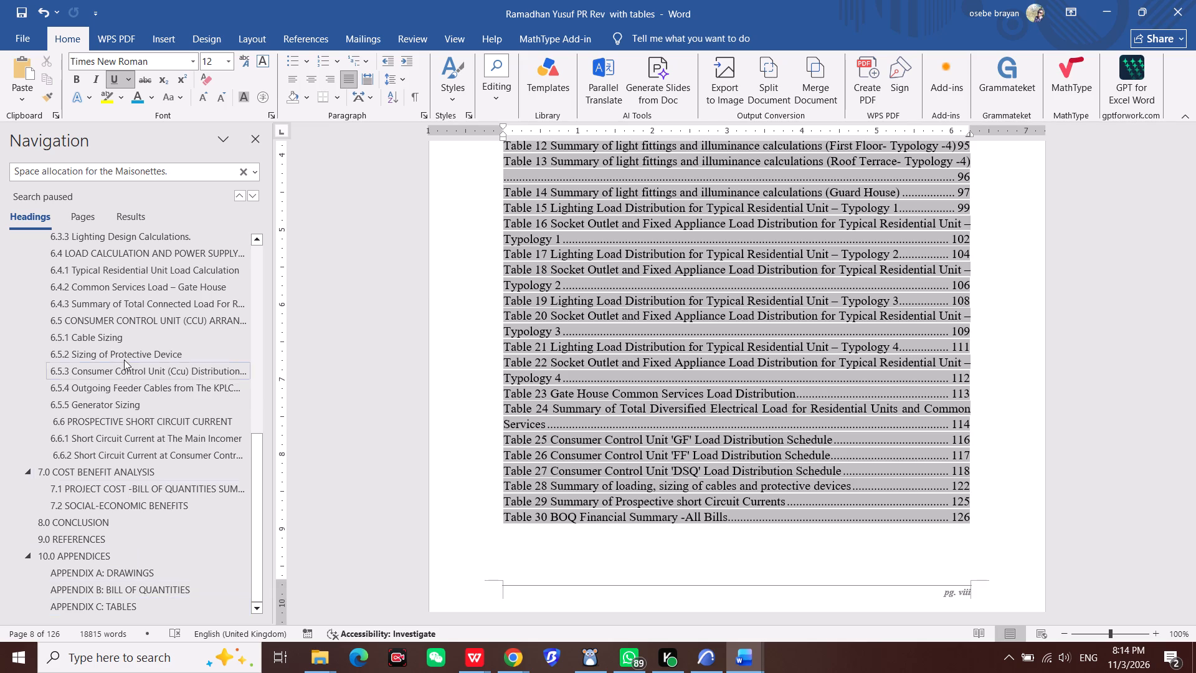
Check the in-text table references from the Introduction onward and place the cursor after the table number in section 4.2.1's Total Diversified Electrical Load reference.
scroll(124, 360, "up", 11)
scroll(125, 293, "up", 4)
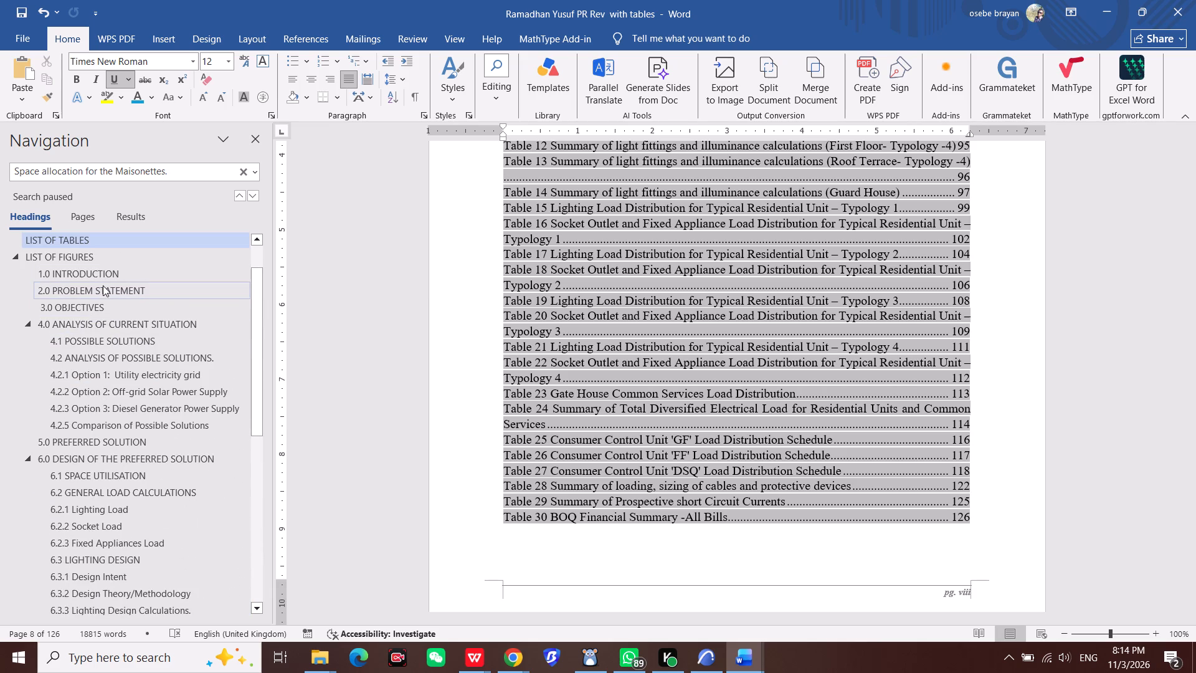
left_click(108, 270)
scroll(675, 350, "down", 2)
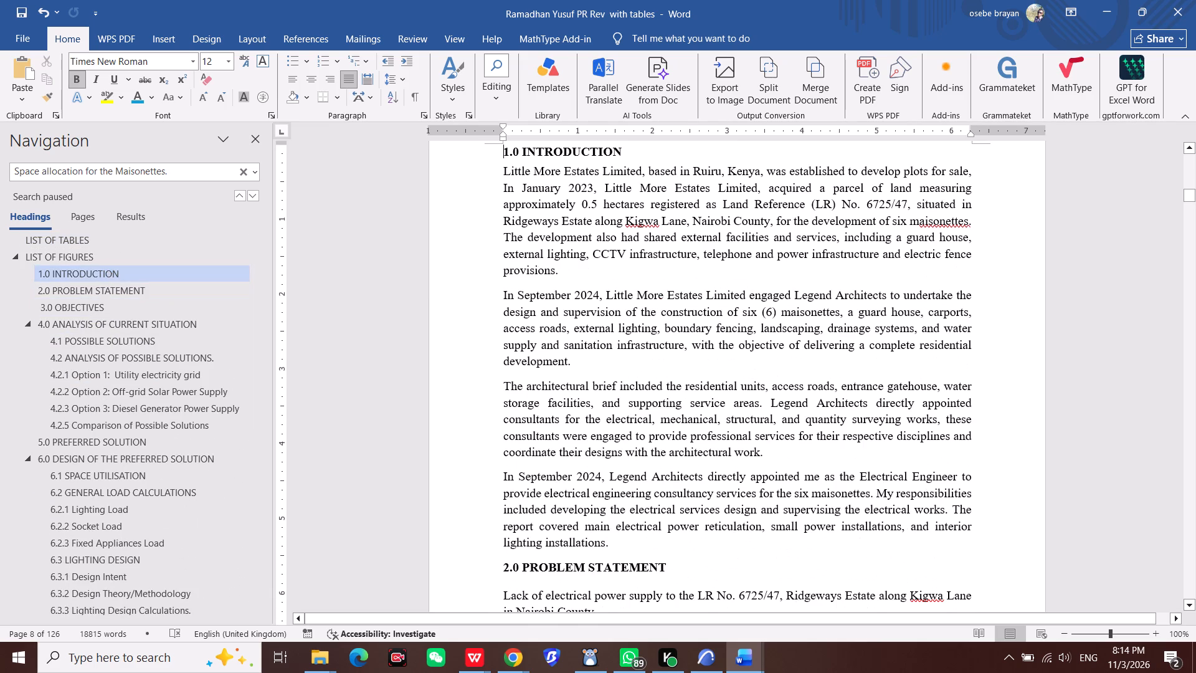
scroll(675, 350, "down", 20)
scroll(675, 350, "down", 20)
scroll(675, 350, "down", 2)
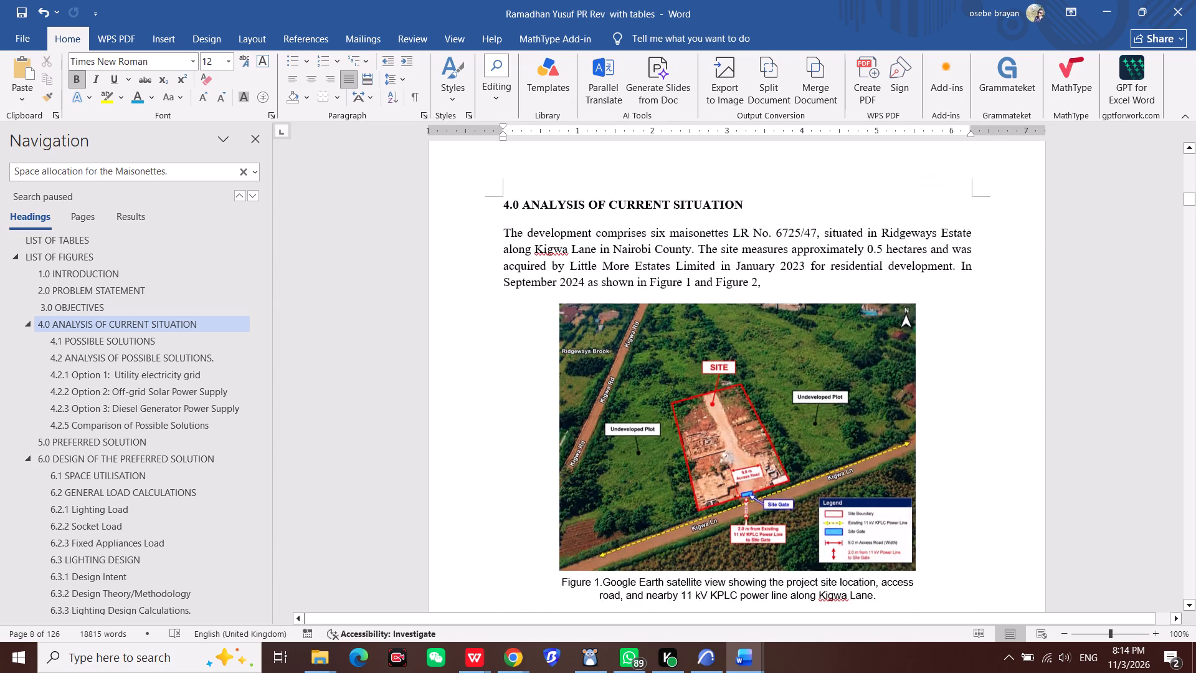
scroll(665, 398, "down", 20)
scroll(665, 398, "down", 18)
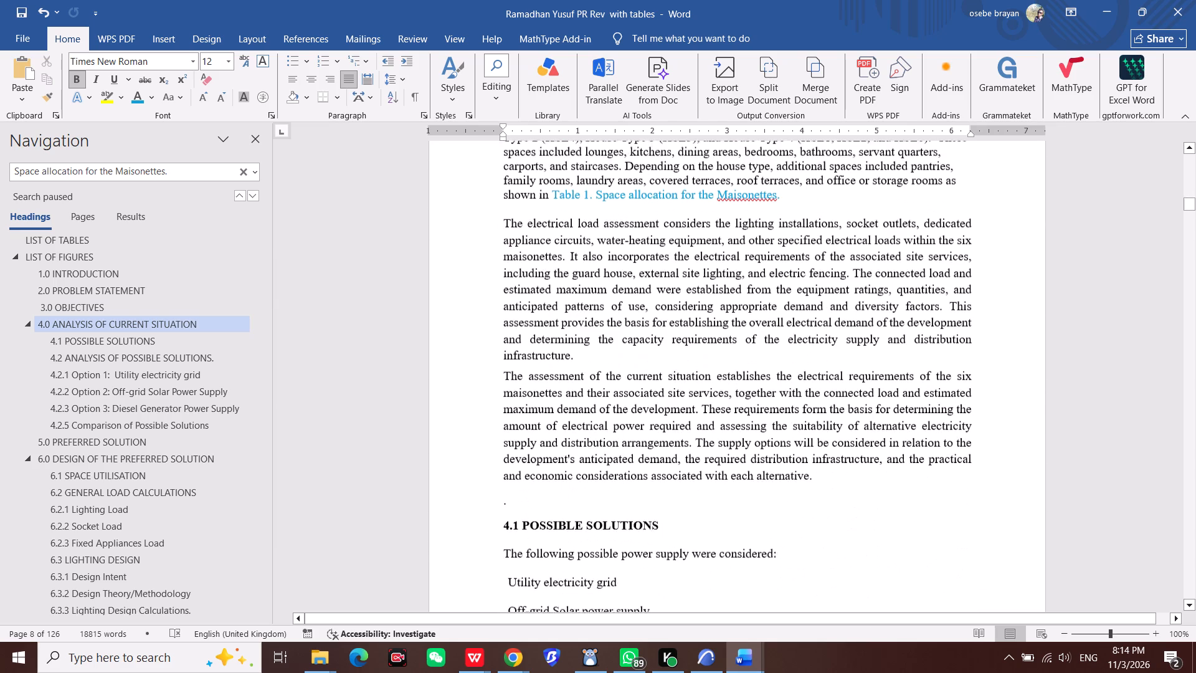
scroll(665, 398, "down", 17)
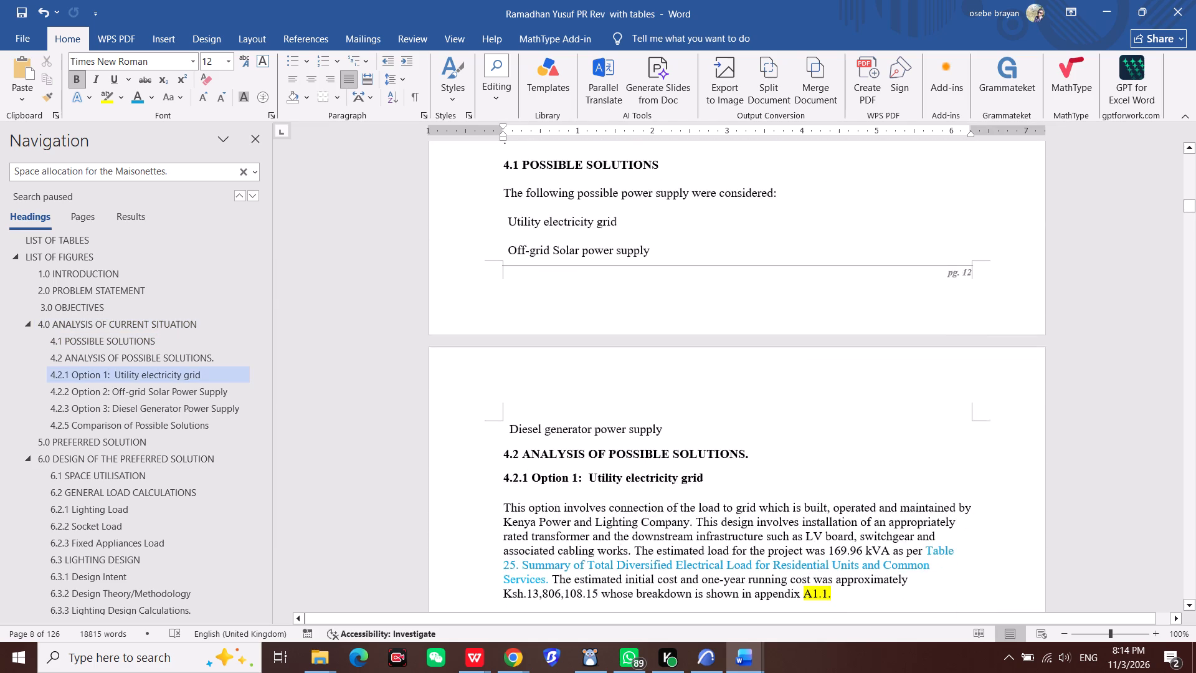
scroll(665, 398, "down", 6)
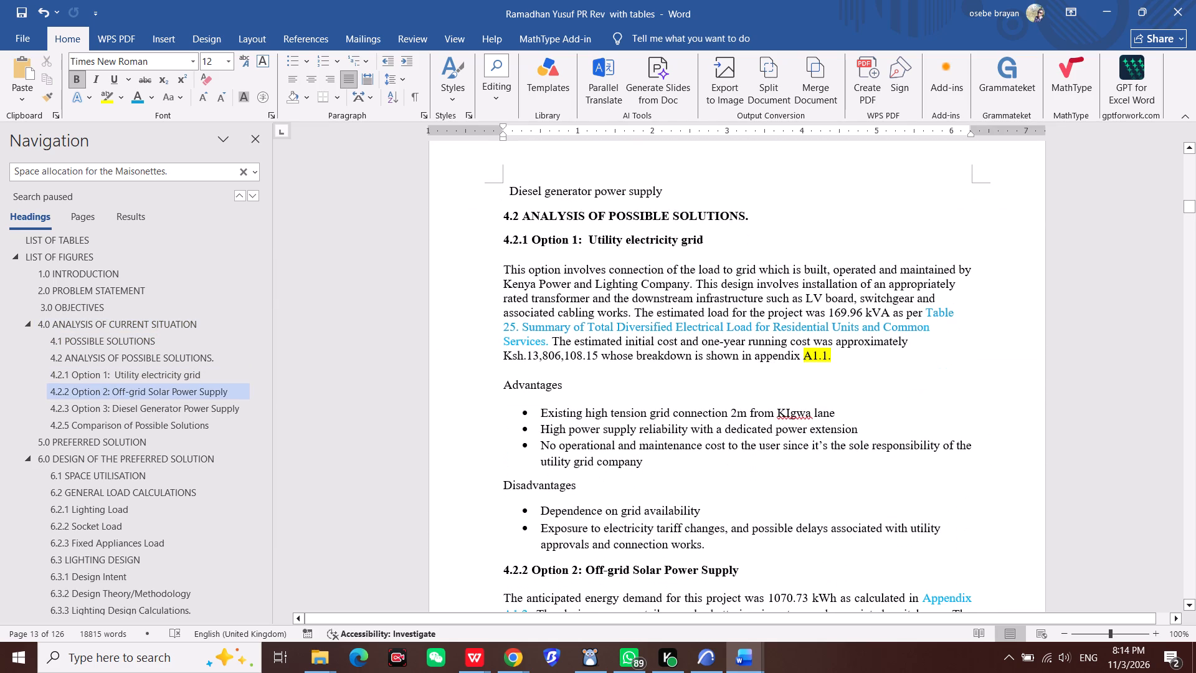
left_click(513, 330)
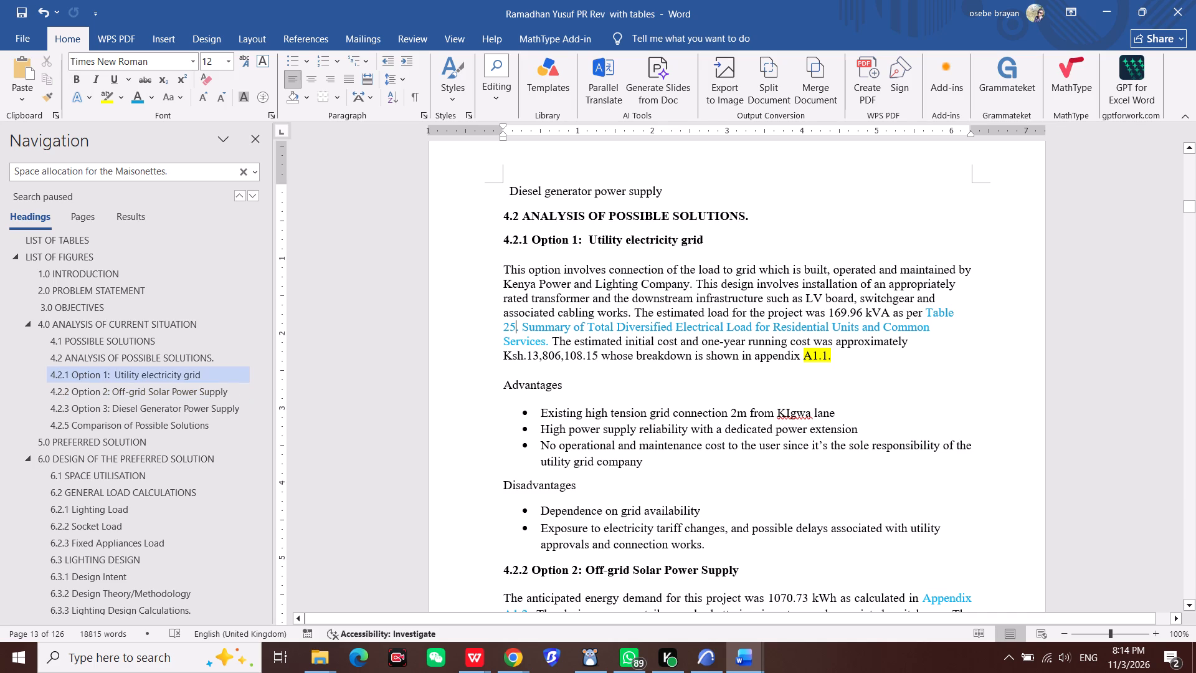
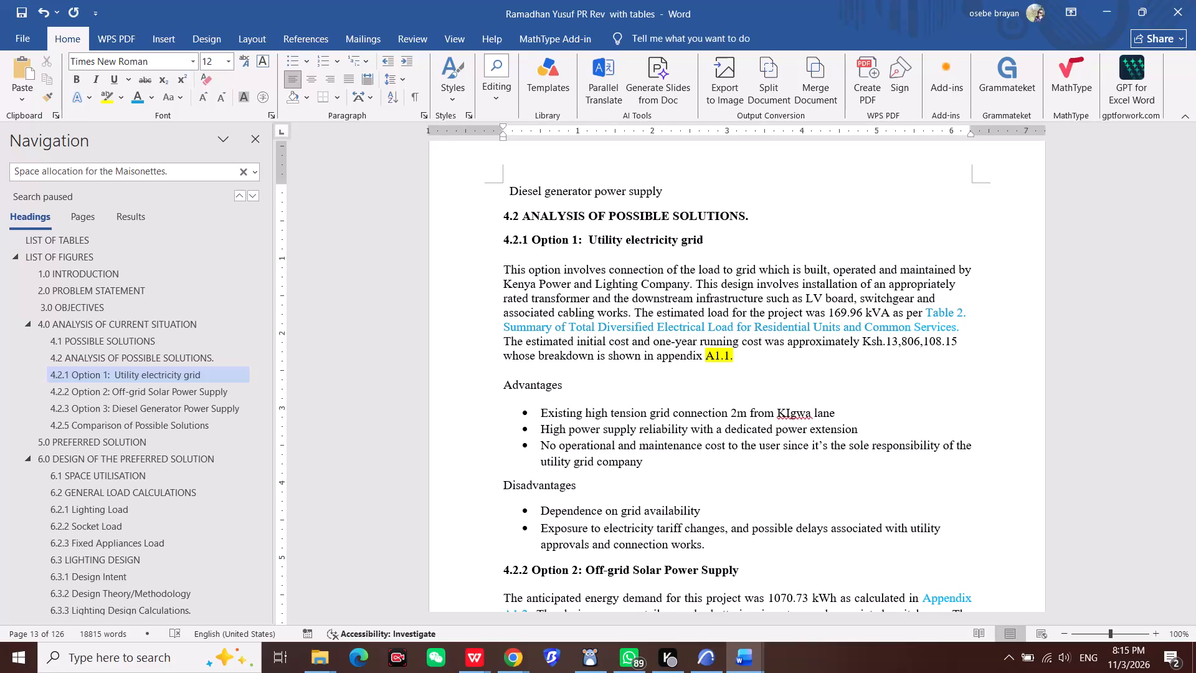
Complete the table number in section 4.2.1's Total Diversified Electrical Load reference as 24.
key("4")
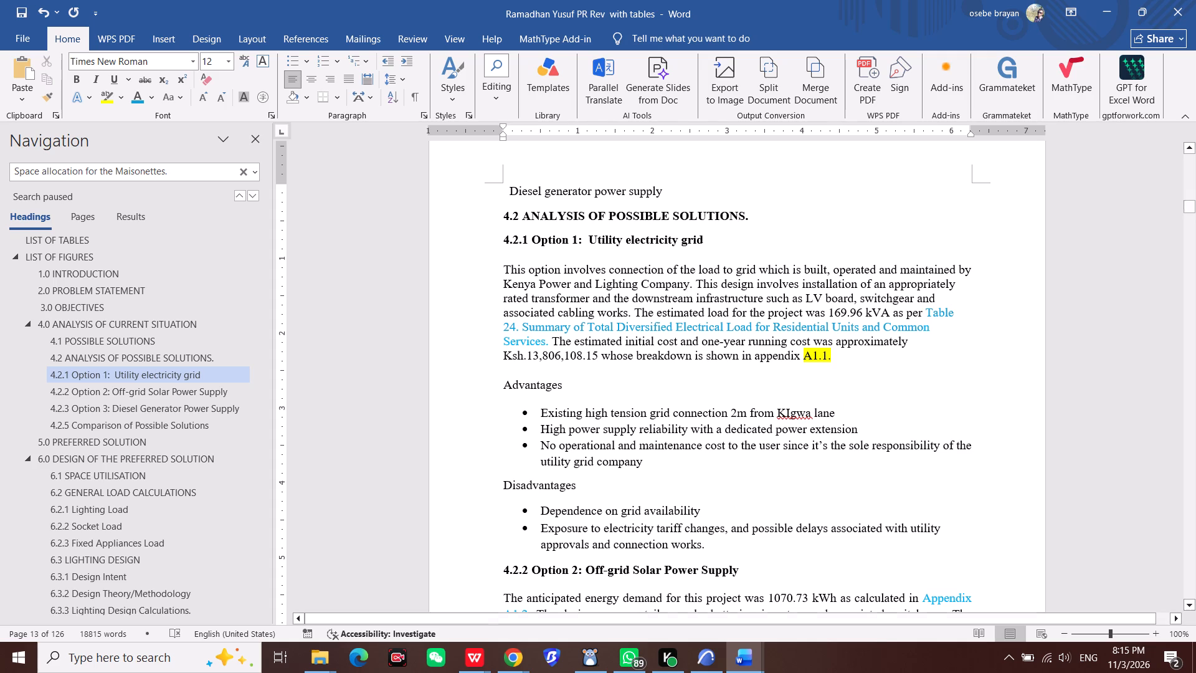
Consult the List of Tables for the current numbering and check the in-text table references from the Introduction through section 6.2.3.
left_click(60, 240)
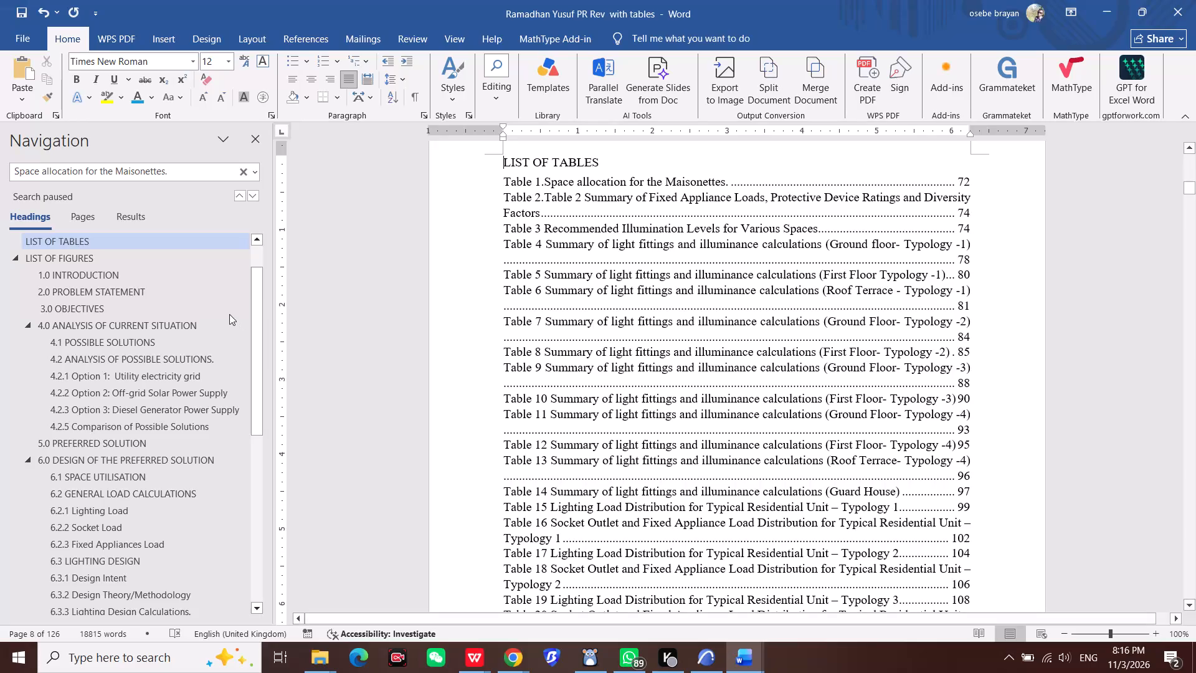
left_click(105, 270)
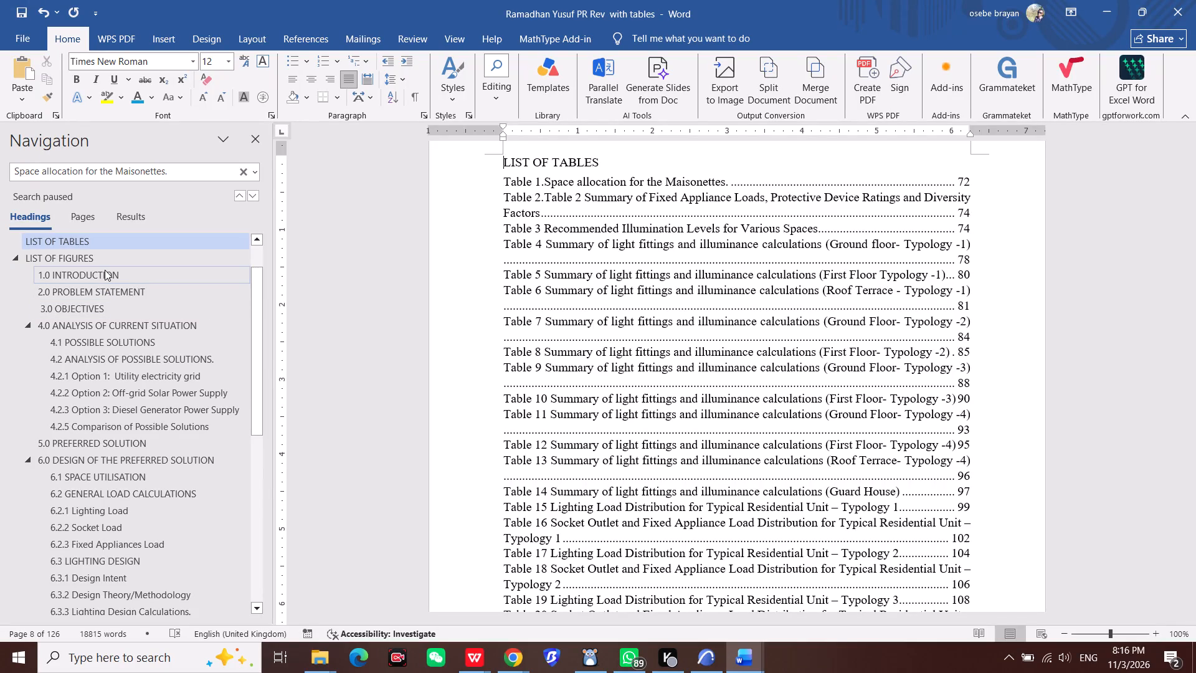
scroll(833, 441, "down", 18)
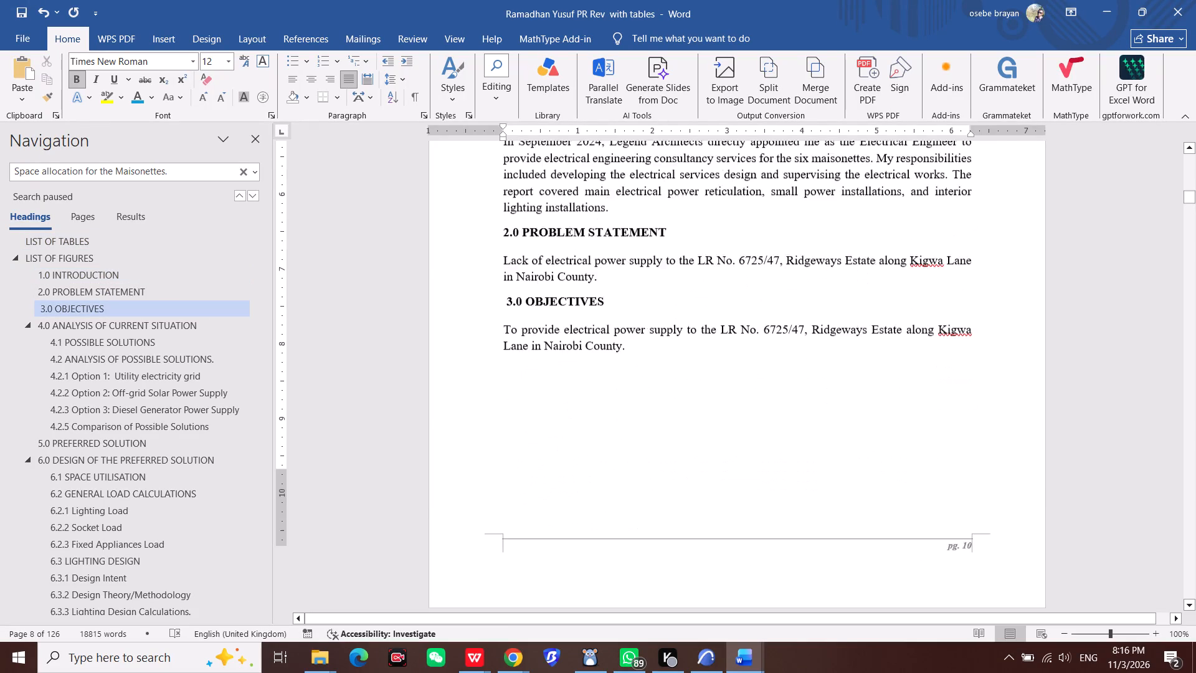
scroll(832, 440, "down", 20)
scroll(832, 440, "down", 19)
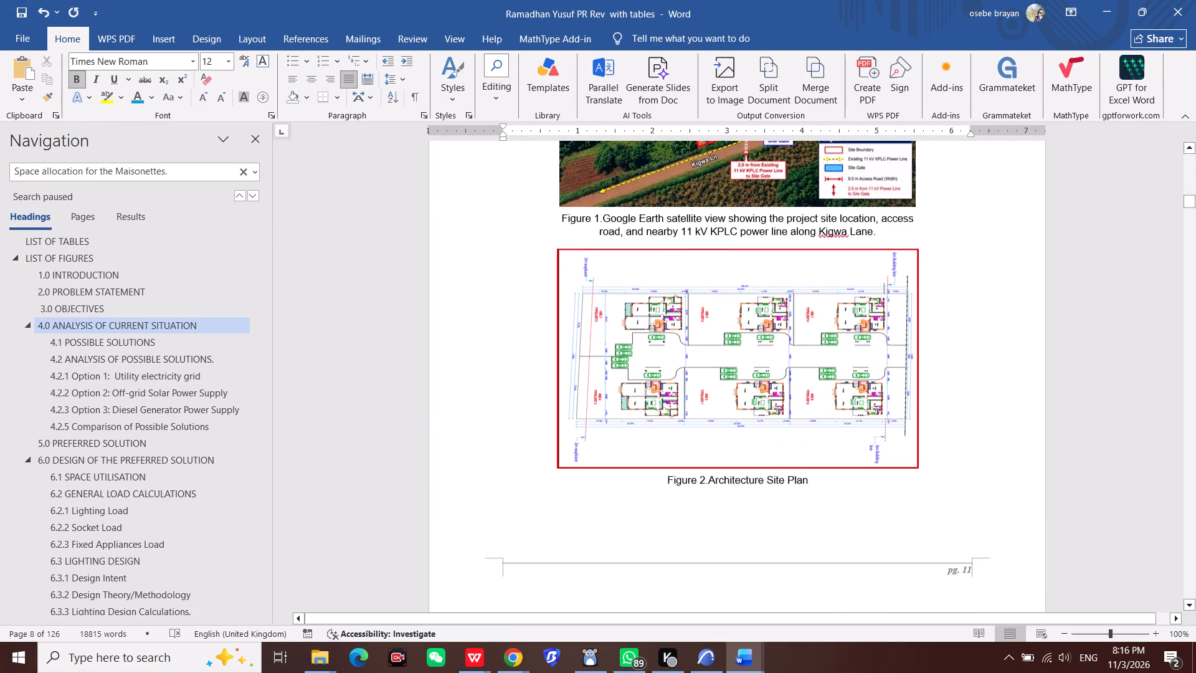
scroll(830, 440, "down", 15)
scroll(769, 446, "down", 9)
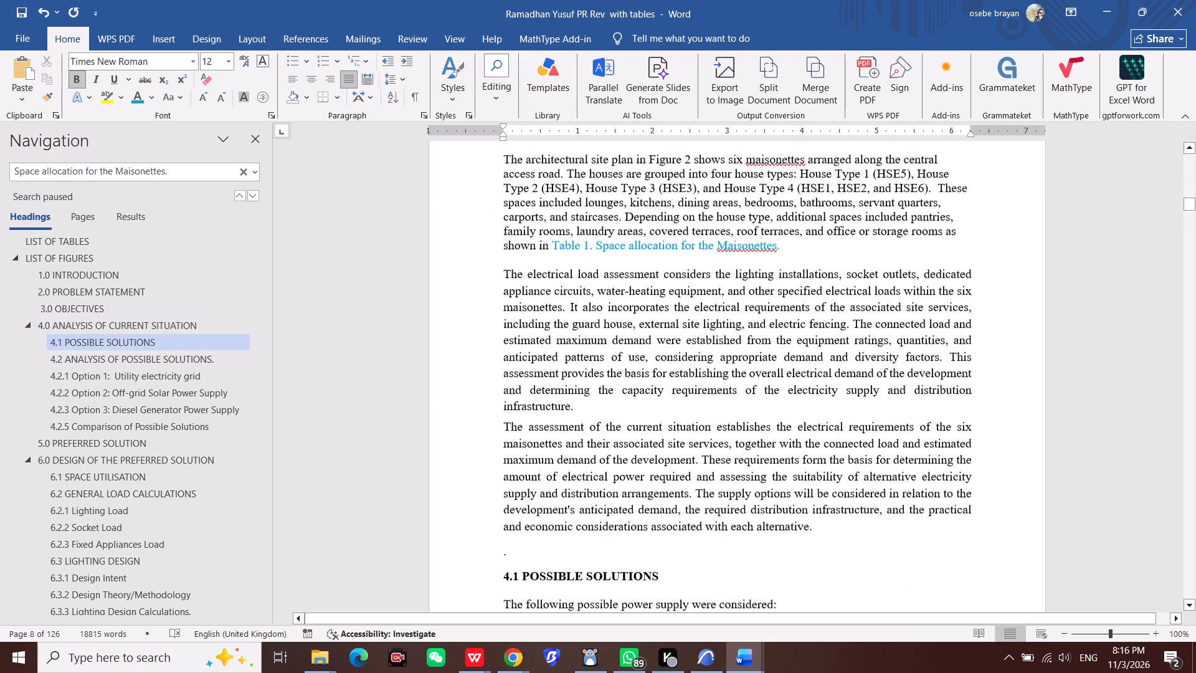
scroll(769, 446, "down", 20)
scroll(769, 446, "down", 2)
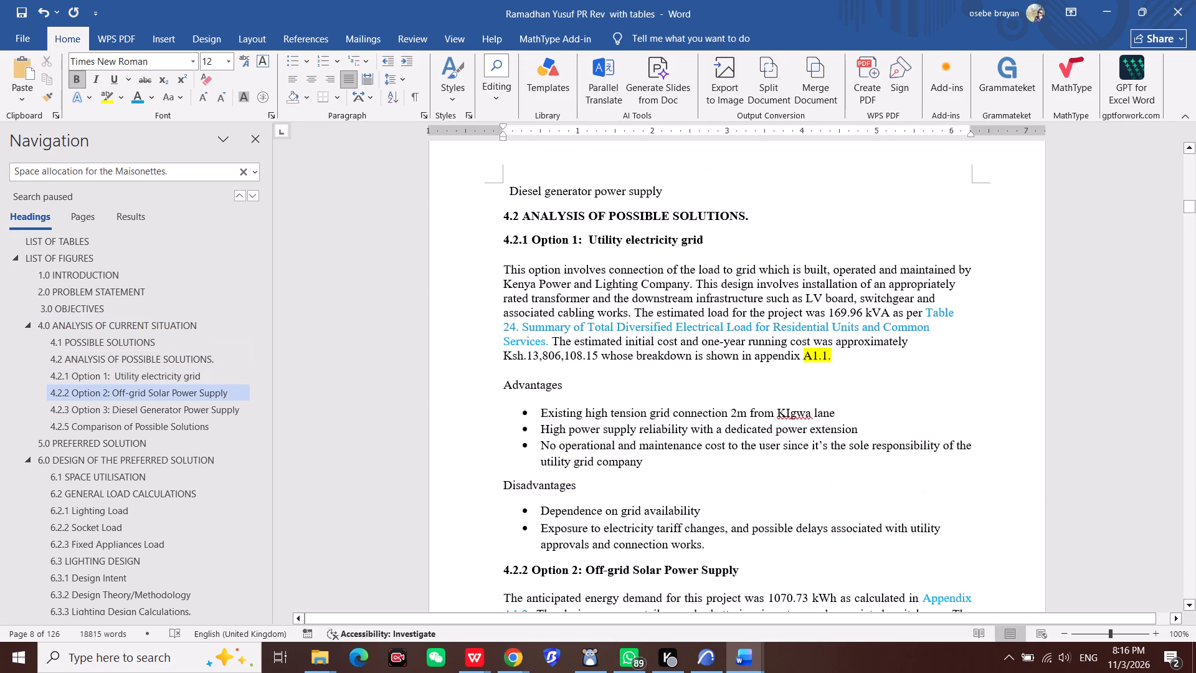
scroll(732, 446, "down", 8)
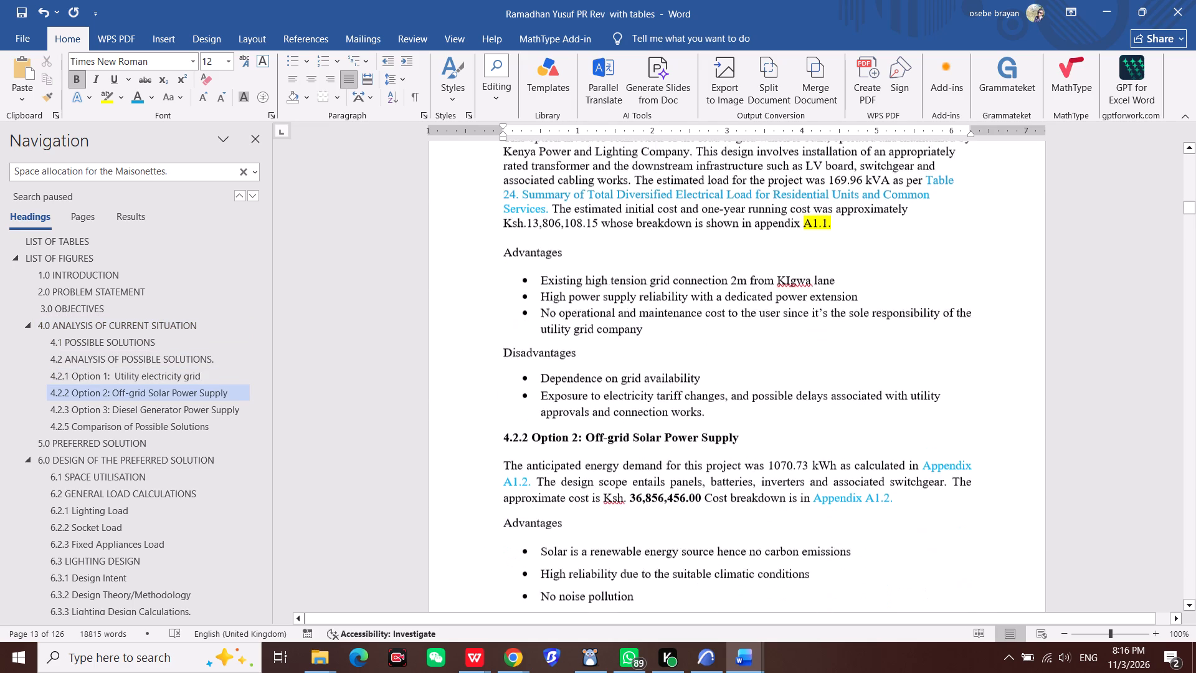
scroll(729, 446, "down", 10)
scroll(729, 446, "up", 1)
scroll(729, 446, "down", 5)
scroll(729, 446, "down", 20)
scroll(729, 446, "down", 4)
scroll(729, 446, "down", 20)
scroll(729, 446, "down", 11)
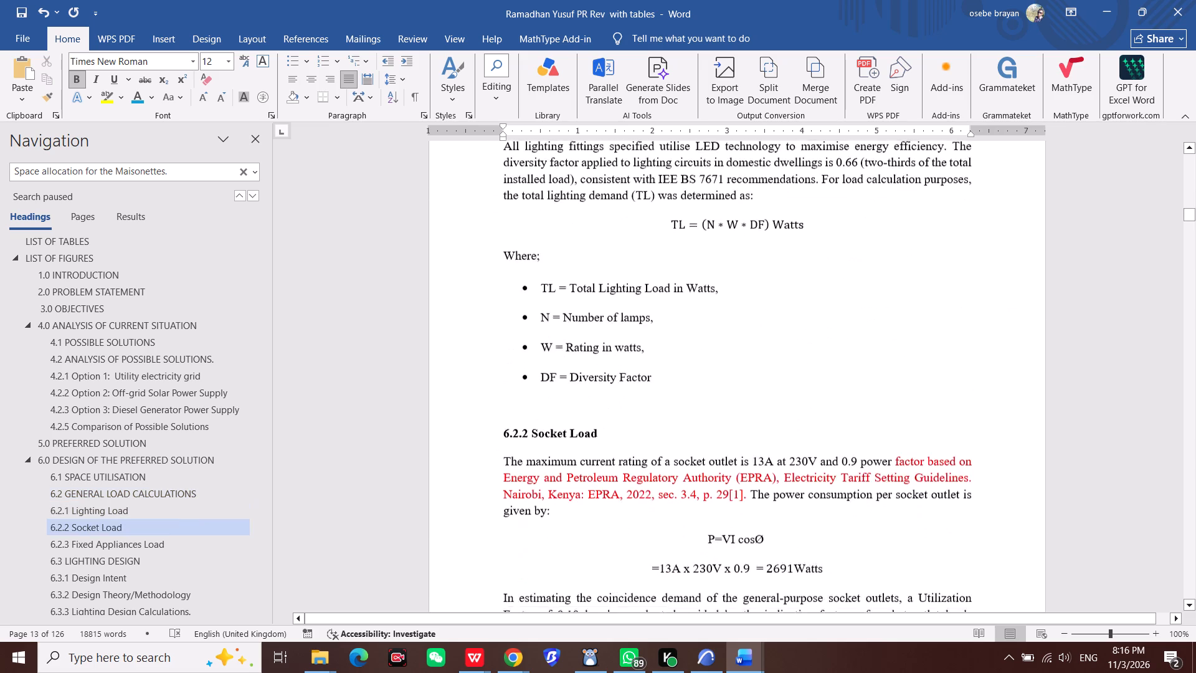
scroll(729, 446, "down", 14)
scroll(729, 446, "down", 10)
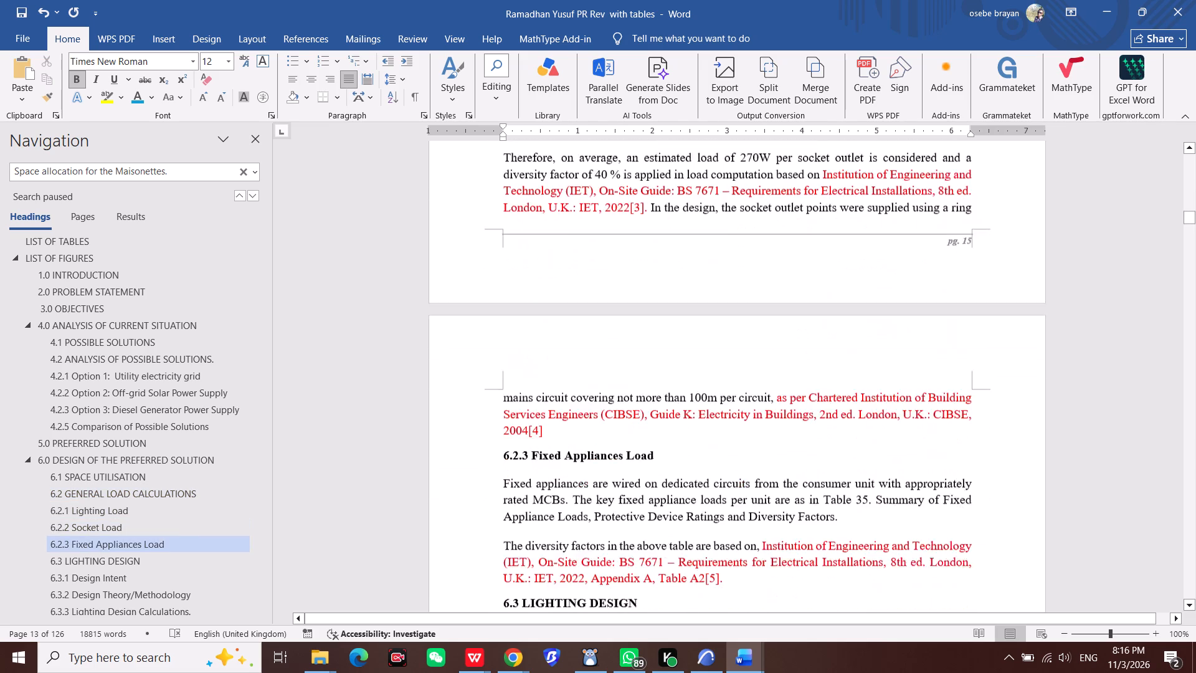
scroll(729, 446, "down", 1)
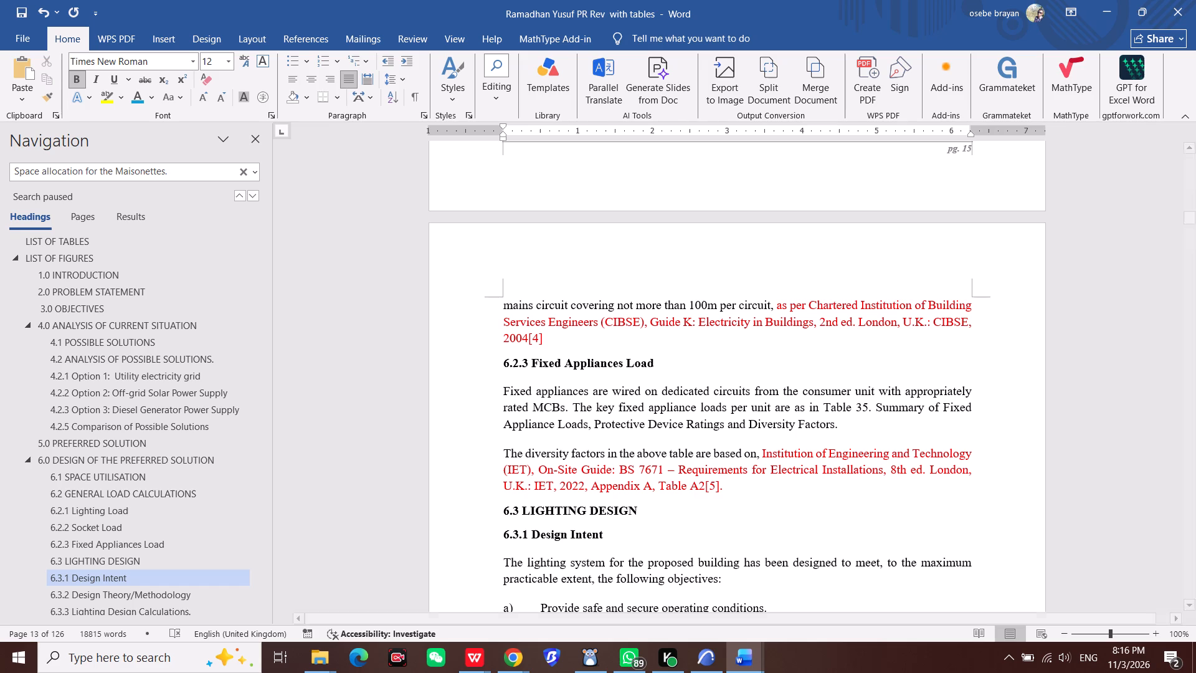
Change the table number in section 6.2.3's Fixed Appliance Loads reference to Table 2, keeping a space before the number.
left_click(860, 409)
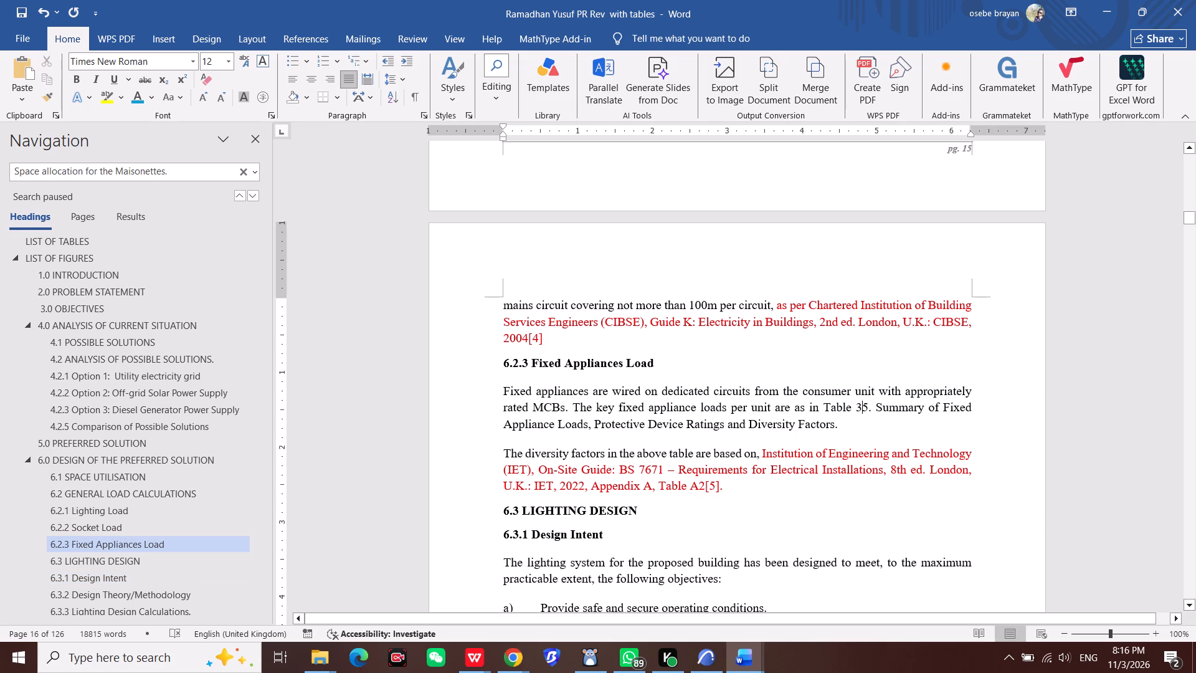
key("Right")
key("BackSpace")
key("BackSpace")
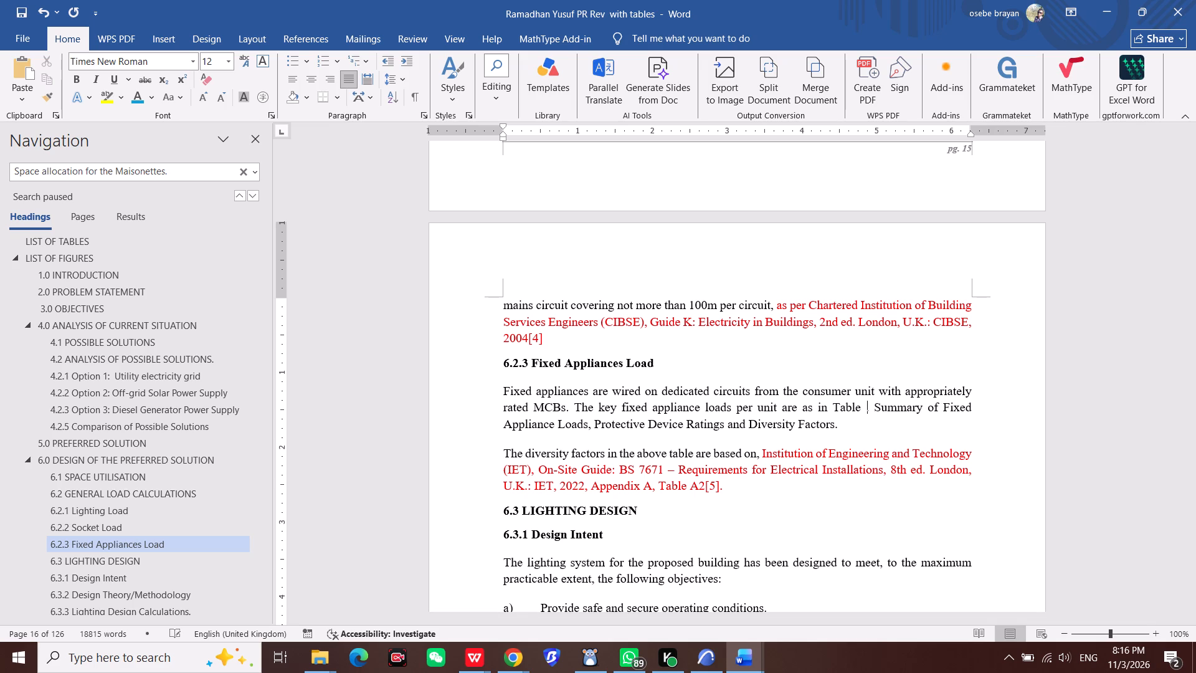
key("BackSpace")
key("2")
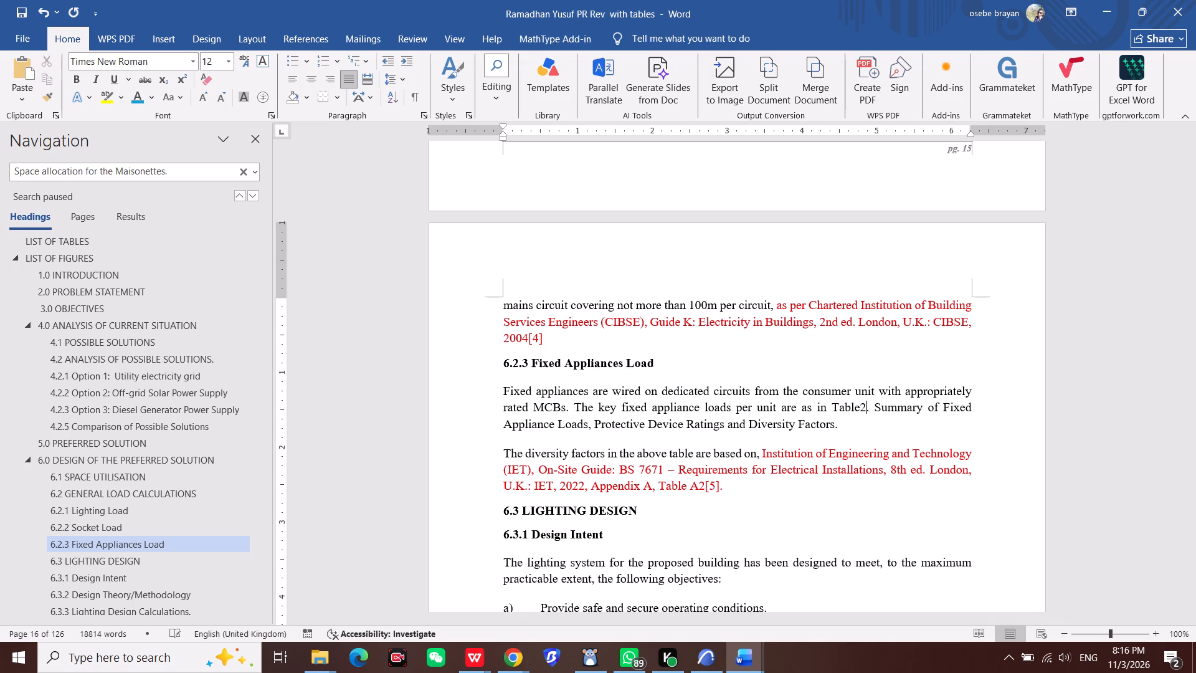
key("Left")
key("space")
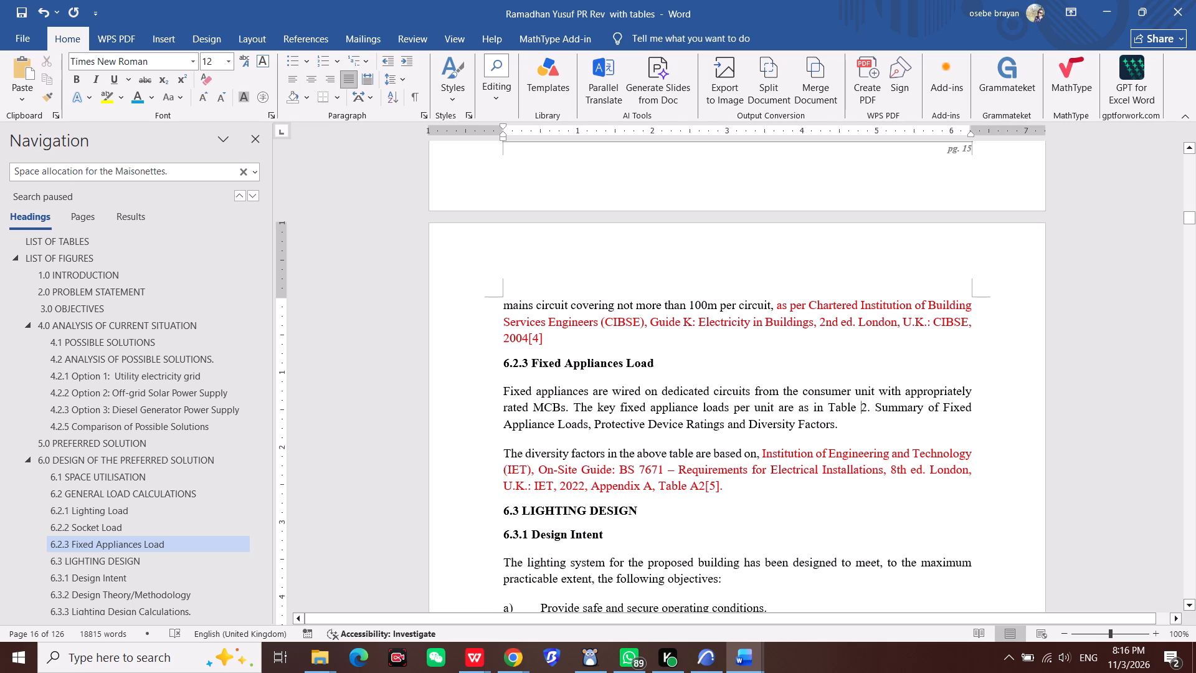
Color the whole Table 2 Fixed Appliance Loads reference in section 6.2.3 blue, like the other table references.
left_click_drag(830, 407, 833, 432)
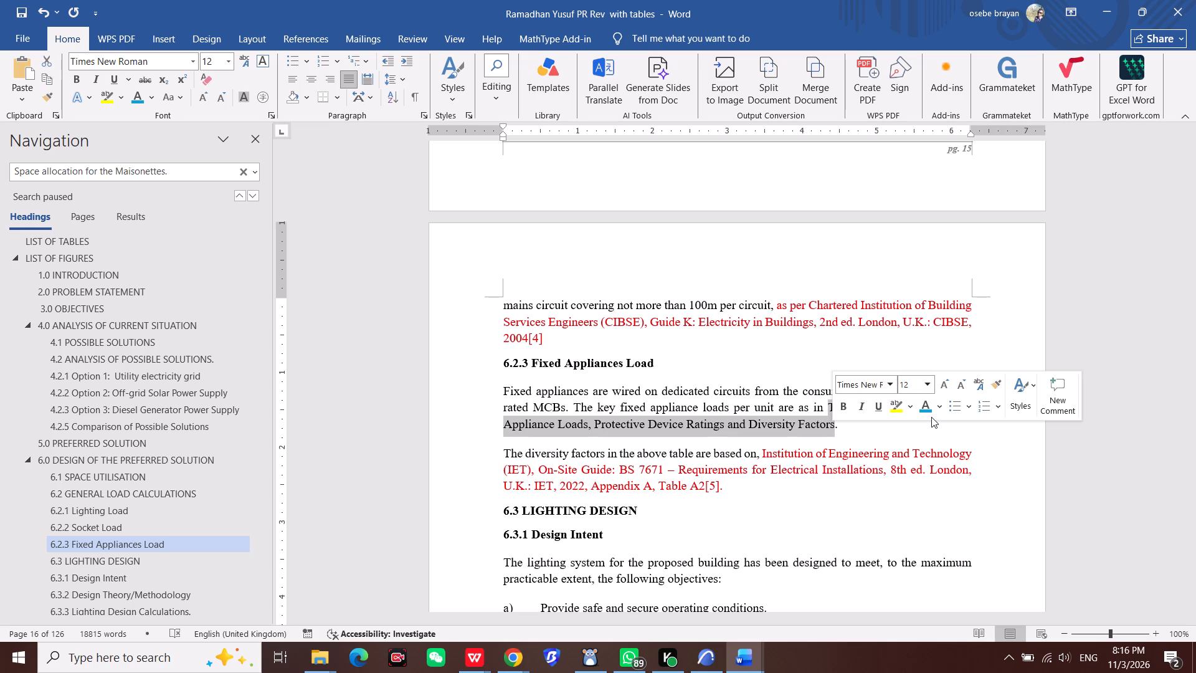
left_click(931, 408)
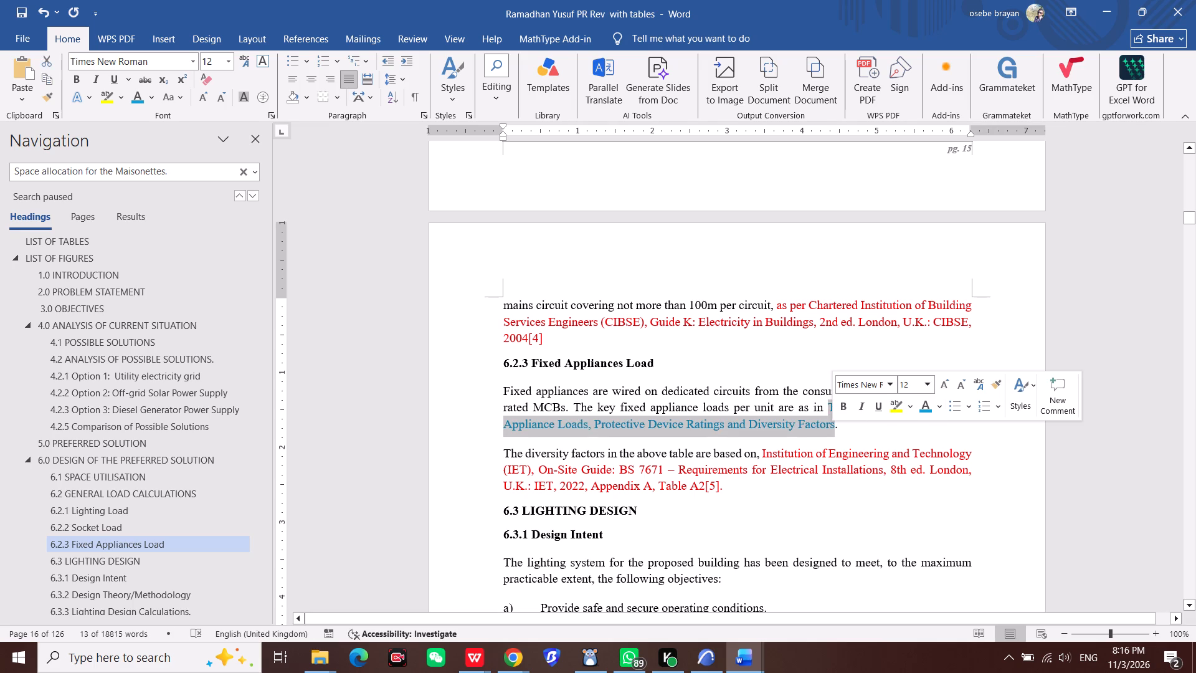
left_click(895, 438)
Change the table number in section 6.3.2.3's Recommended Illumination Levels for Various Spaces reference to 3.
scroll(897, 439, "down", 9)
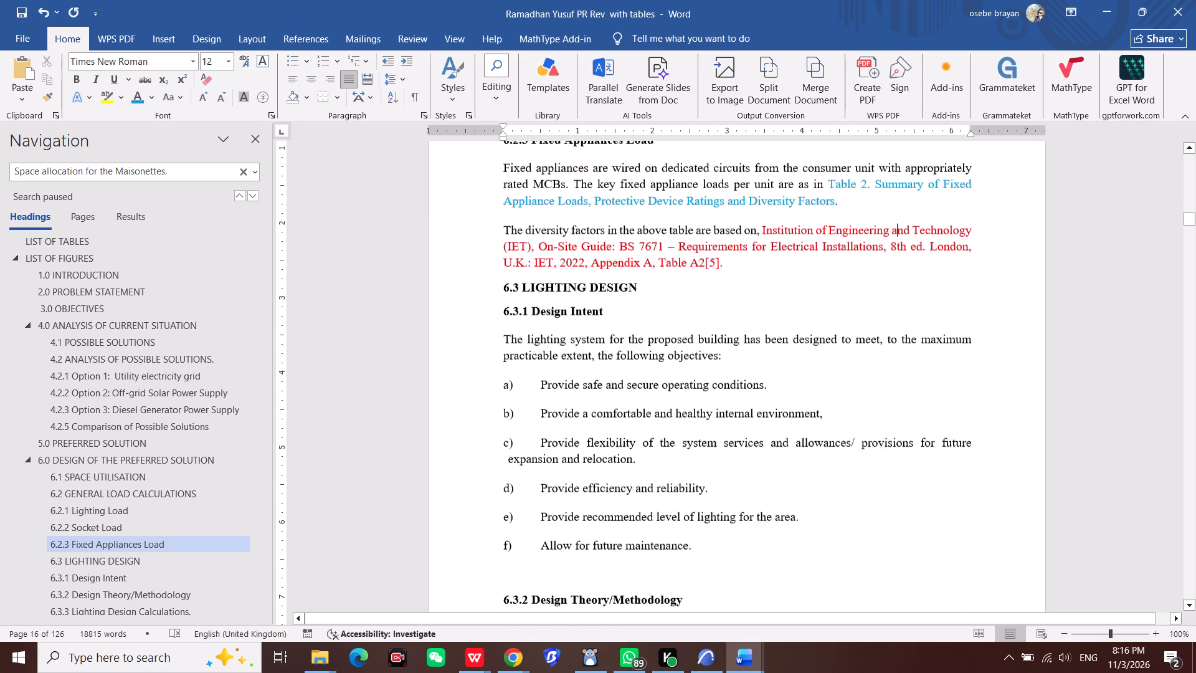
scroll(757, 433, "down", 3)
scroll(757, 436, "down", 18)
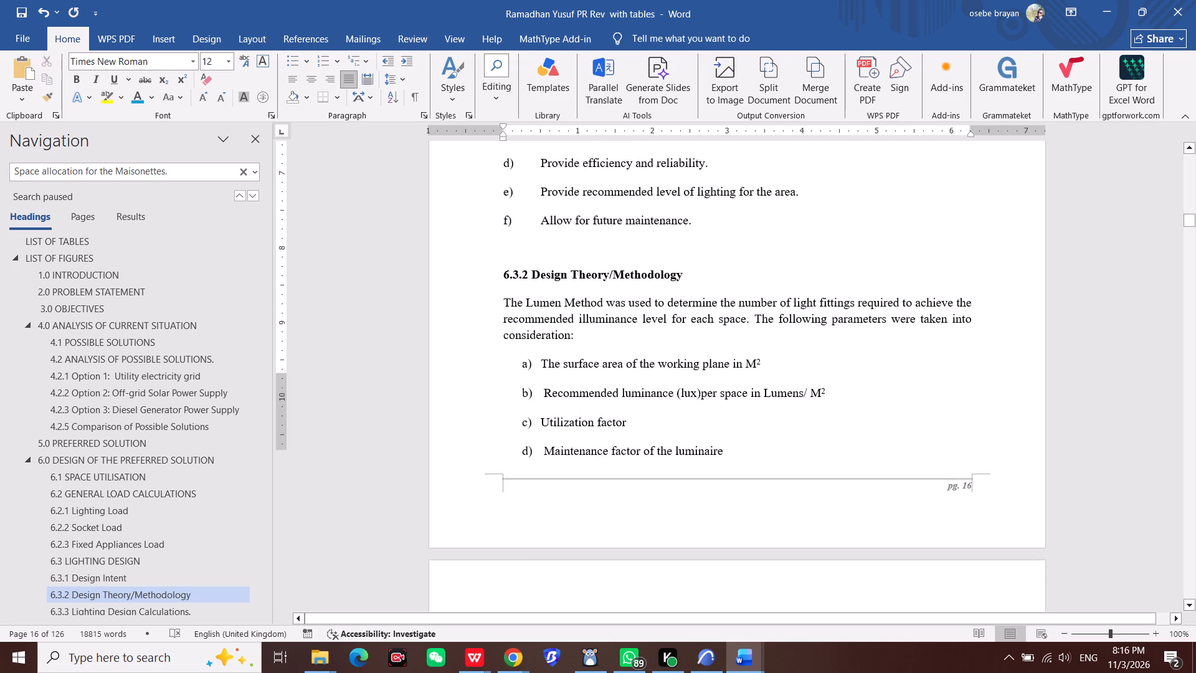
scroll(757, 436, "down", 7)
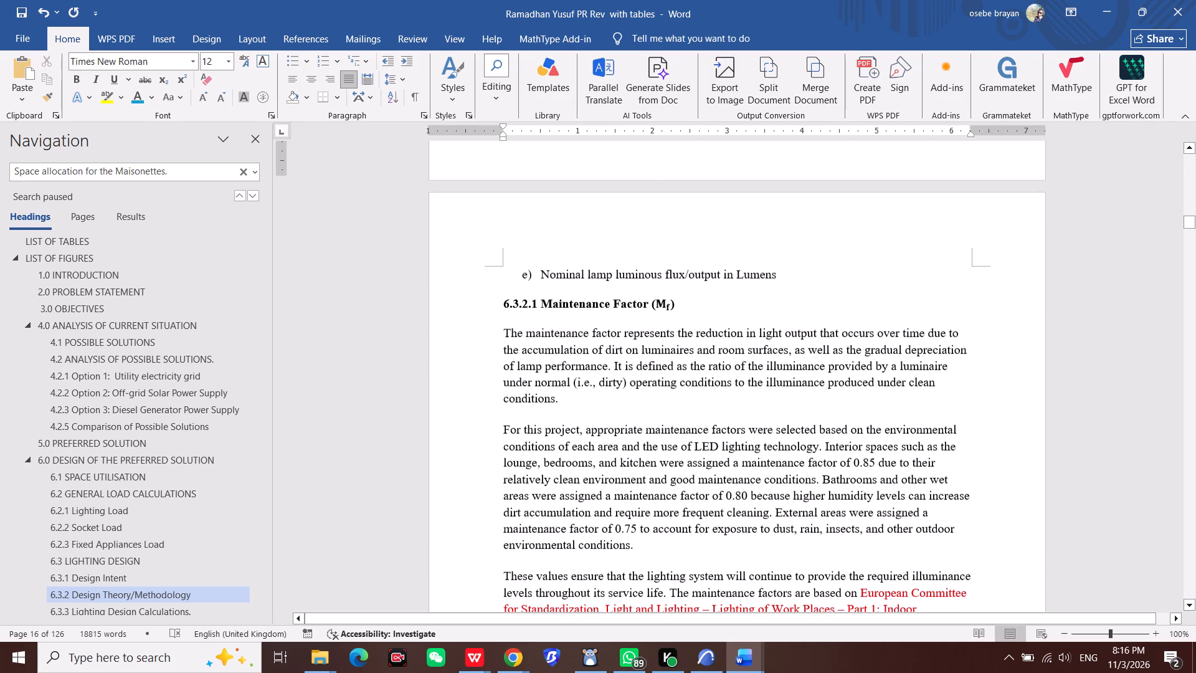
scroll(757, 436, "down", 8)
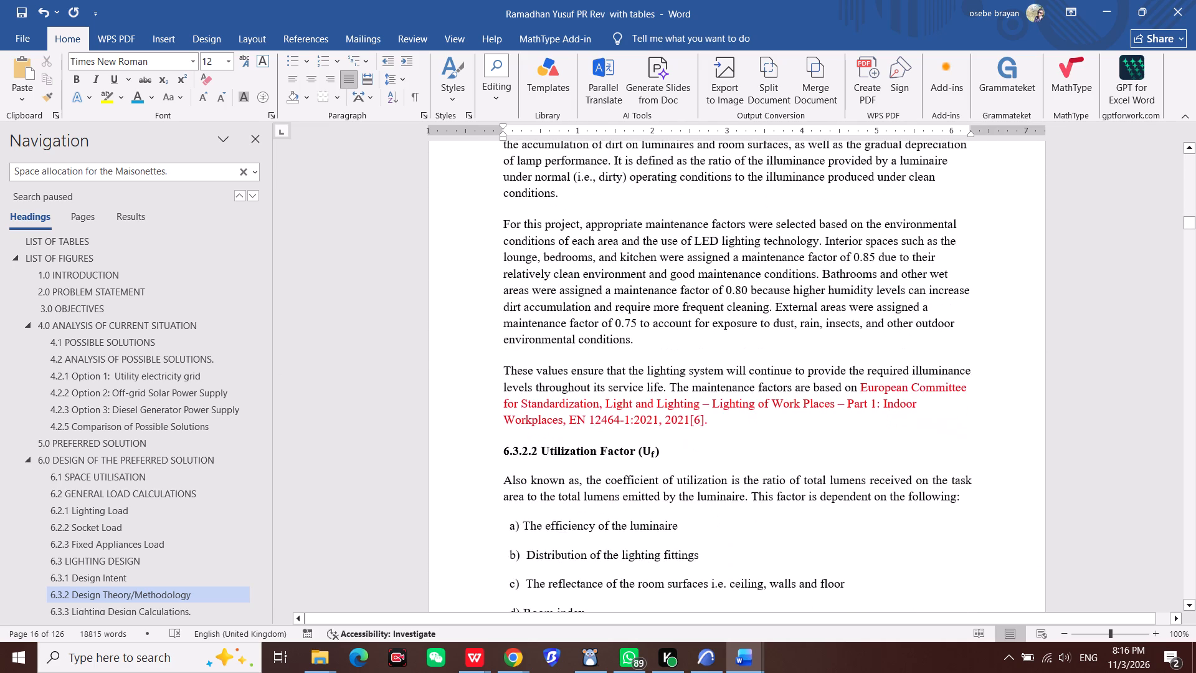
scroll(711, 427, "down", 20)
scroll(711, 427, "down", 12)
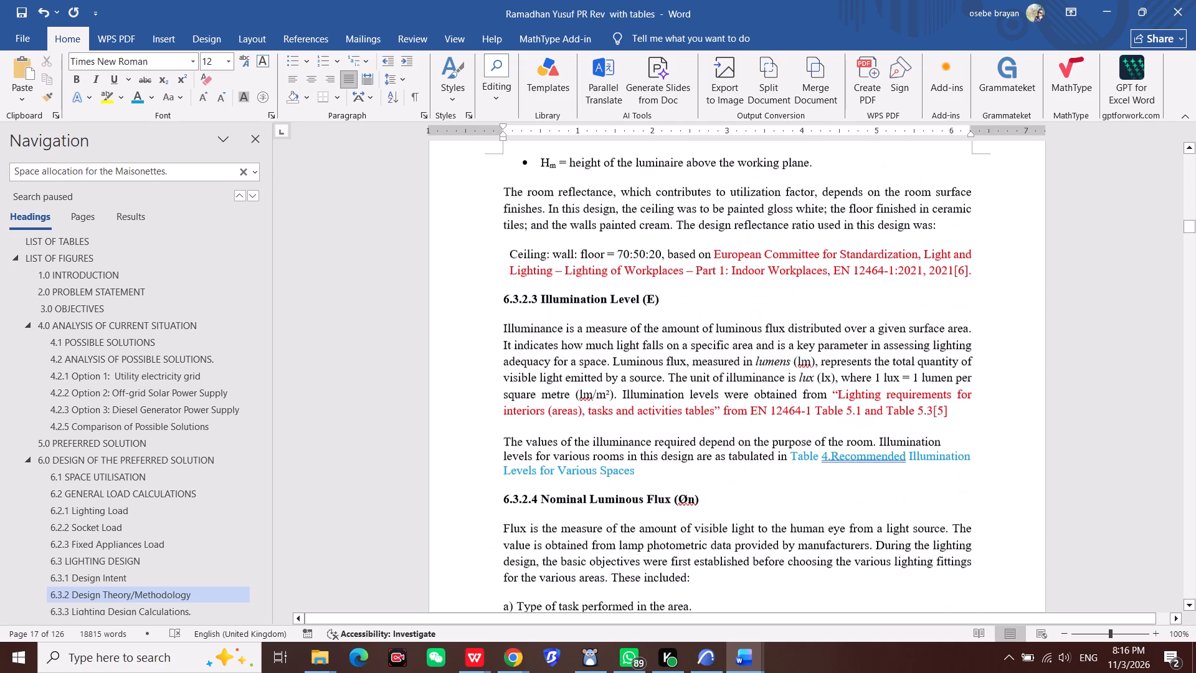
left_click(826, 457)
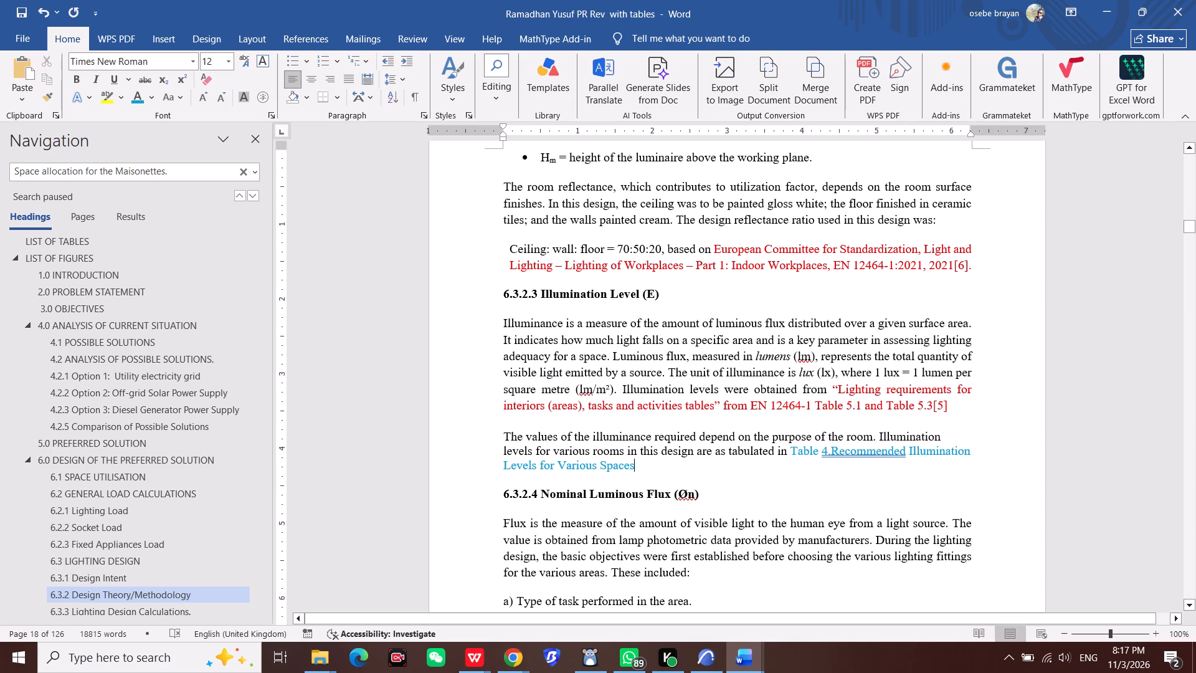
left_click(826, 457)
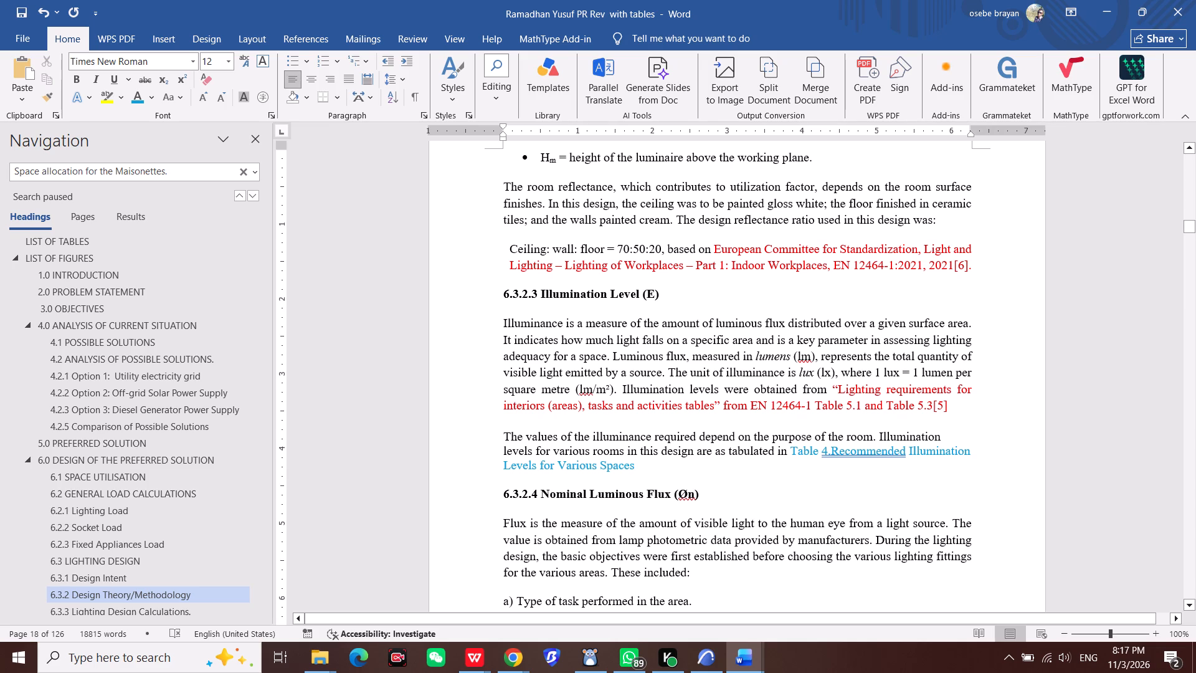
left_click(837, 452)
left_click(827, 457)
key("BackSpace")
key("3")
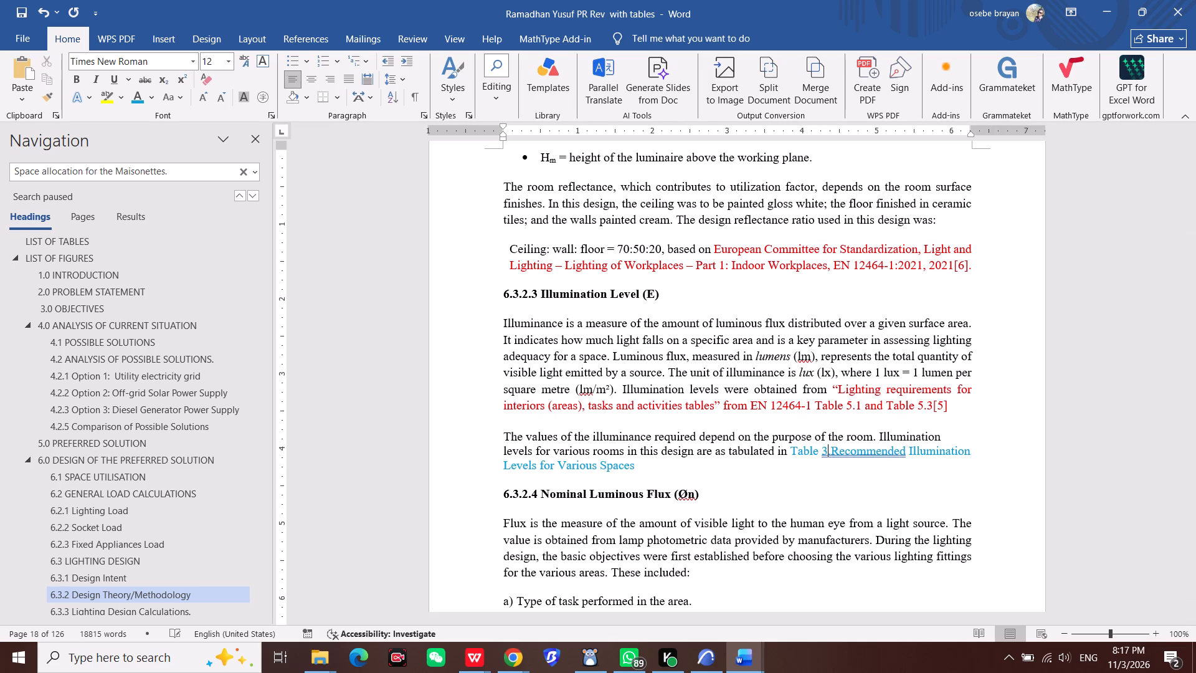
Apply the suggested correction that adds a space between "3." and "Recommended" in section 6.3.2.3's table reference.
scroll(827, 457, "down", 5)
left_click(848, 330)
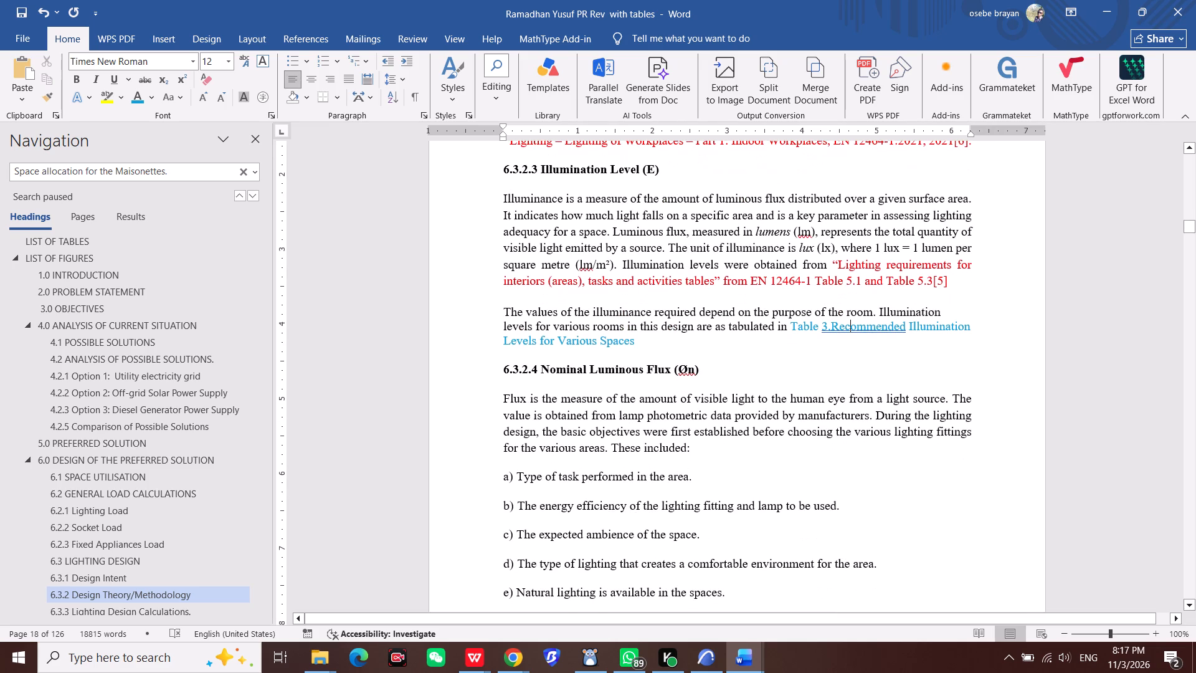
right_click(848, 330)
left_click(850, 340)
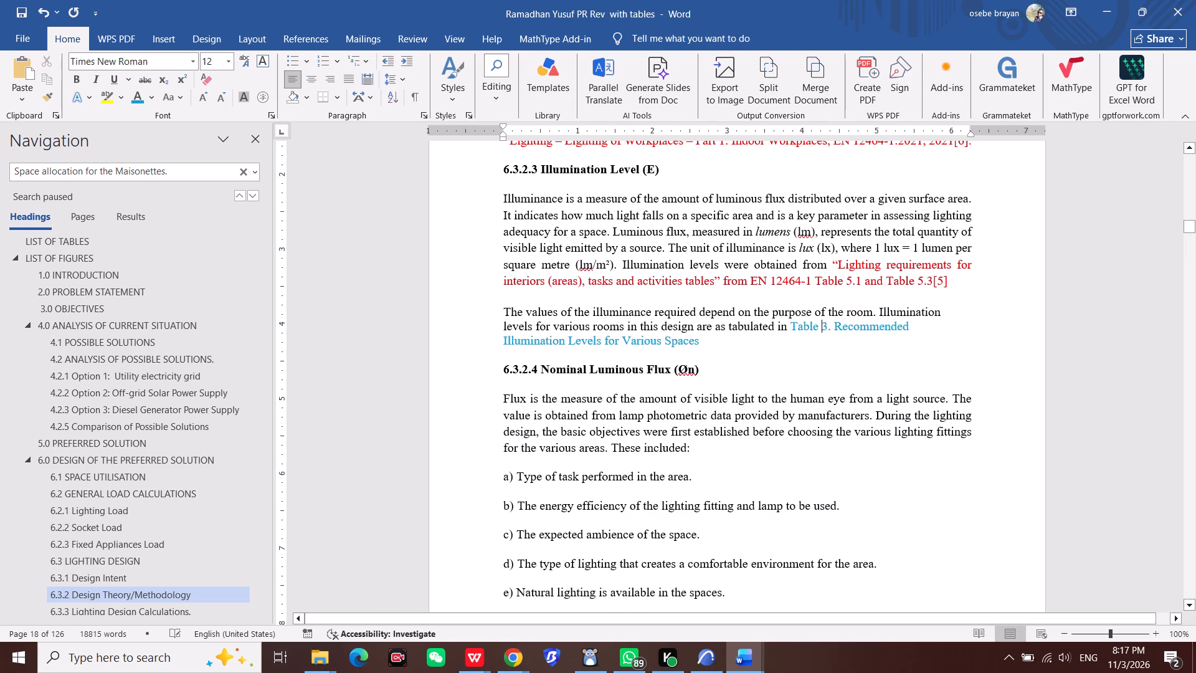
Change the light fittings and illuminance calculation summary reference before section 6.4 to the range Table 4- Table 14.
scroll(738, 359, "down", 10)
scroll(738, 364, "down", 11)
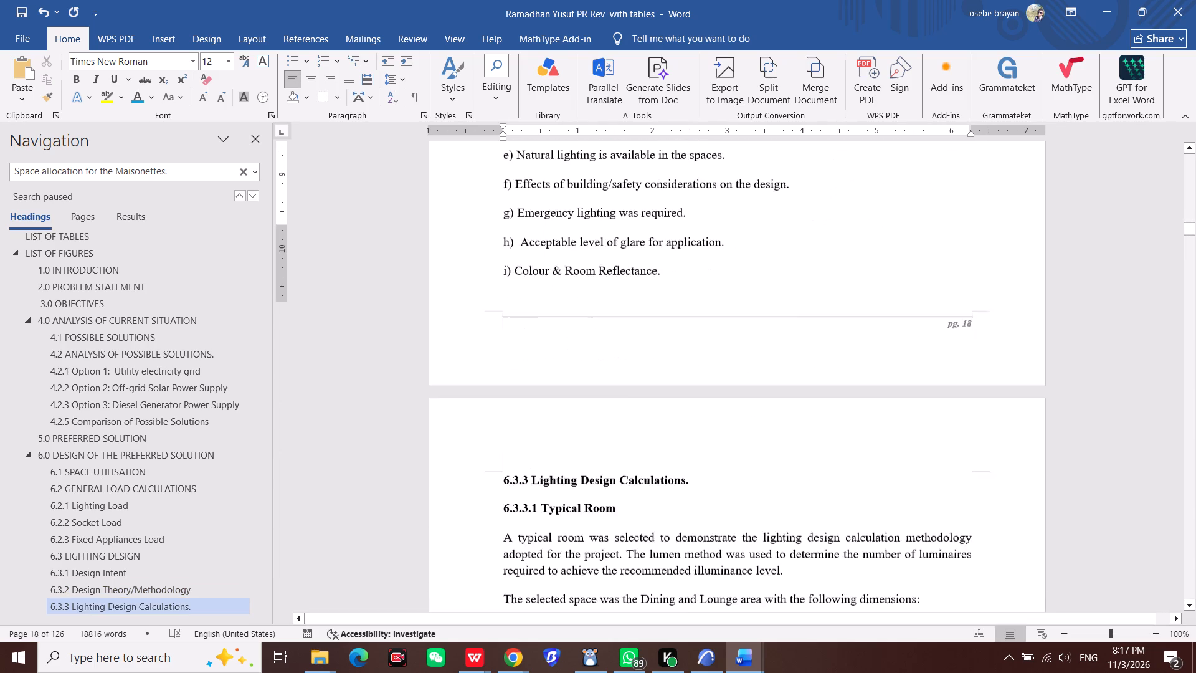
scroll(738, 366, "down", 8)
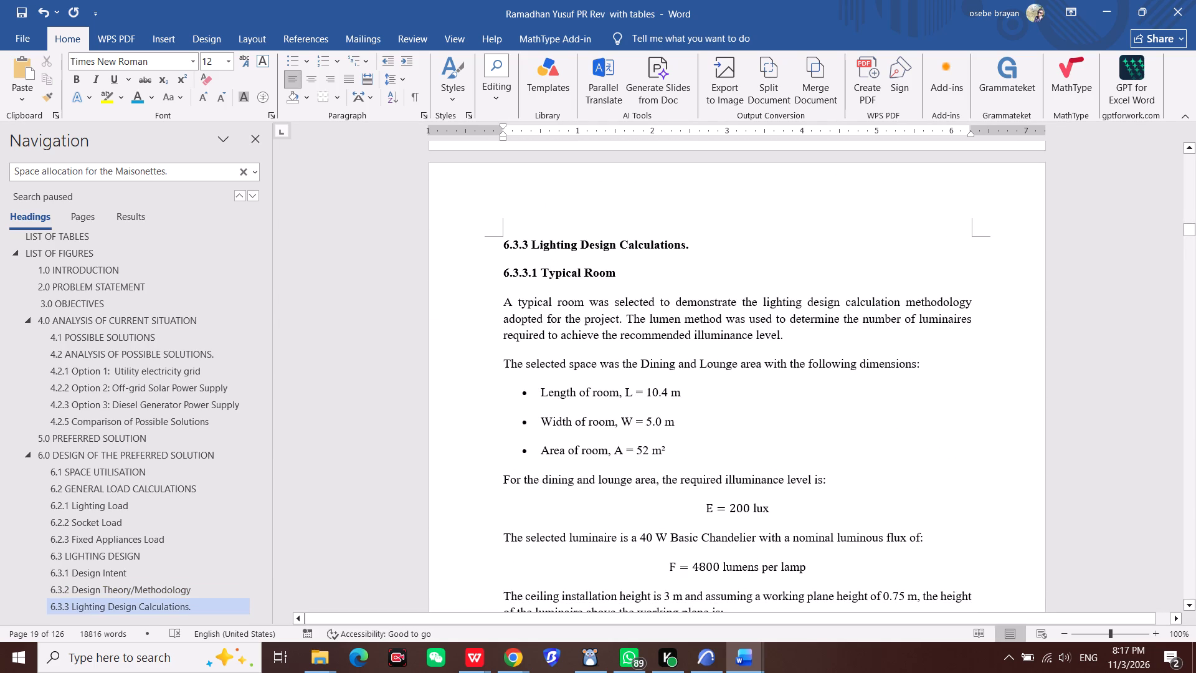
scroll(738, 366, "down", 20)
scroll(738, 366, "down", 4)
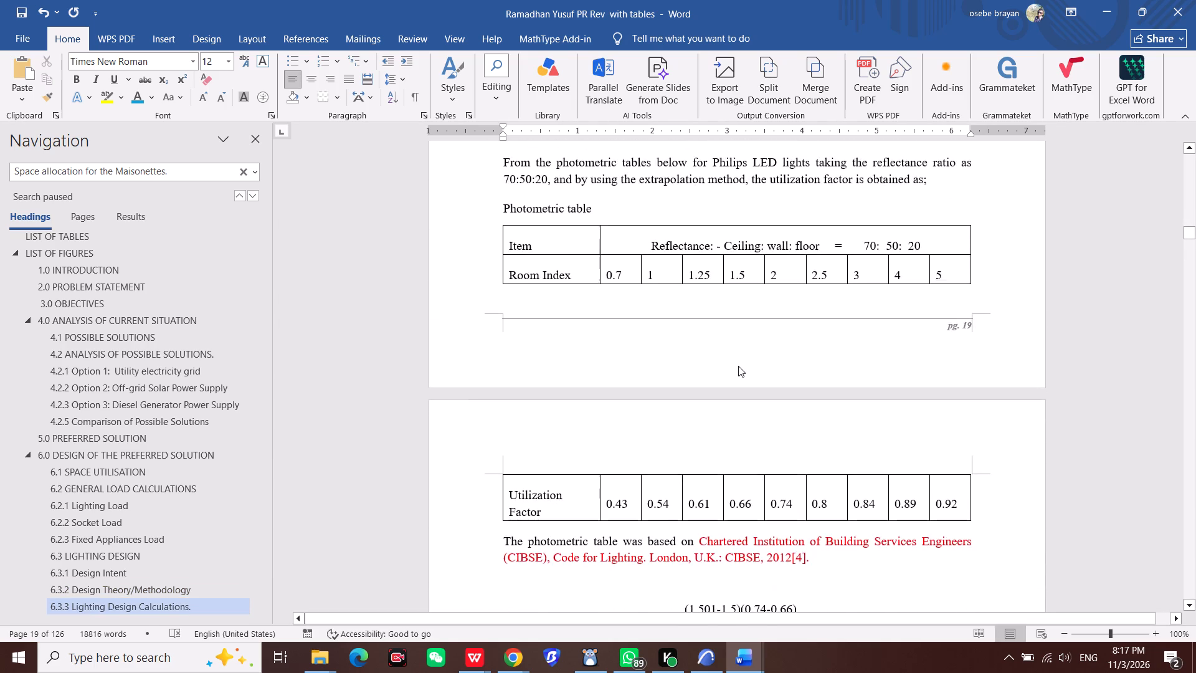
scroll(738, 366, "down", 20)
scroll(738, 366, "down", 11)
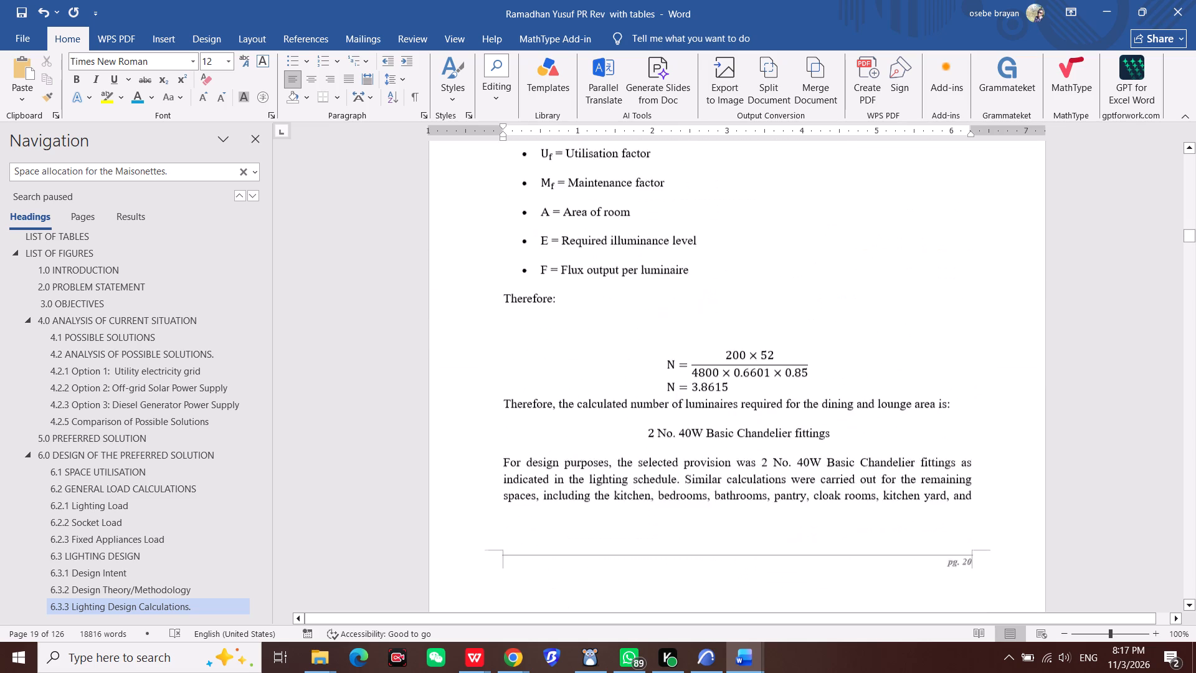
scroll(738, 366, "down", 5)
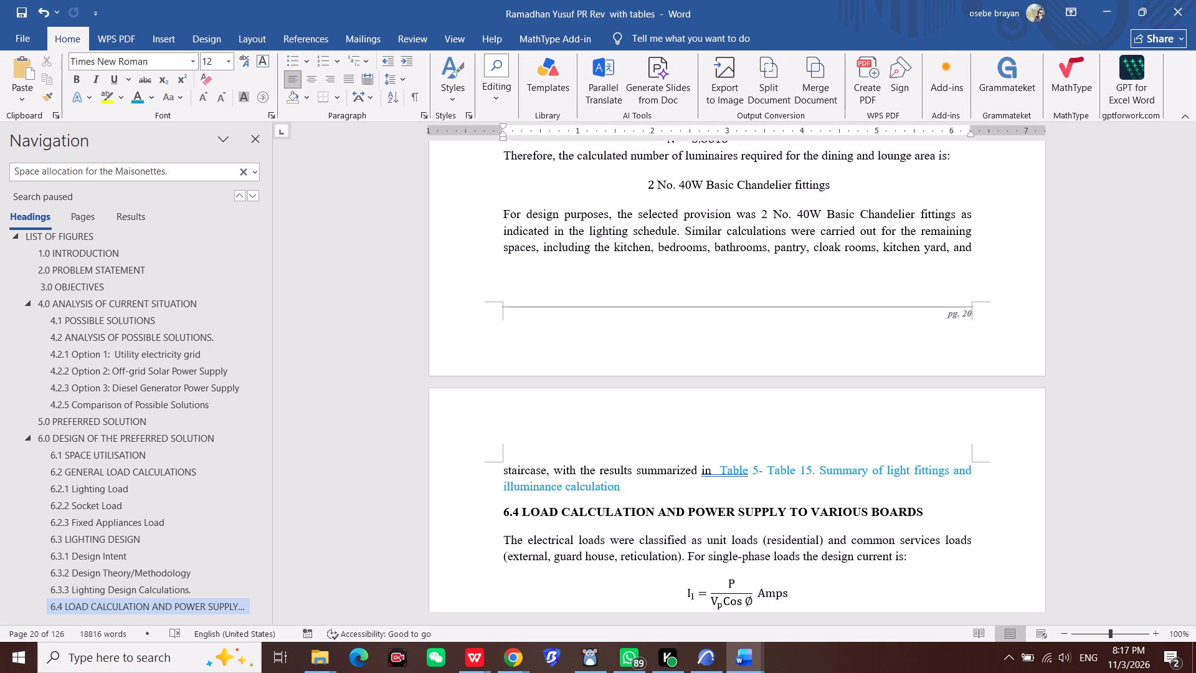
scroll(723, 398, "down", 2)
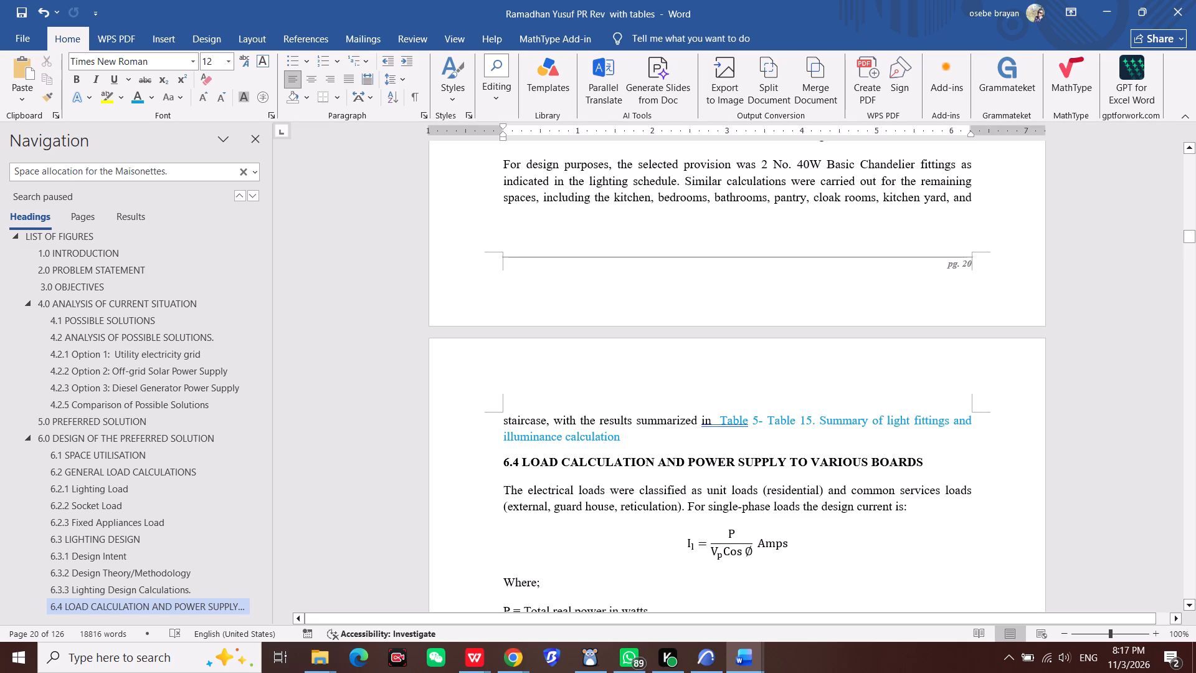
left_click(759, 418)
key("BackSpace")
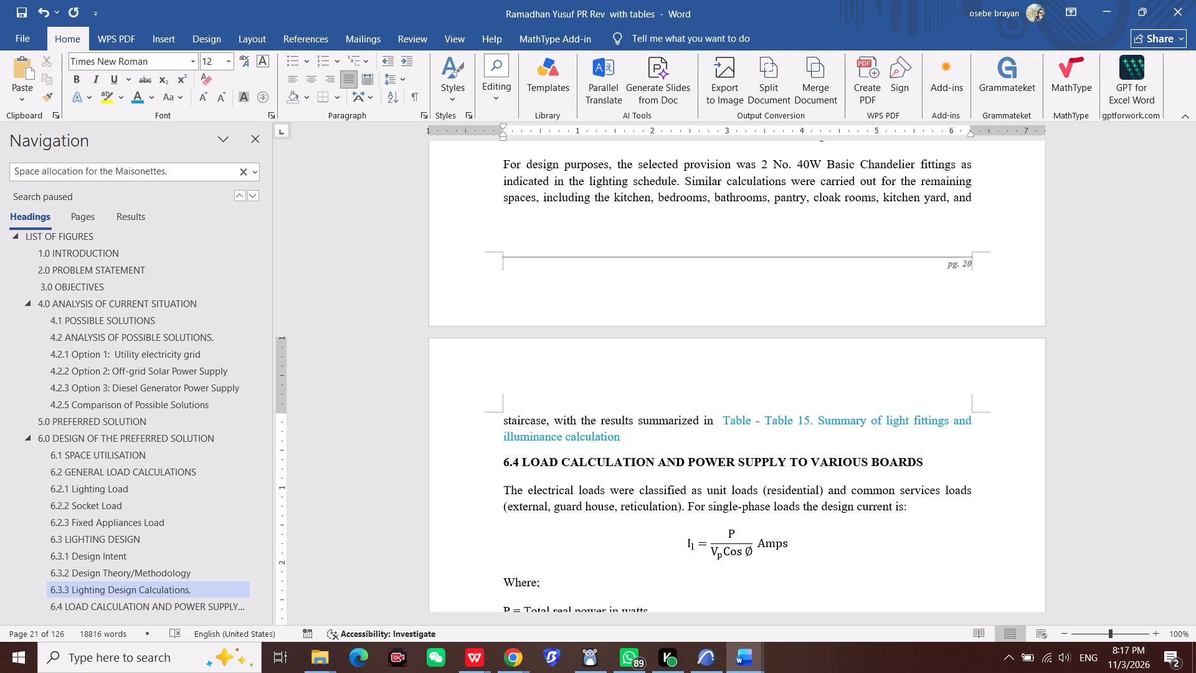
key("4")
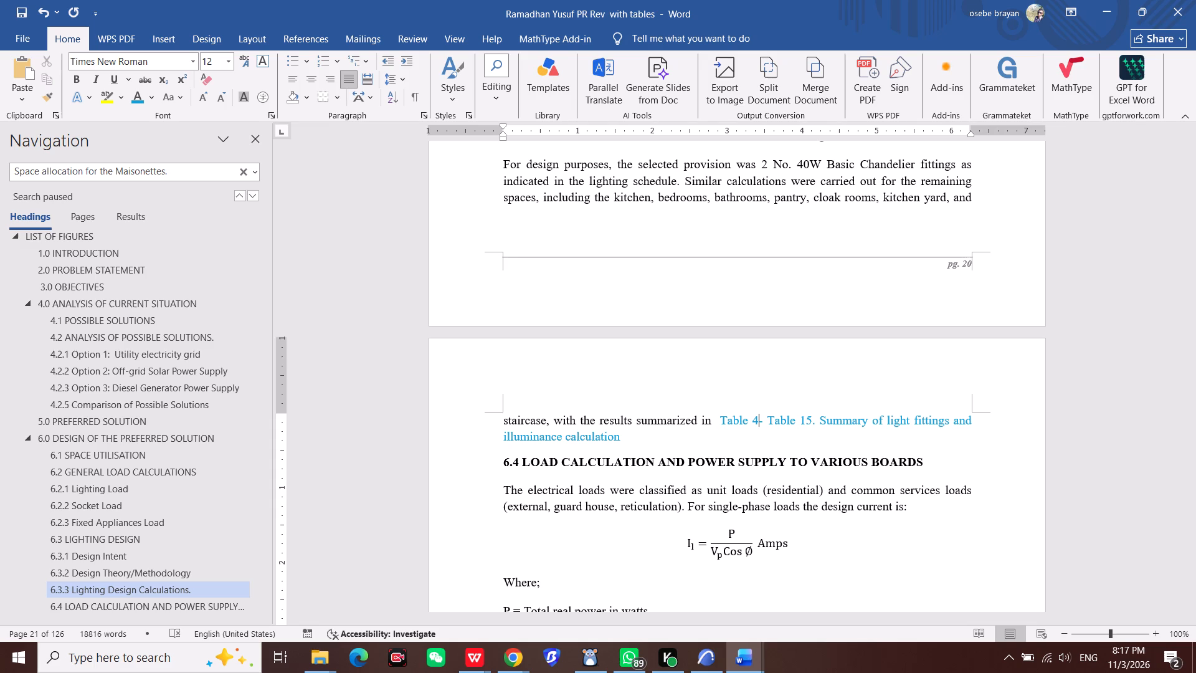
left_click(814, 413)
key("BackSpace")
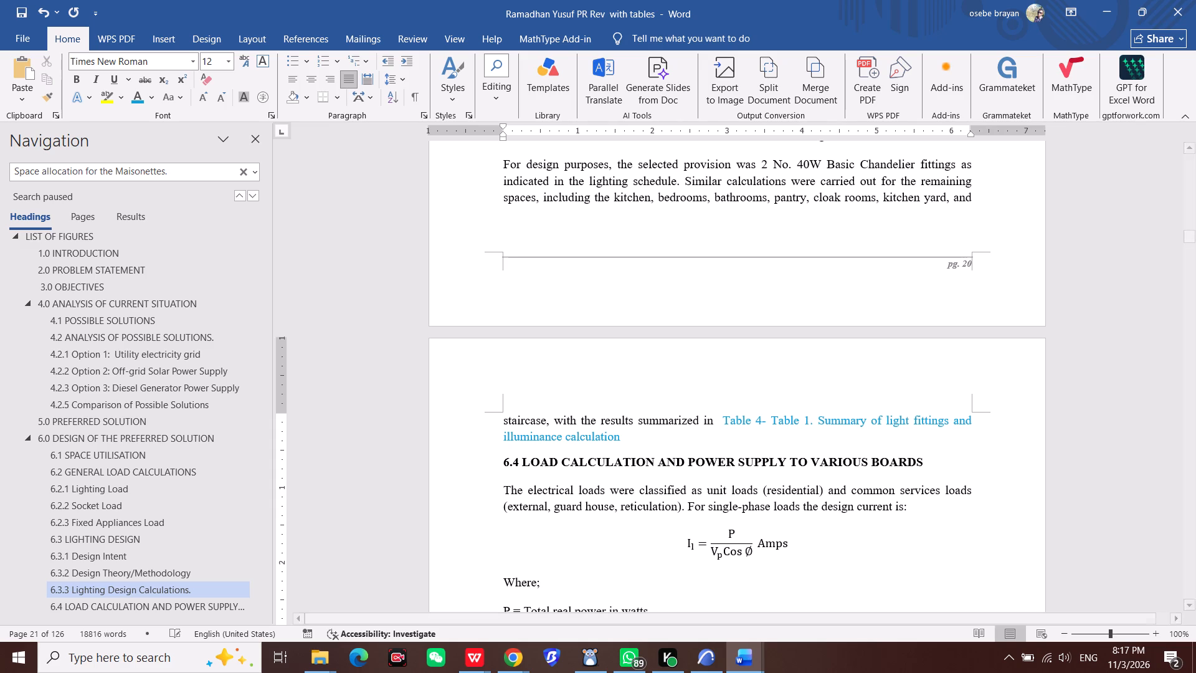
key("4")
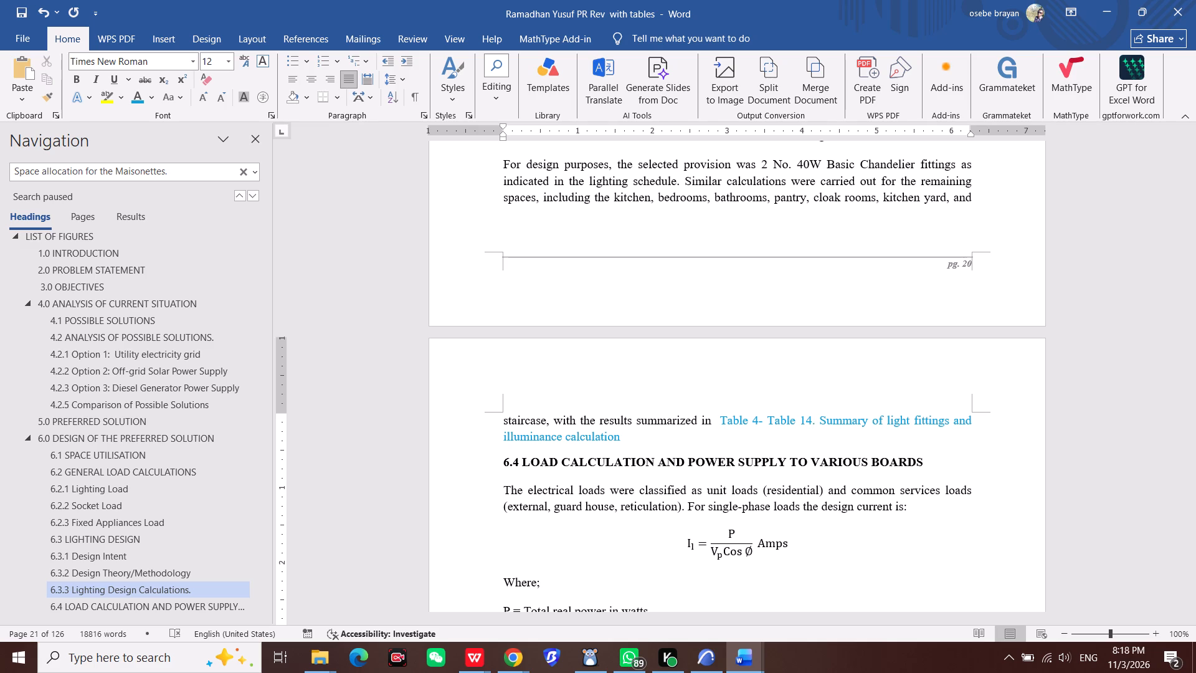
Renumber the four lighting load distribution table references in section 6.4.1 to Table 15, Table 17, Table 19 and Table 21.
scroll(752, 457, "down", 16)
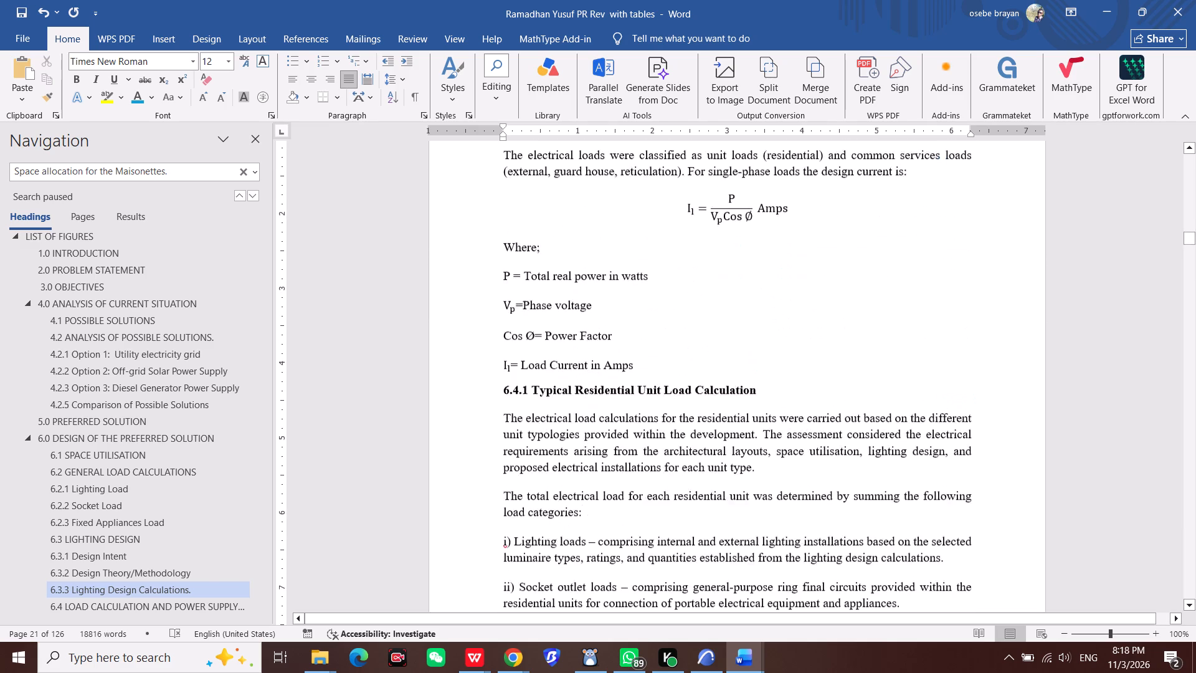
scroll(757, 459, "down", 20)
scroll(757, 459, "down", 5)
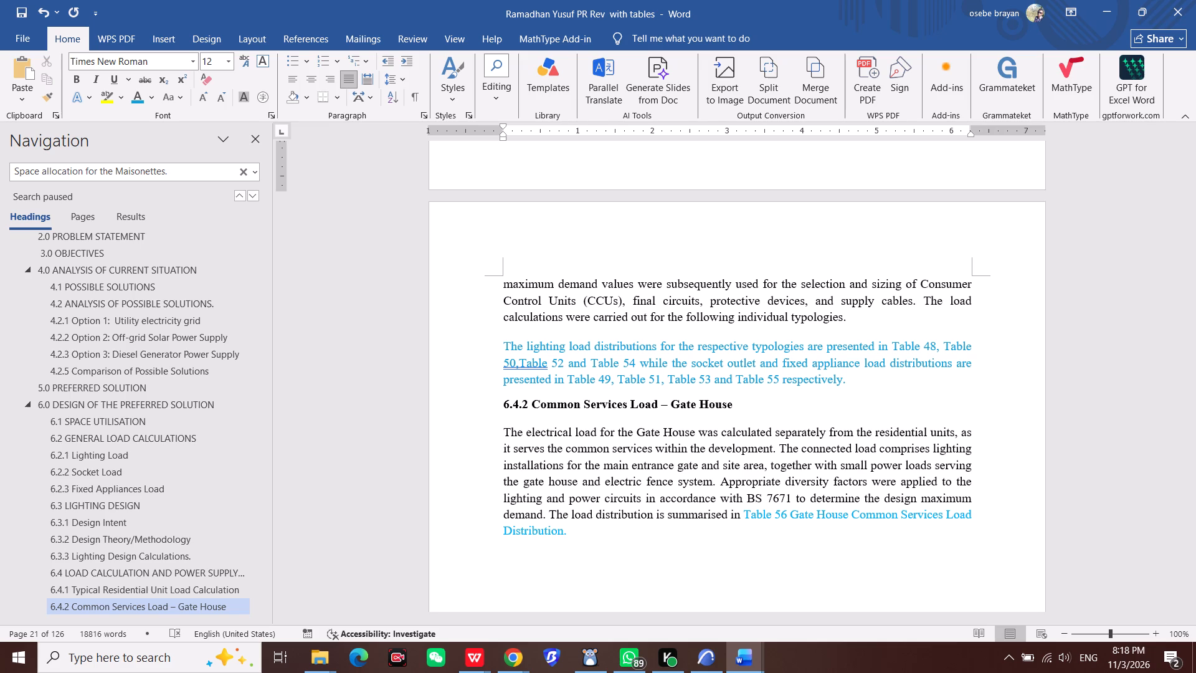
left_click(934, 350)
key("BackSpace")
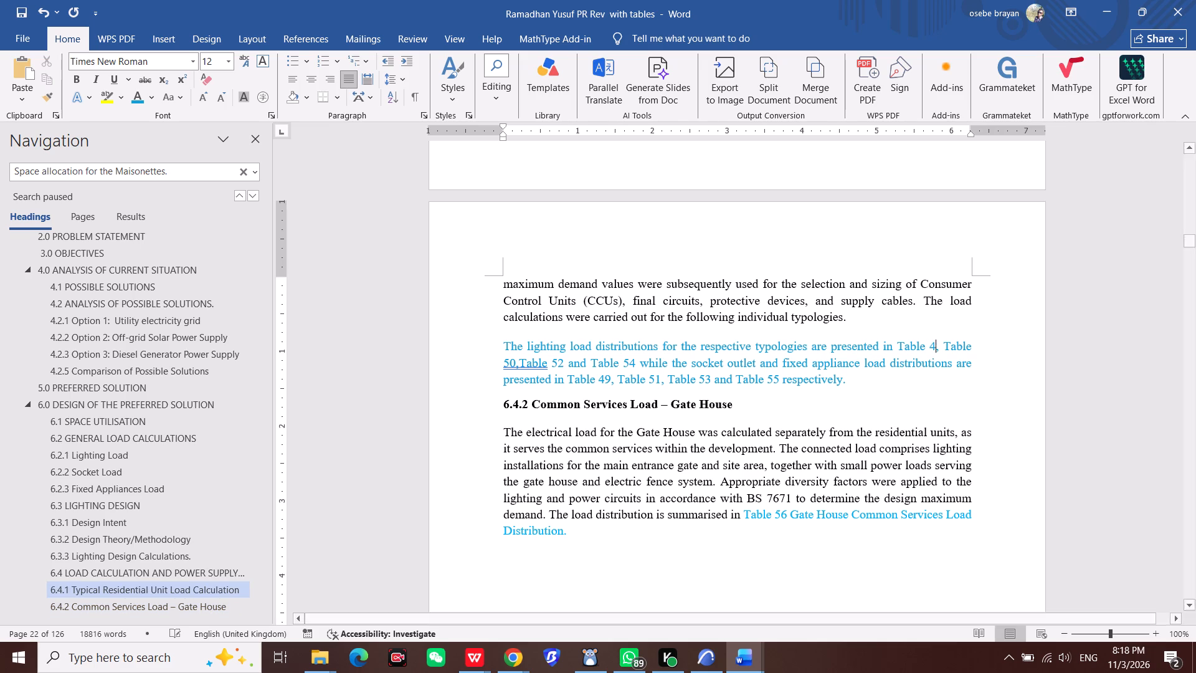
key("BackSpace")
type("15")
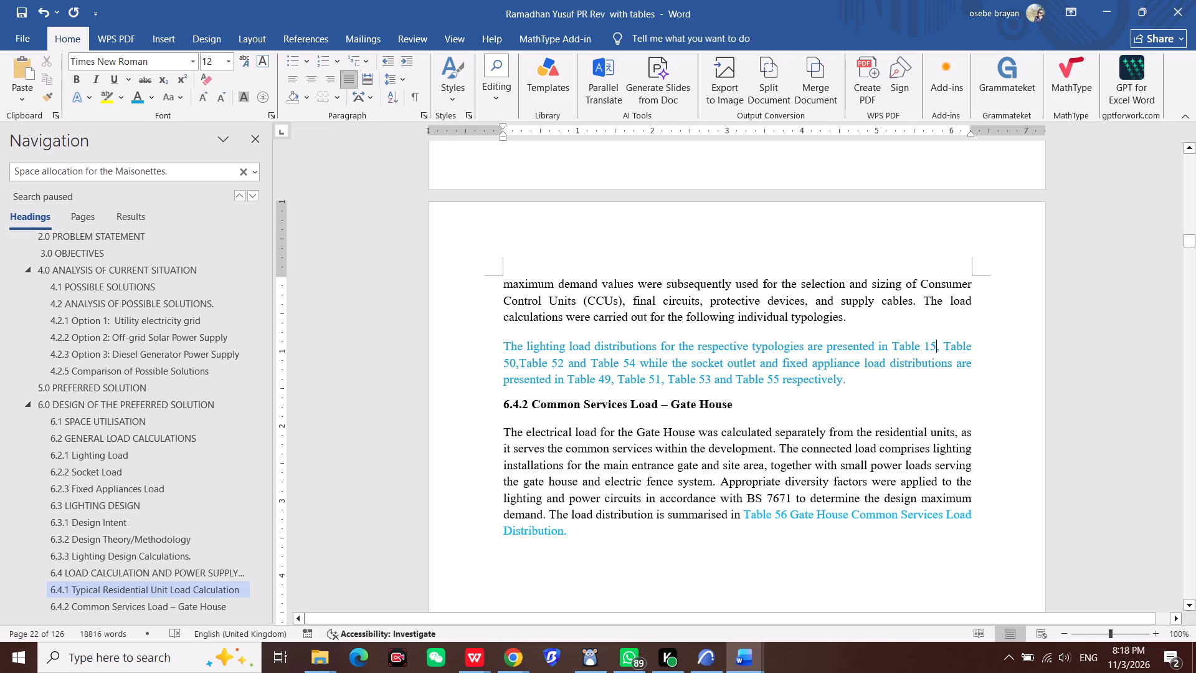
left_click(511, 366)
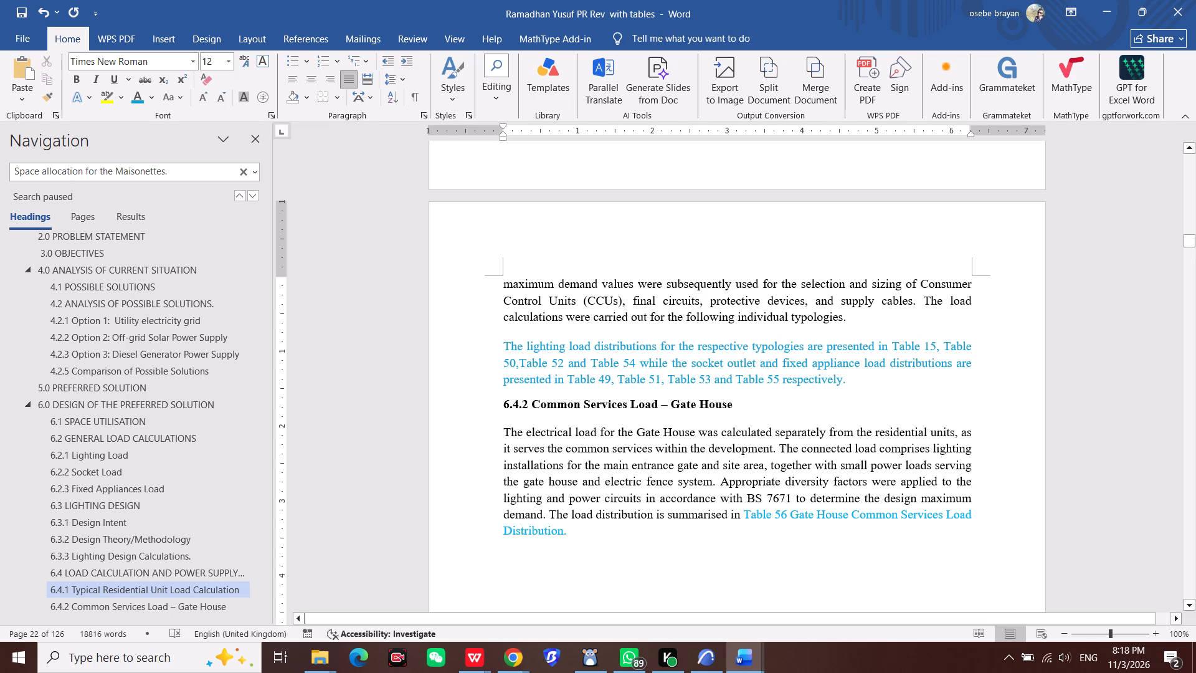
left_click(513, 366)
key("BackSpace")
key("BackSpace")
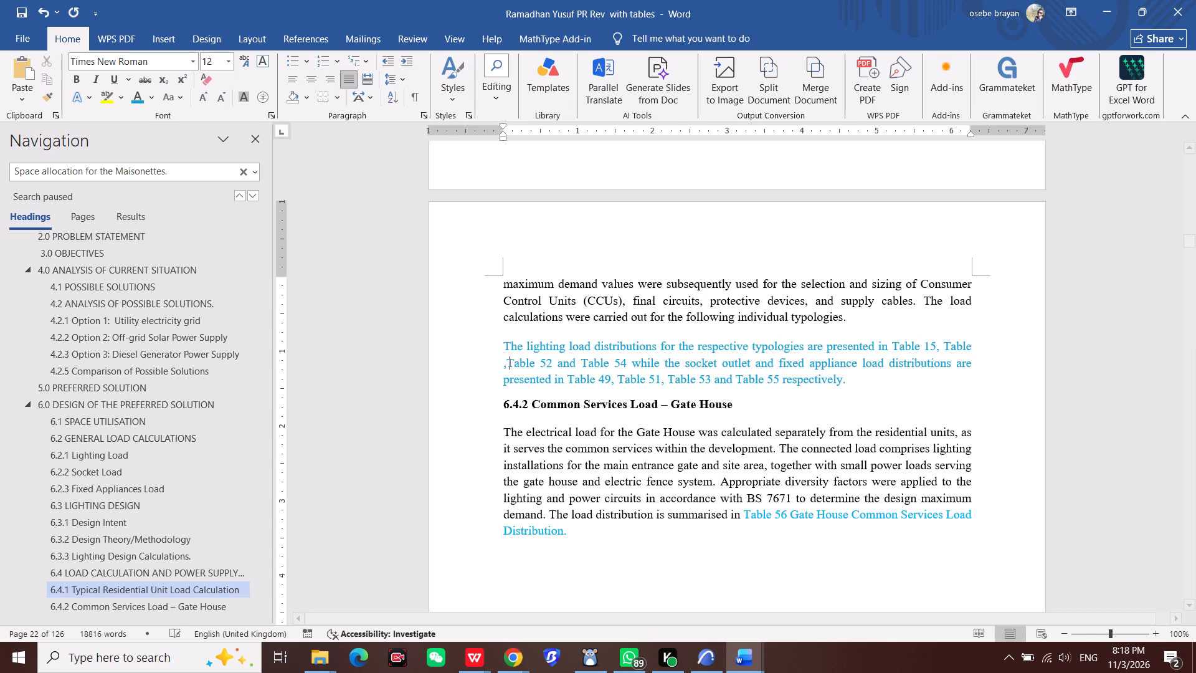
type("17")
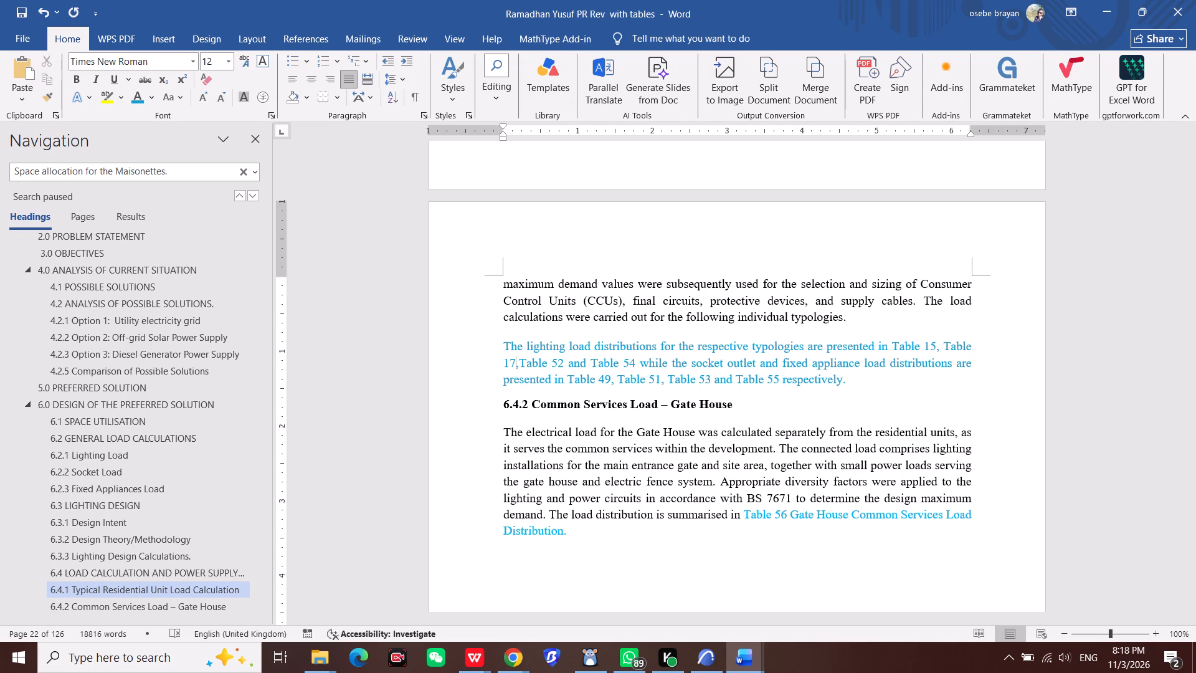
left_click(565, 355)
key("BackSpace")
key("BackSpace")
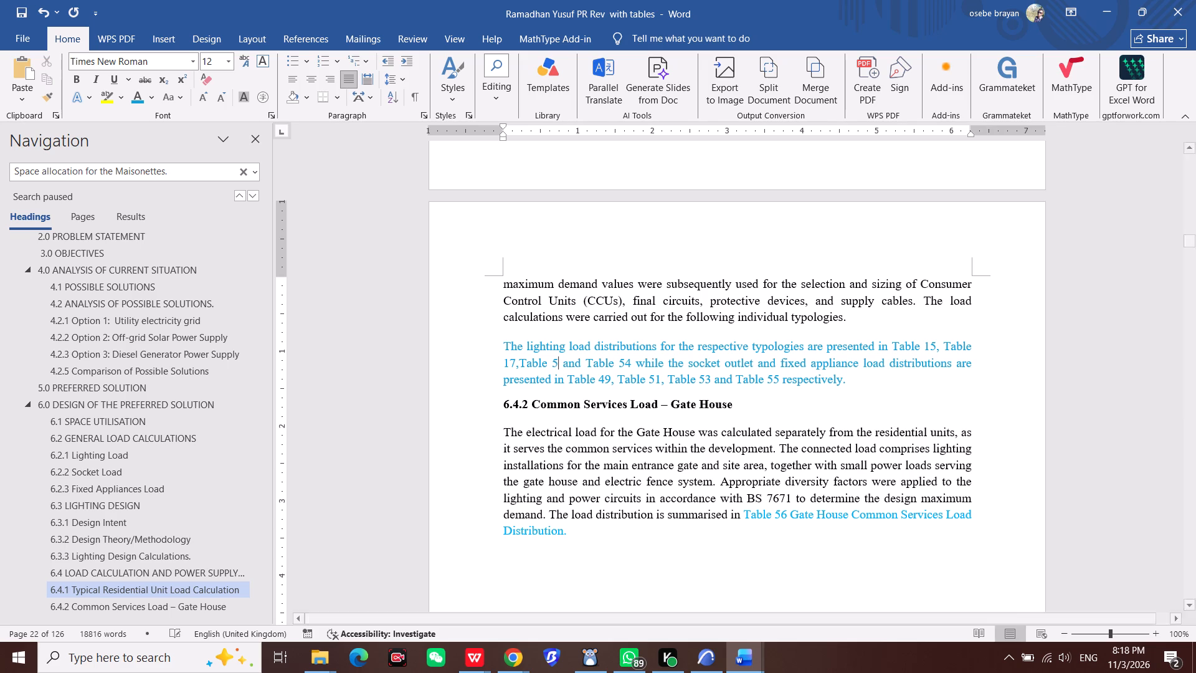
type("19")
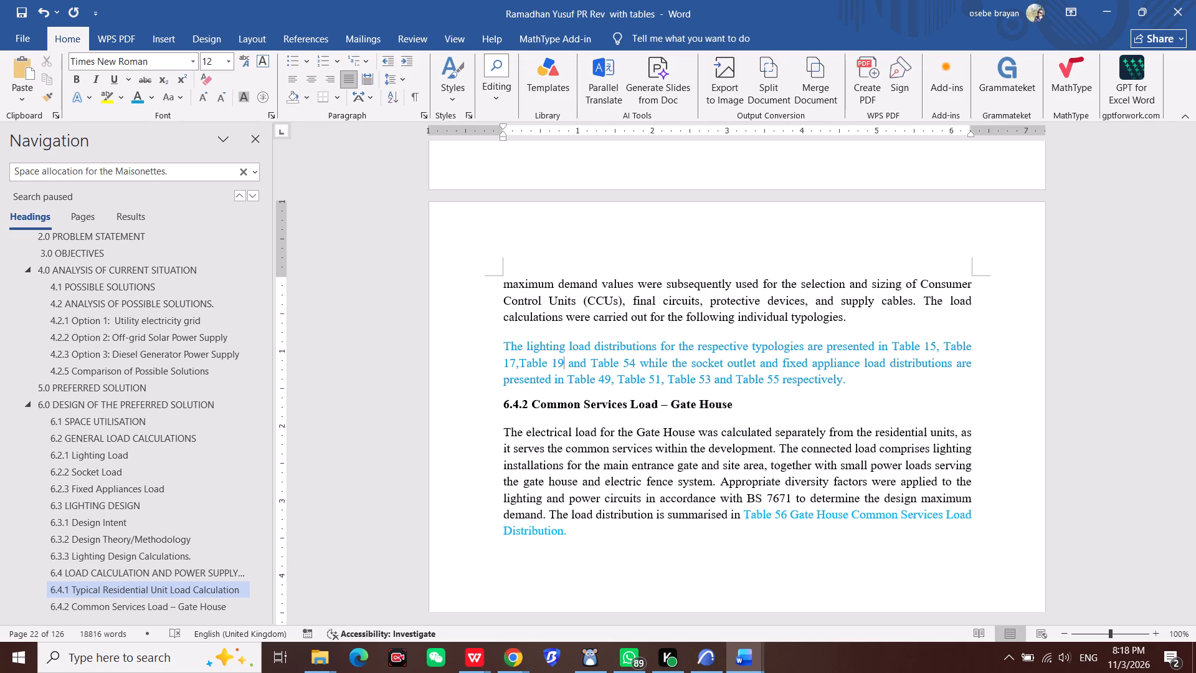
left_click(633, 368)
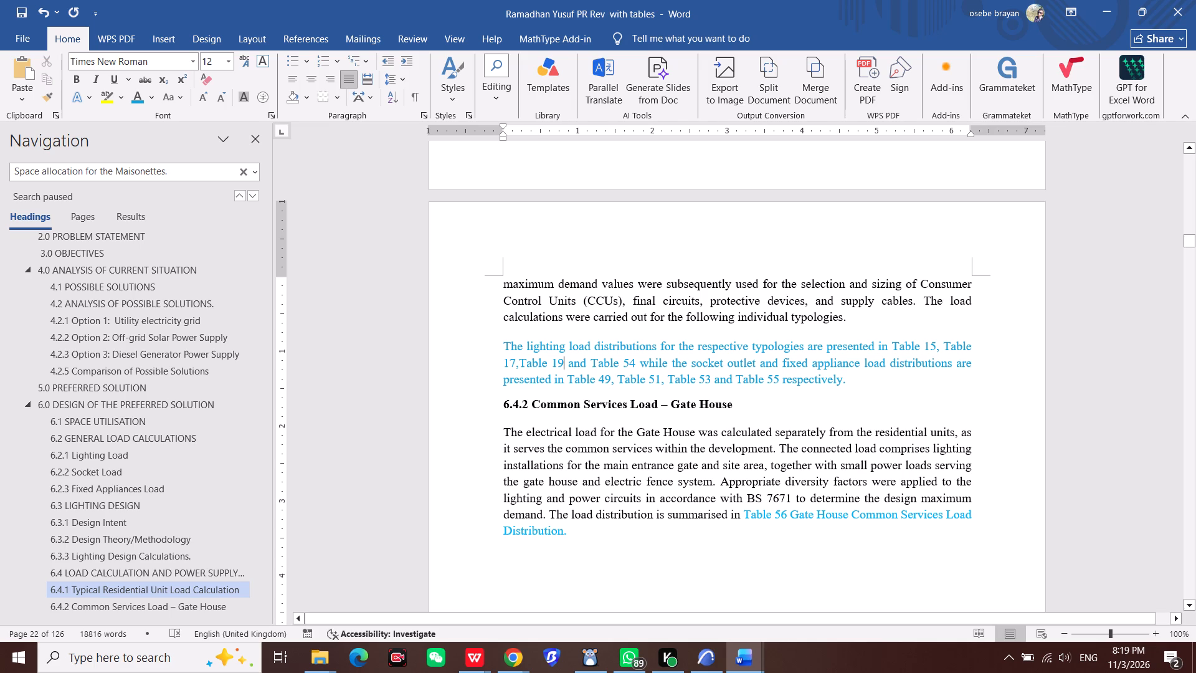
key("BackSpace")
key("BackSpace")
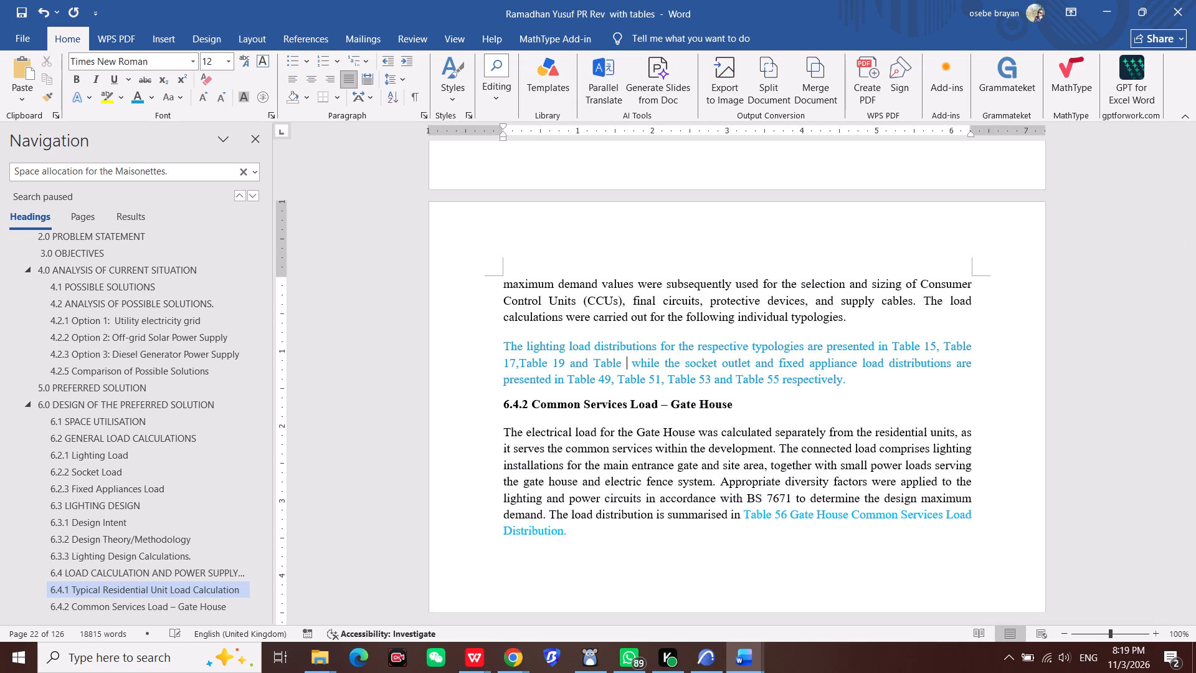
type("21")
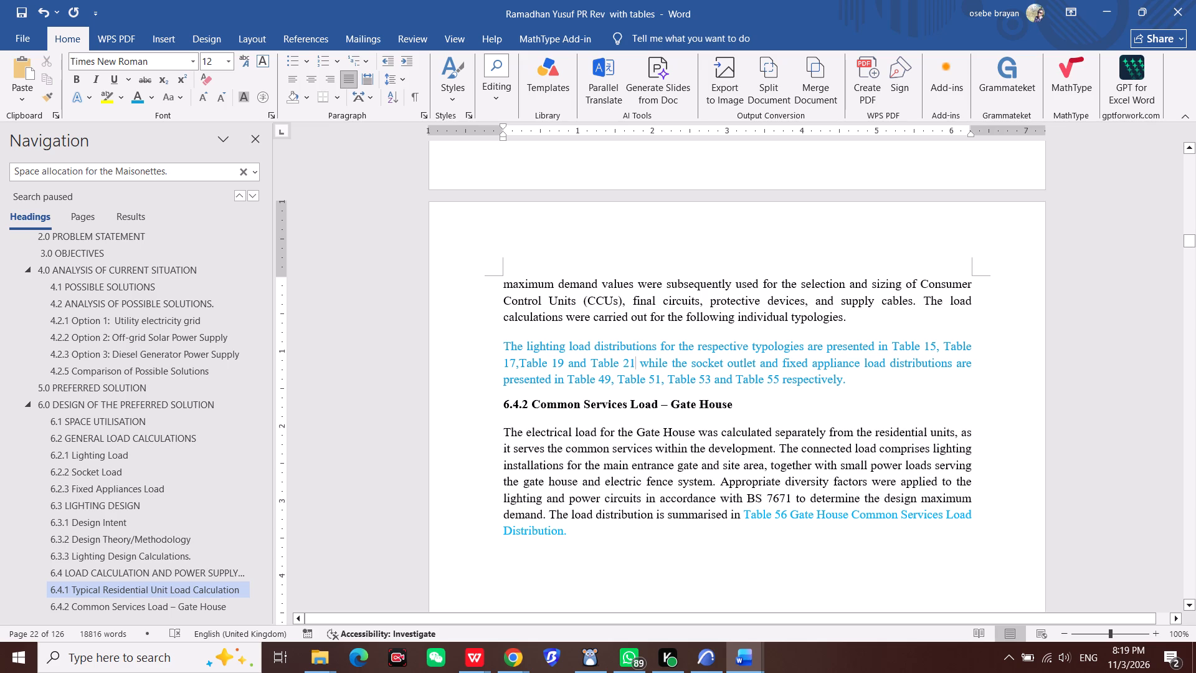
Renumber the socket outlet and fixed appliance load table references in section 6.4.1 to Table 16, Table 18, Table 20 and Table 22.
left_click(609, 382)
key("BackSpace")
key("BackSpace")
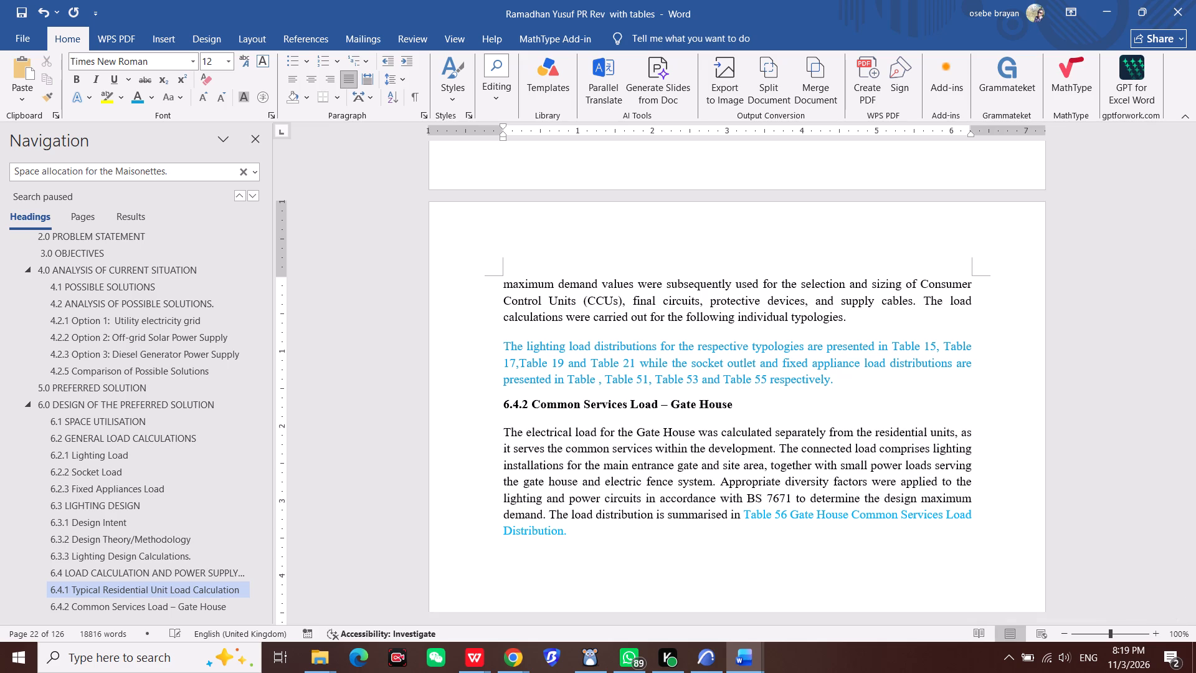
type("16")
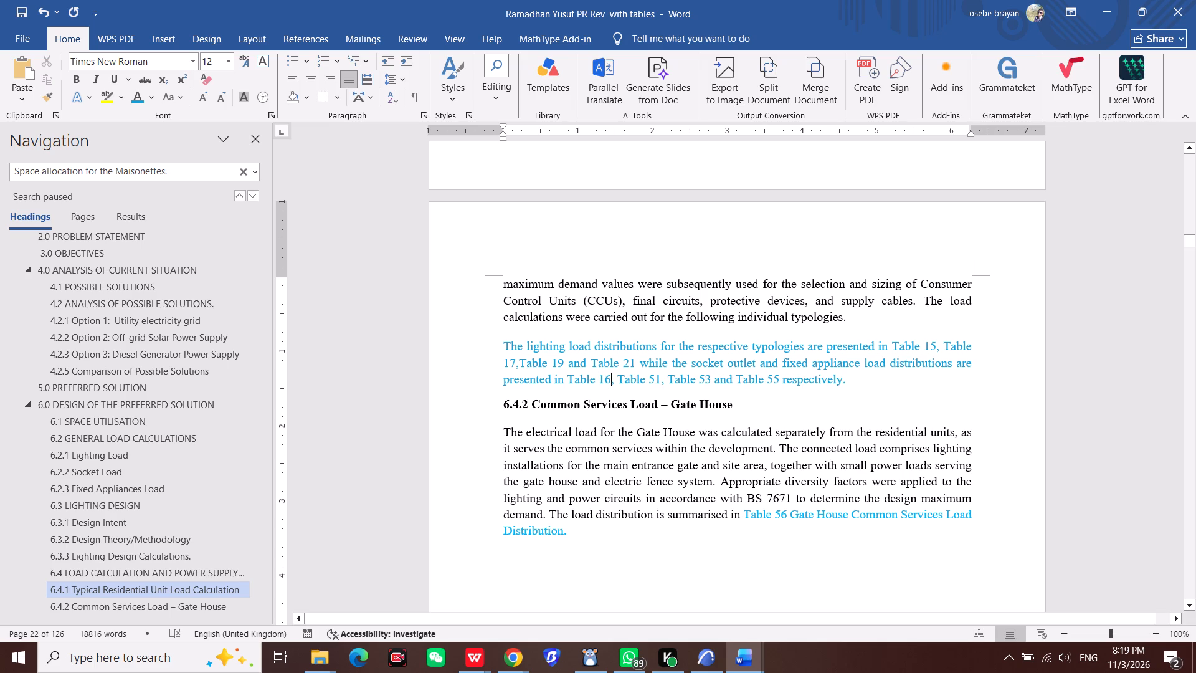
left_click(660, 379)
key("BackSpace")
key("BackSpace")
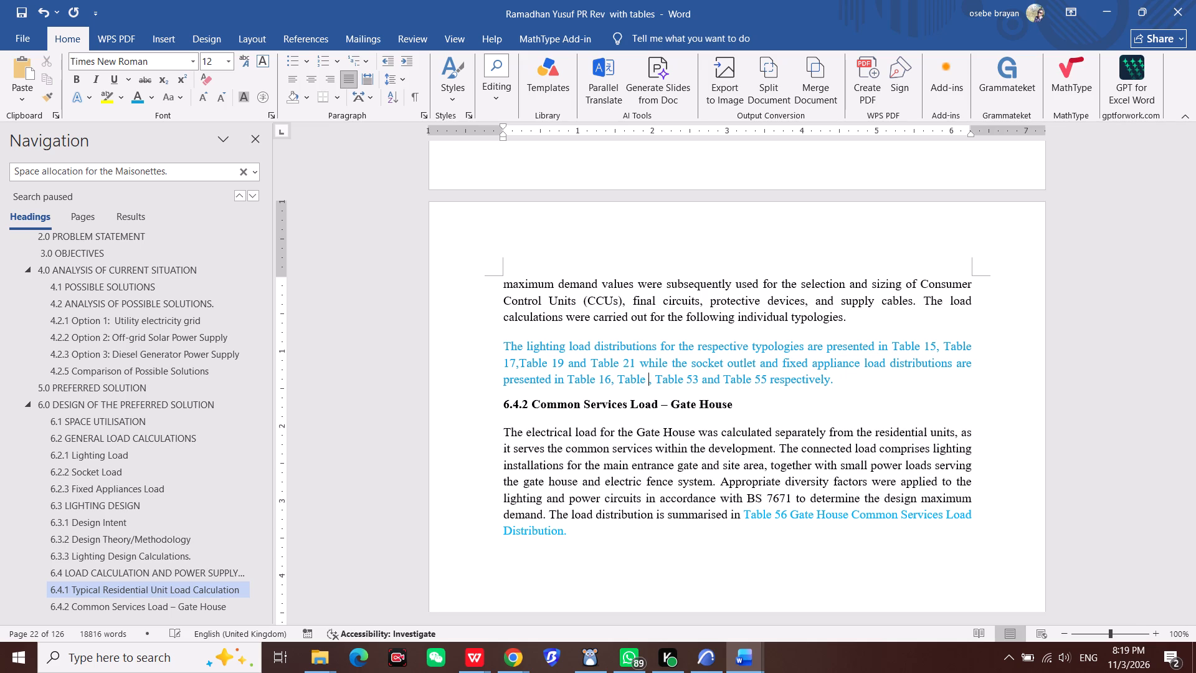
type("18")
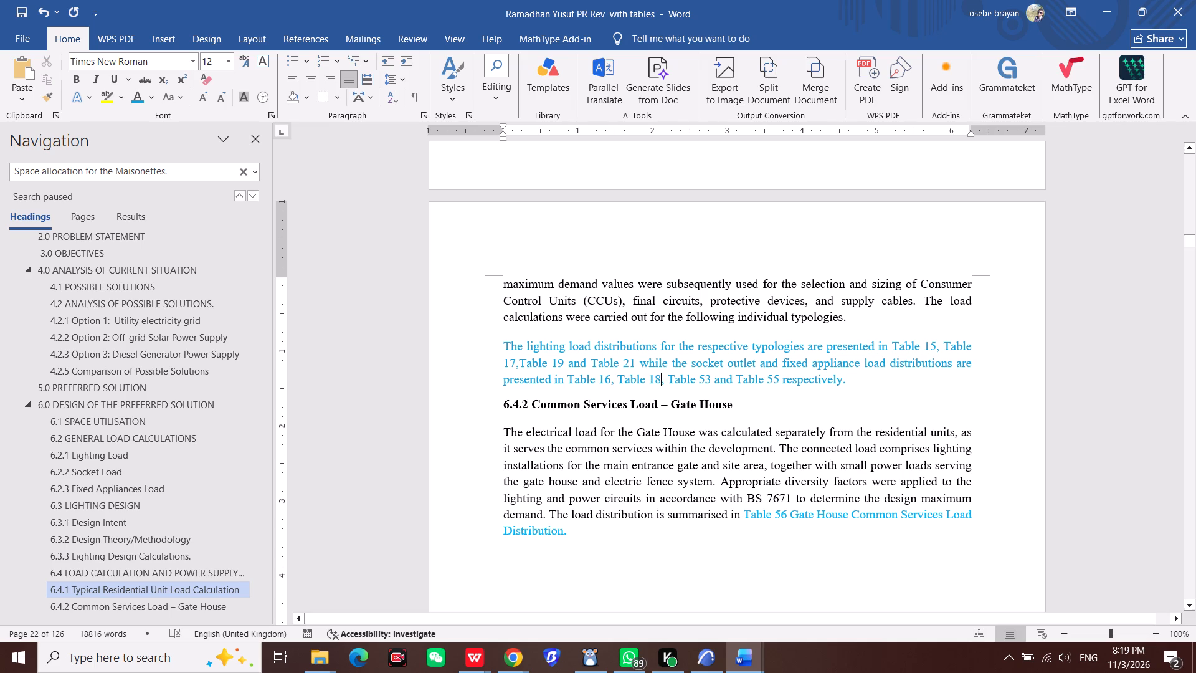
left_click(711, 378)
key("BackSpace")
key("BackSpace")
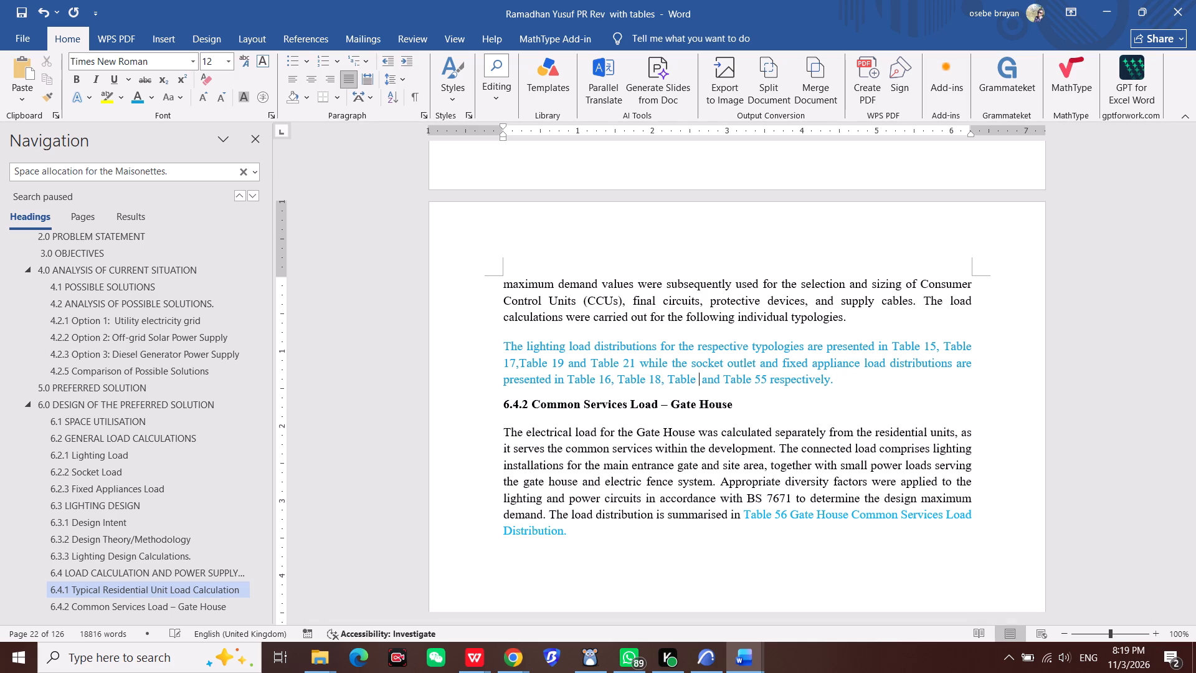
type("20")
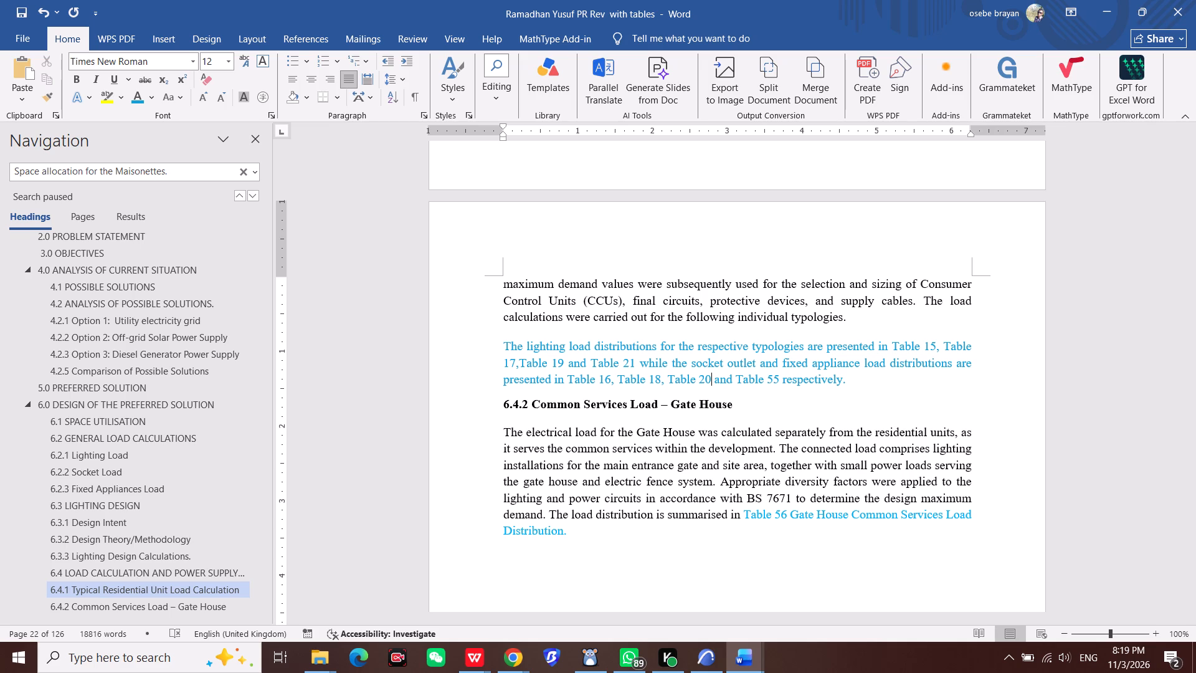
left_click(776, 381)
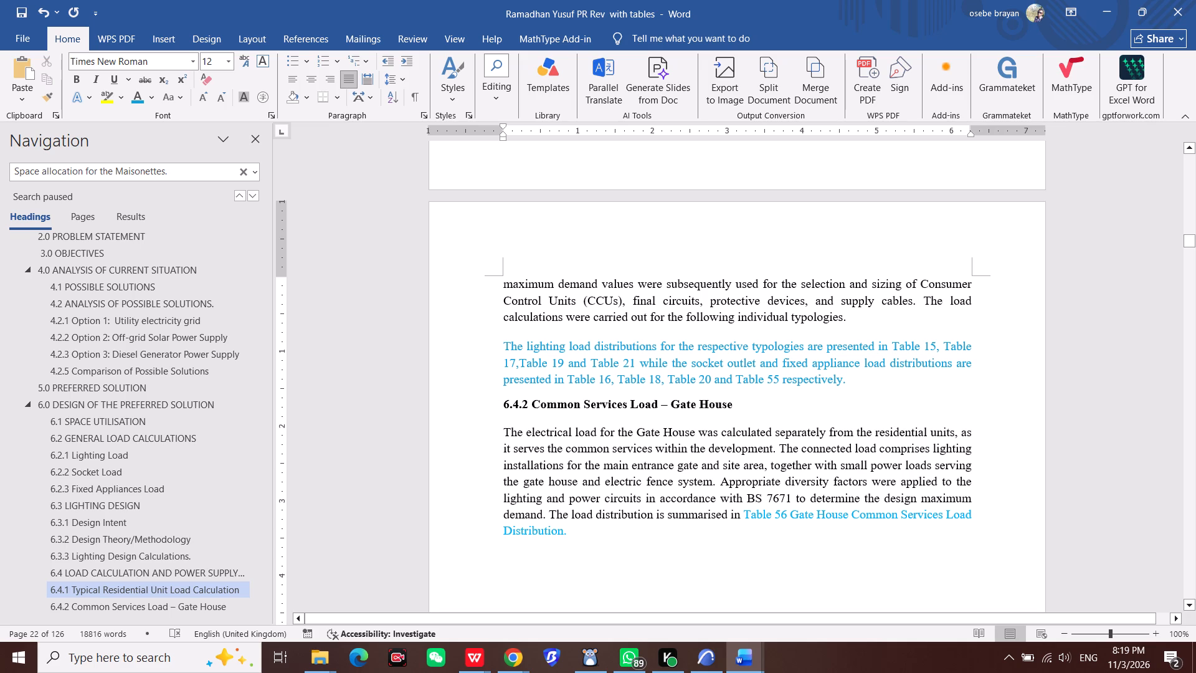
key("BackSpace")
key("BackSpace")
type("22")
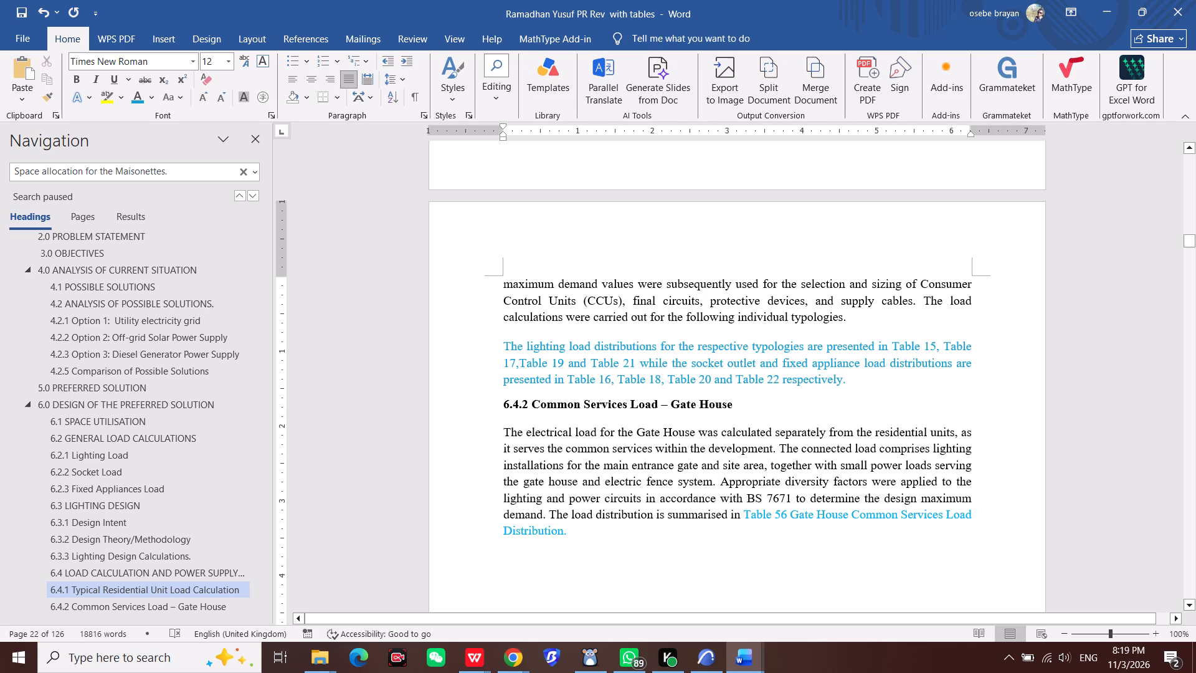
Change the table number in section 6.4.2's Gate House Common Services Load Distribution reference to 23.
left_click(784, 511)
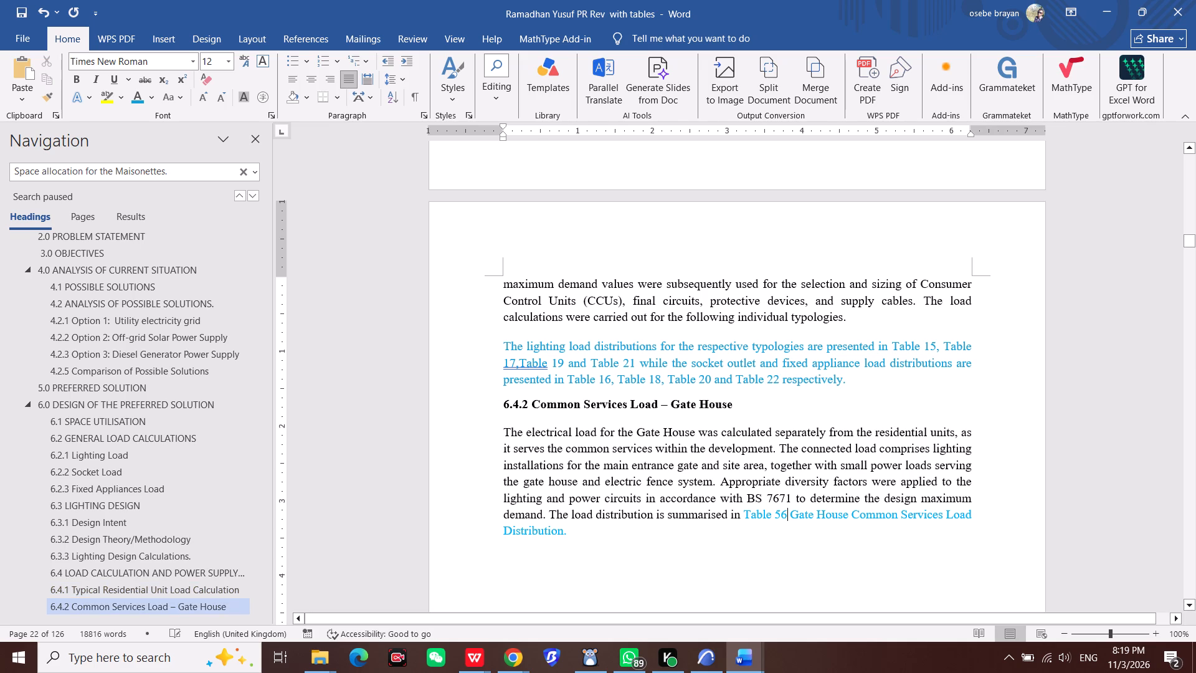
key("BackSpace")
key("BackSpace")
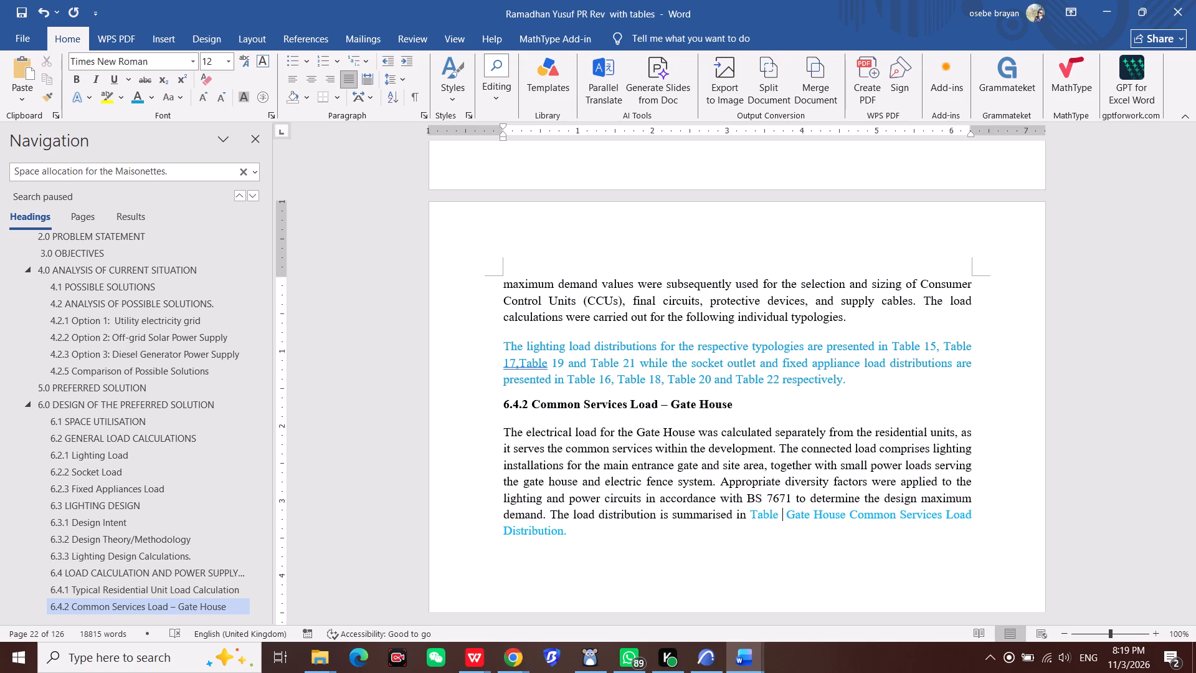
type("23")
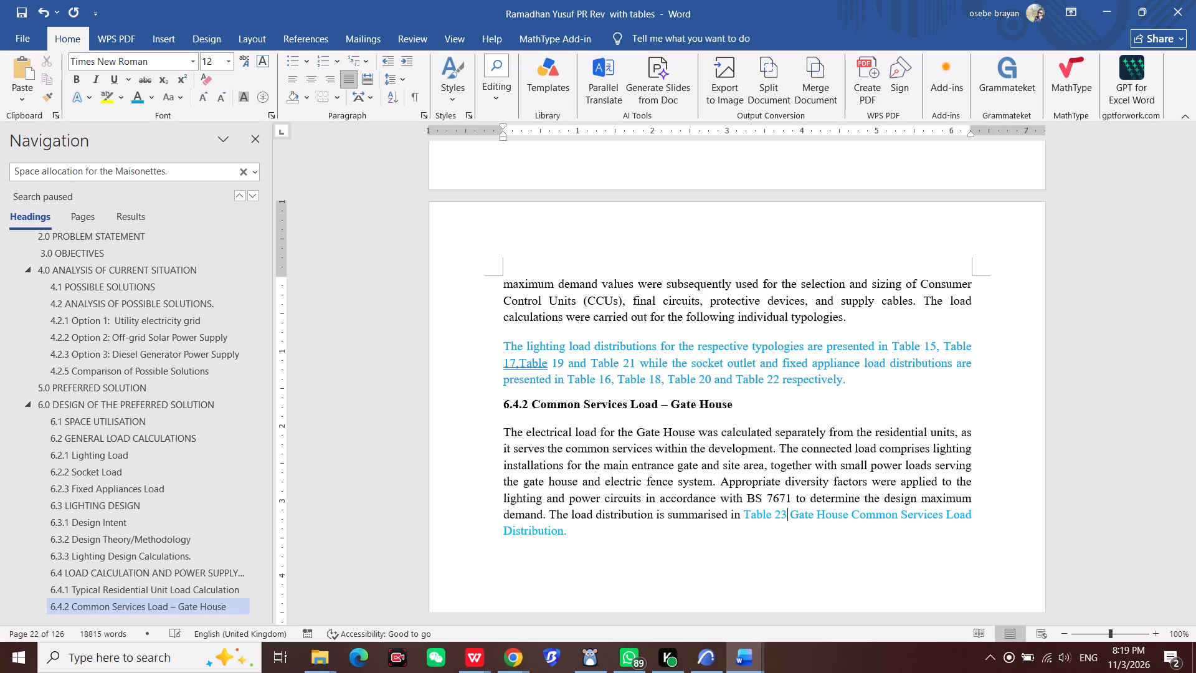
Change the table number in section 6.4.3's Summary of Total Diversified Electrical Load reference to 24.
scroll(766, 404, "down", 3)
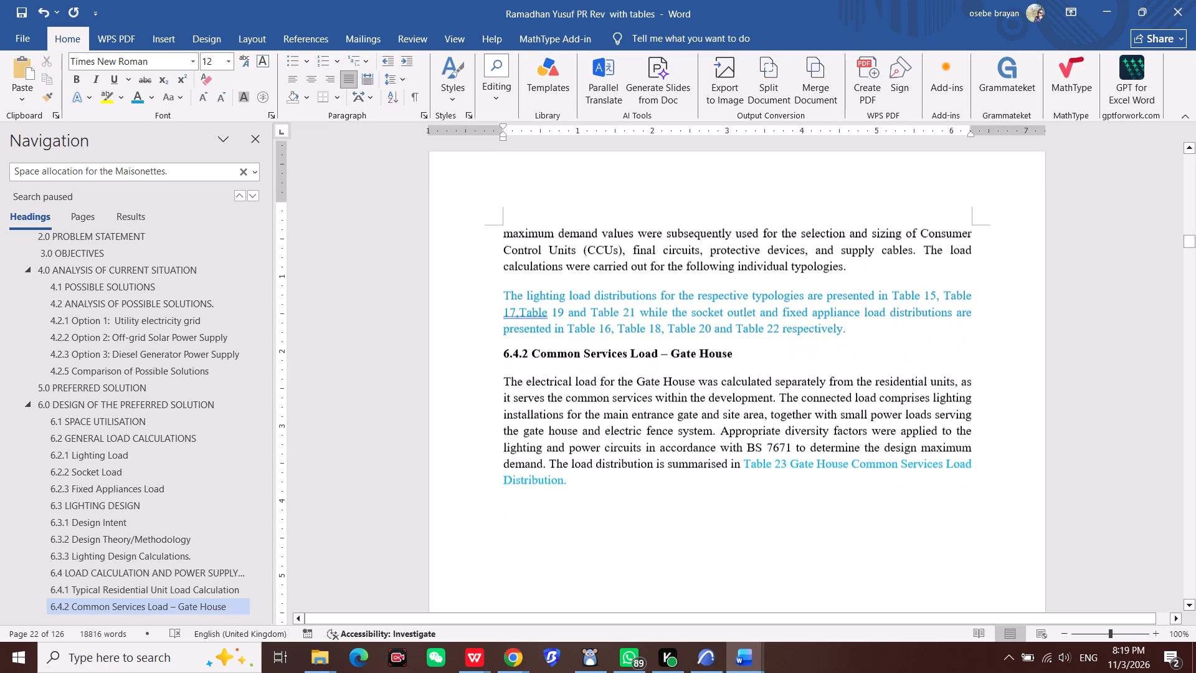
left_click(522, 284)
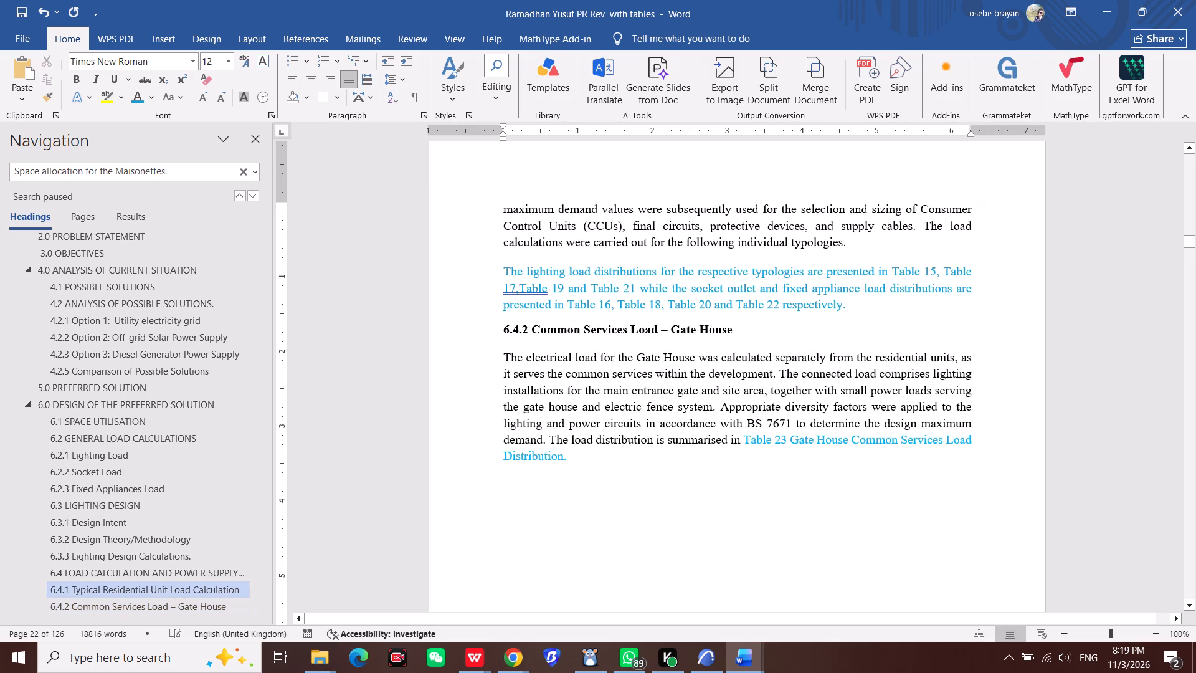
scroll(597, 416, "down", 20)
scroll(597, 416, "down", 15)
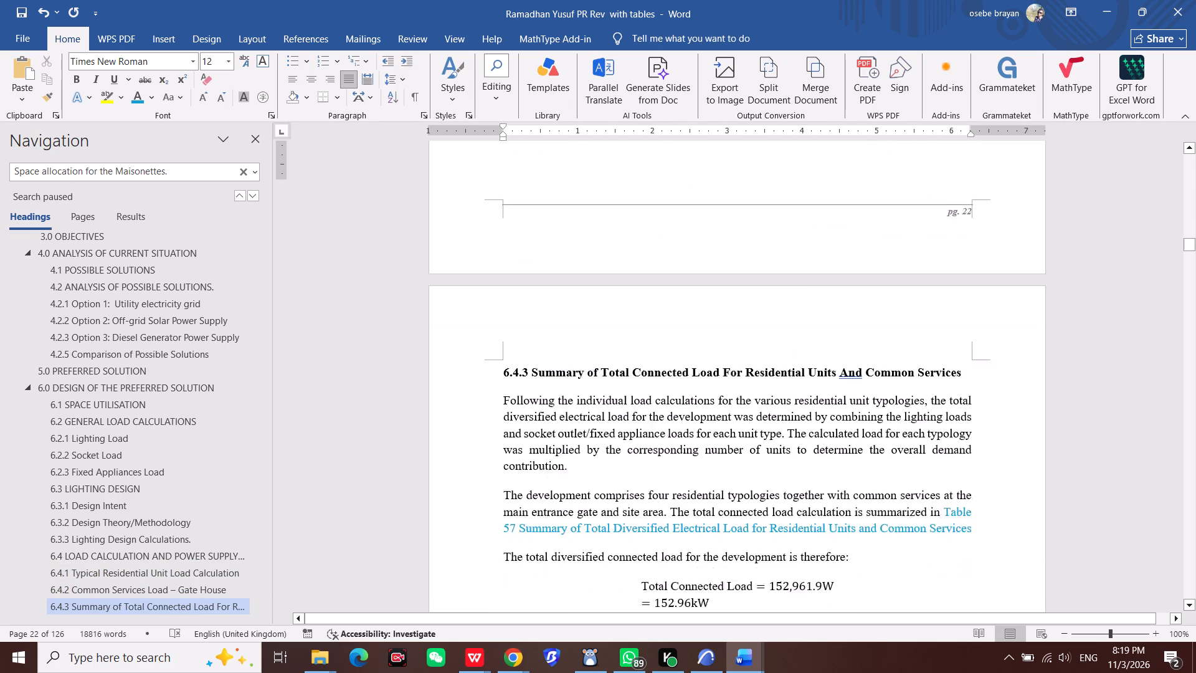
scroll(599, 416, "down", 2)
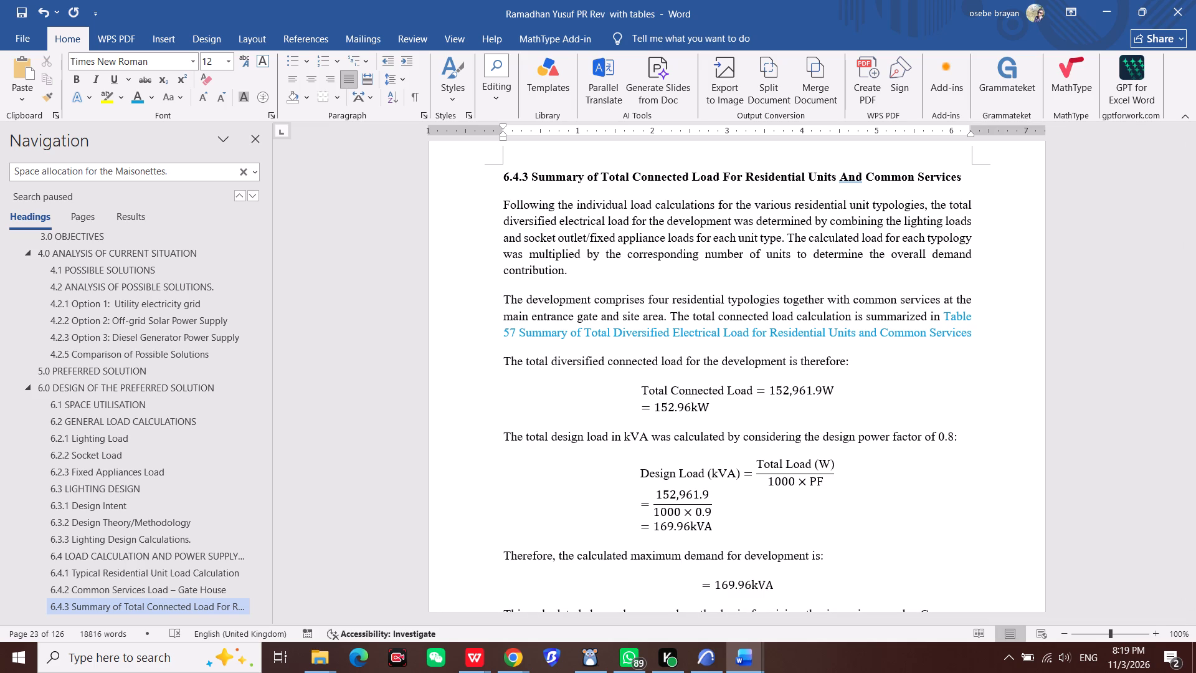
left_click(515, 329)
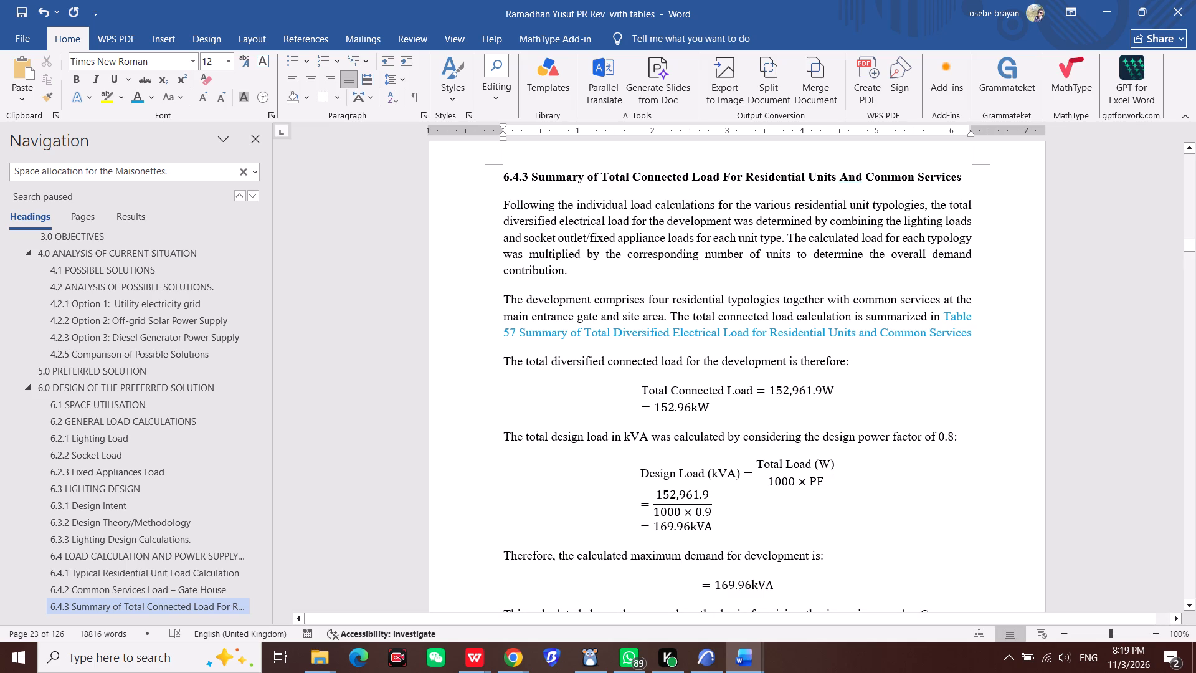
key("BackSpace")
key("BackSpace")
type("24")
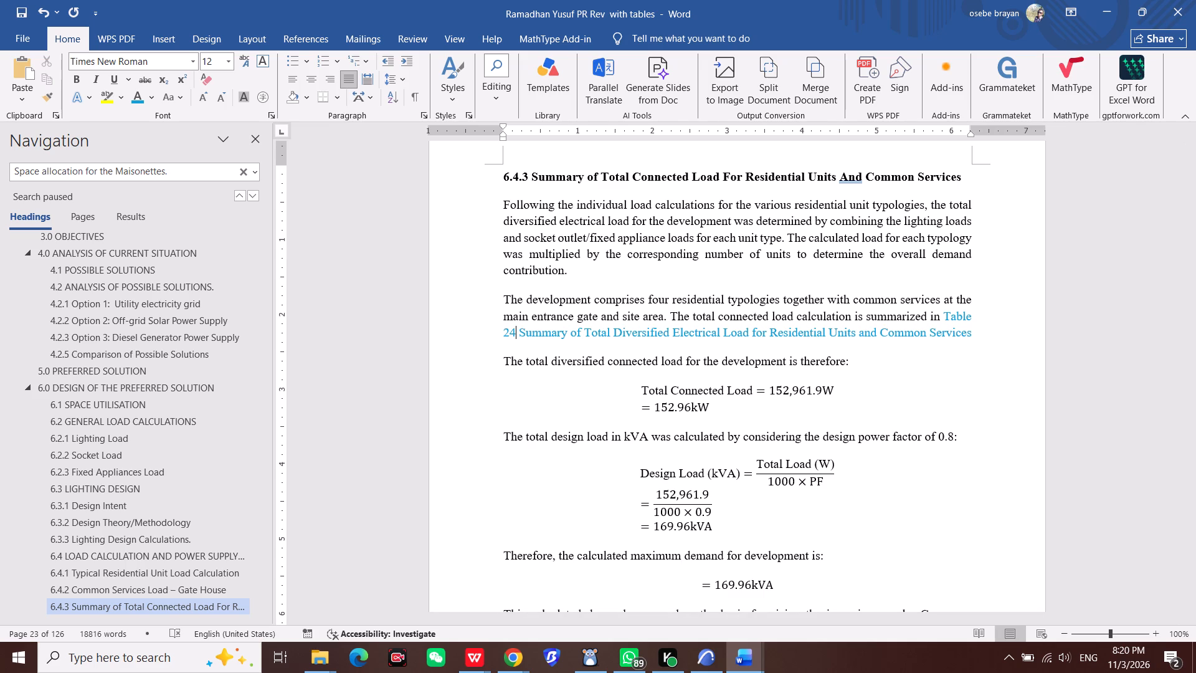
Change the Consumer Control Unit load distribution summaries reference in section 6.5 to the range Table 25 to Table 27.
scroll(521, 326, "down", 7)
scroll(572, 374, "down", 6)
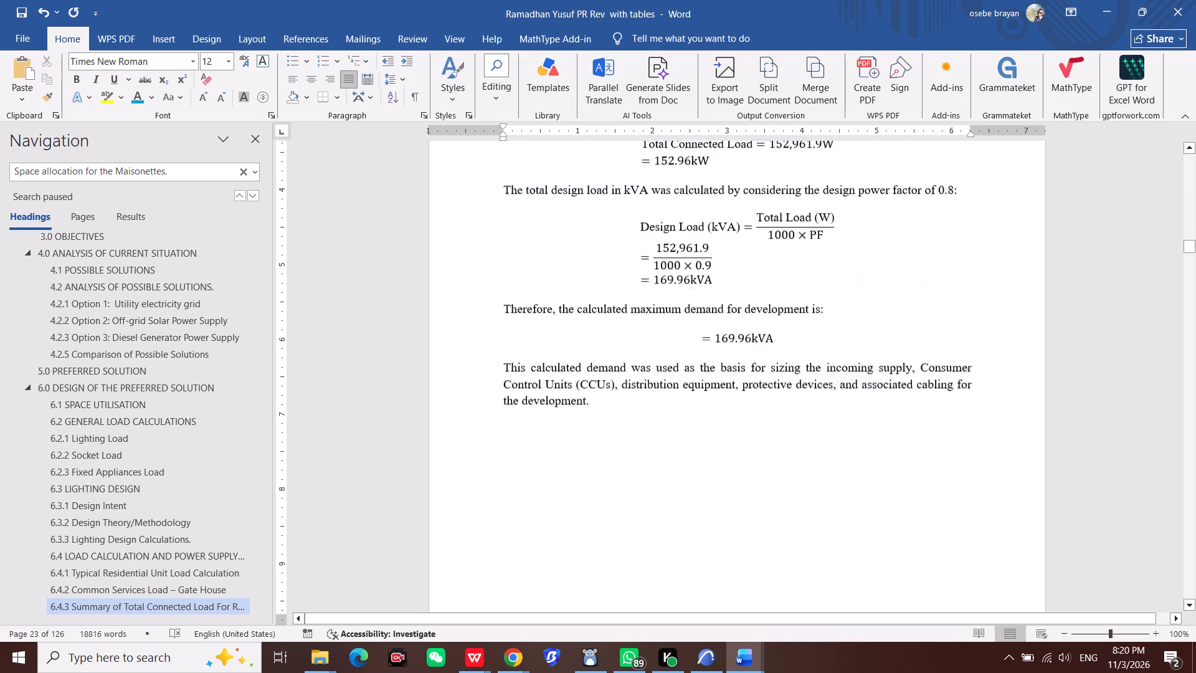
scroll(577, 390, "down", 19)
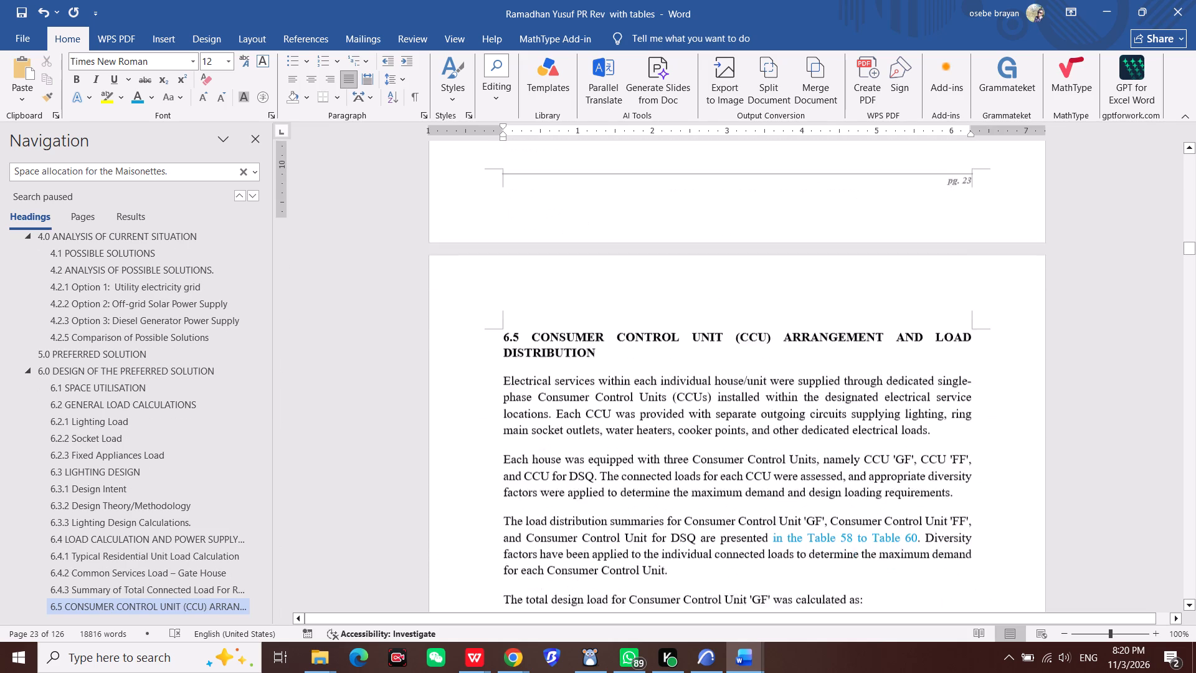
scroll(604, 420, "down", 4)
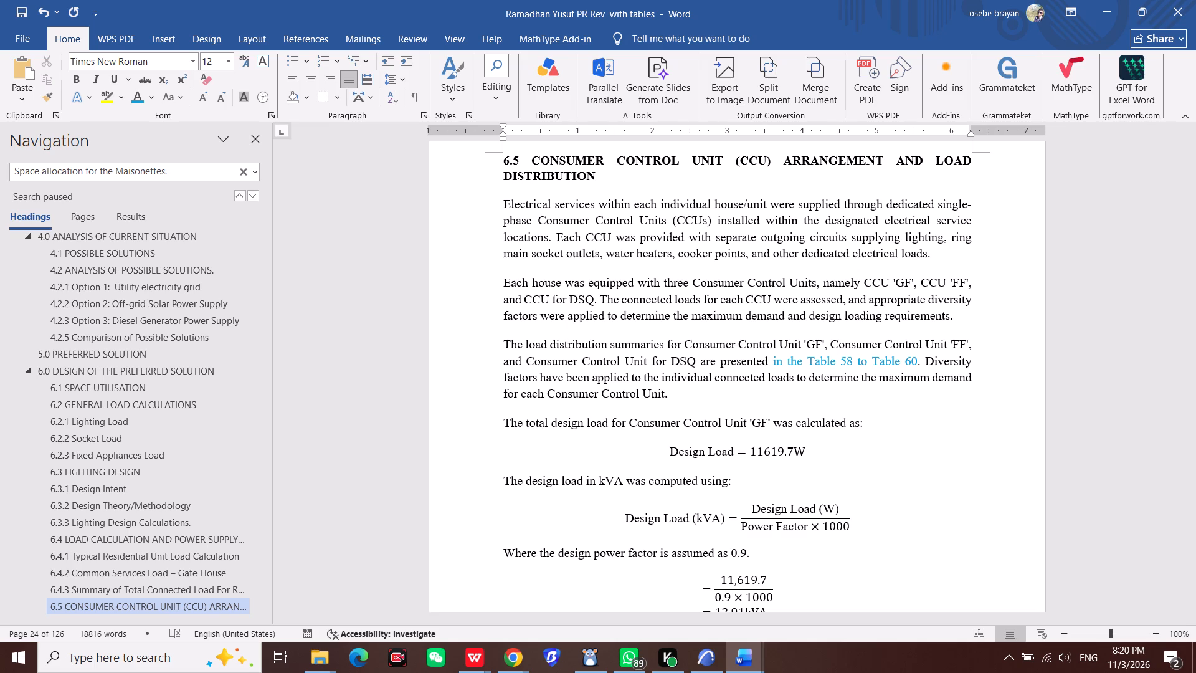
left_click(855, 370)
left_click(856, 364)
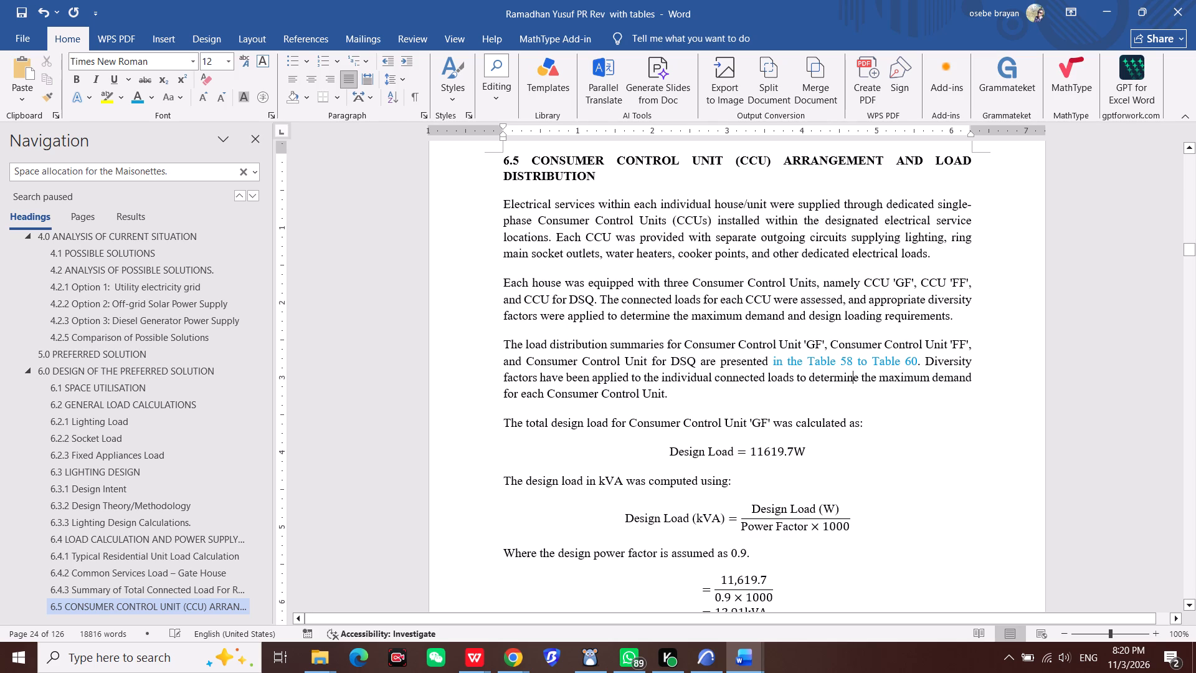
left_click(856, 364)
key("BackSpace")
key("BackSpace")
key("BackSpace")
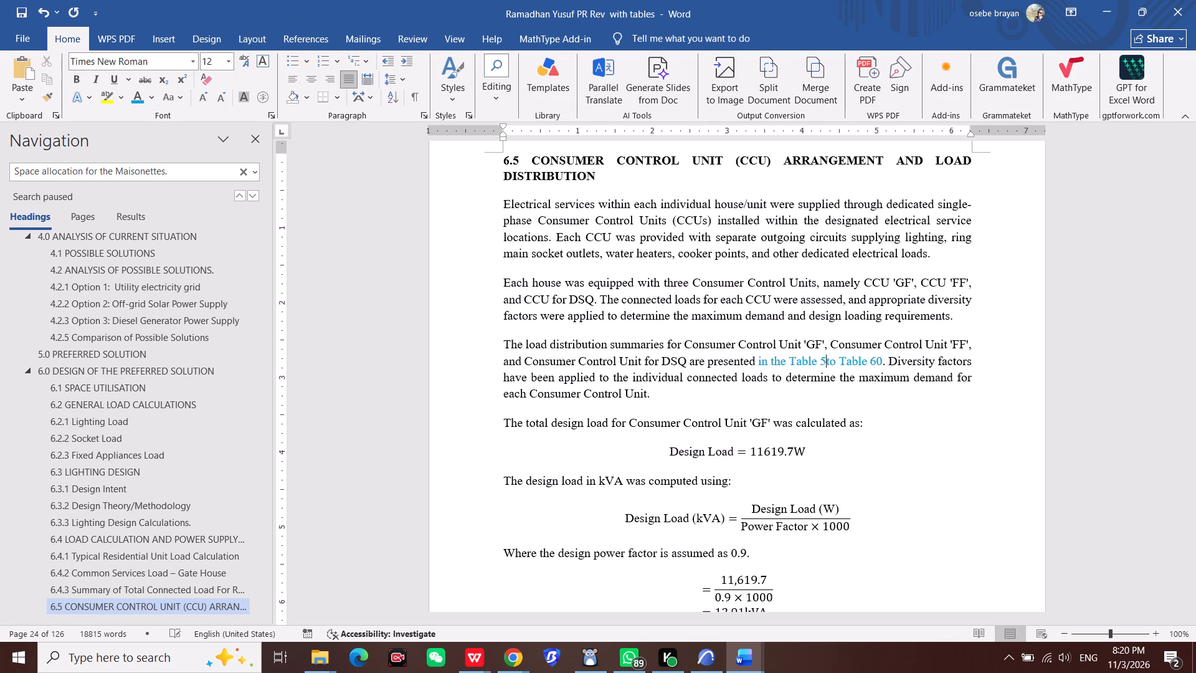
type("25")
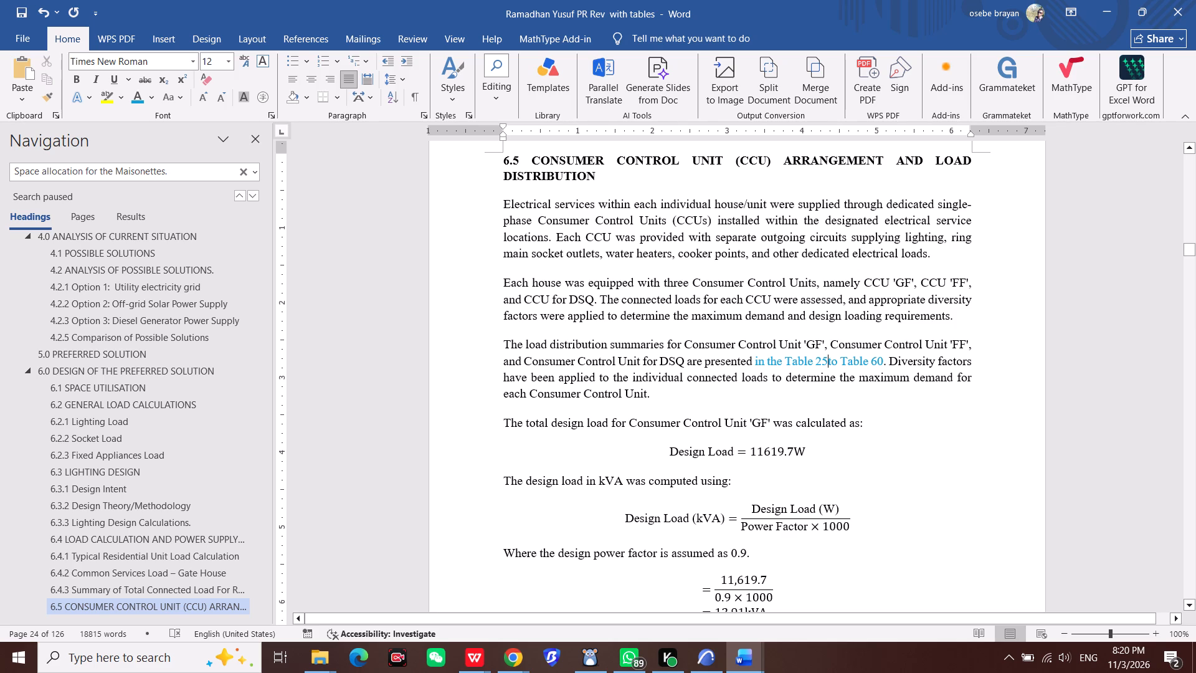
left_click(886, 365)
left_click(886, 364)
key("Left")
key("Left")
key("Right")
key("BackSpace")
key("BackSpace")
type("27")
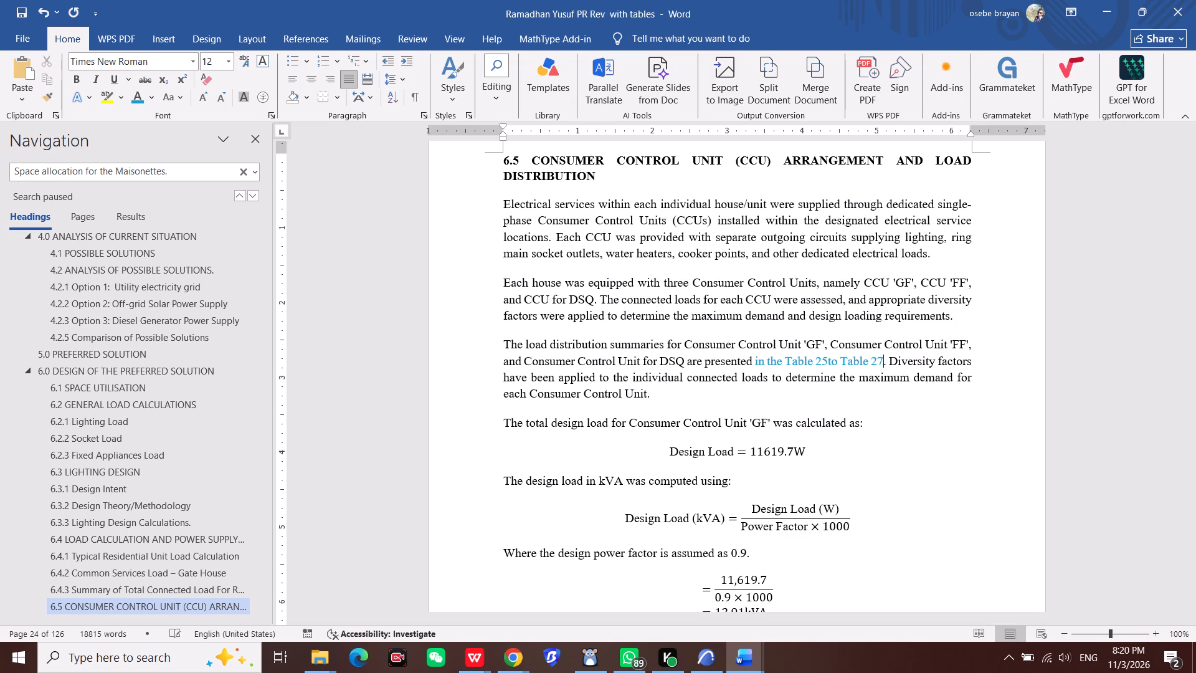
left_click(826, 364)
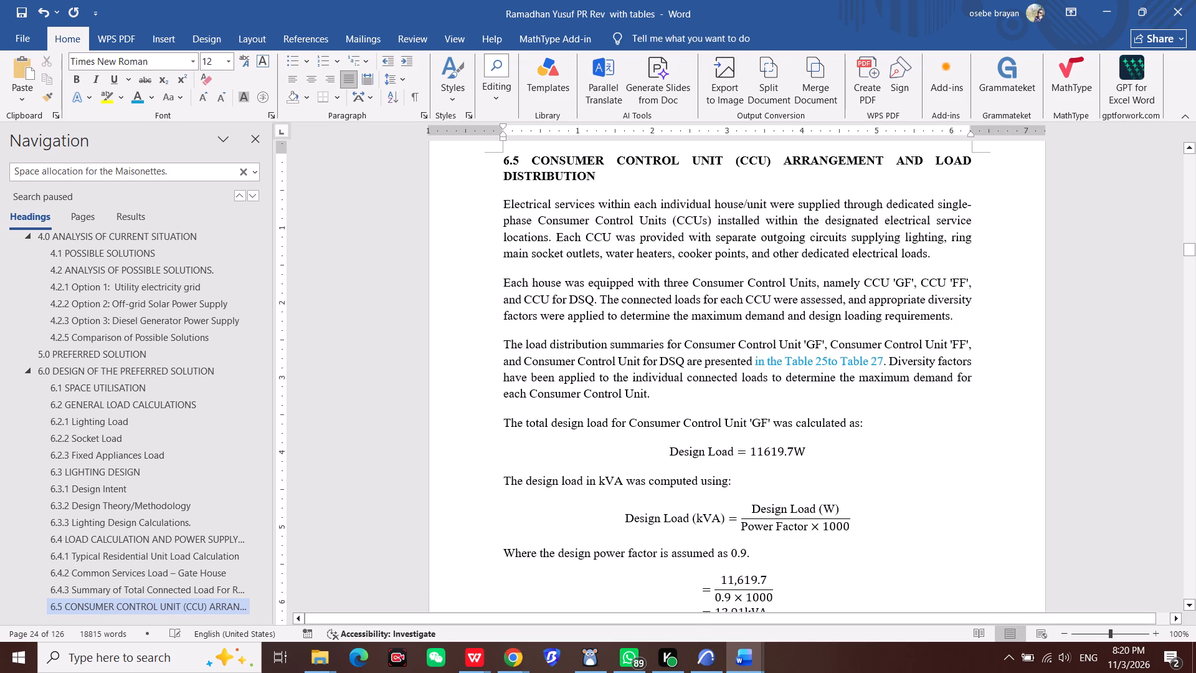
key("space")
Change the table number in the Summary of loading, sizing of cables and protective devices reference before section 6.5.3 to 28.
scroll(767, 437, "down", 4)
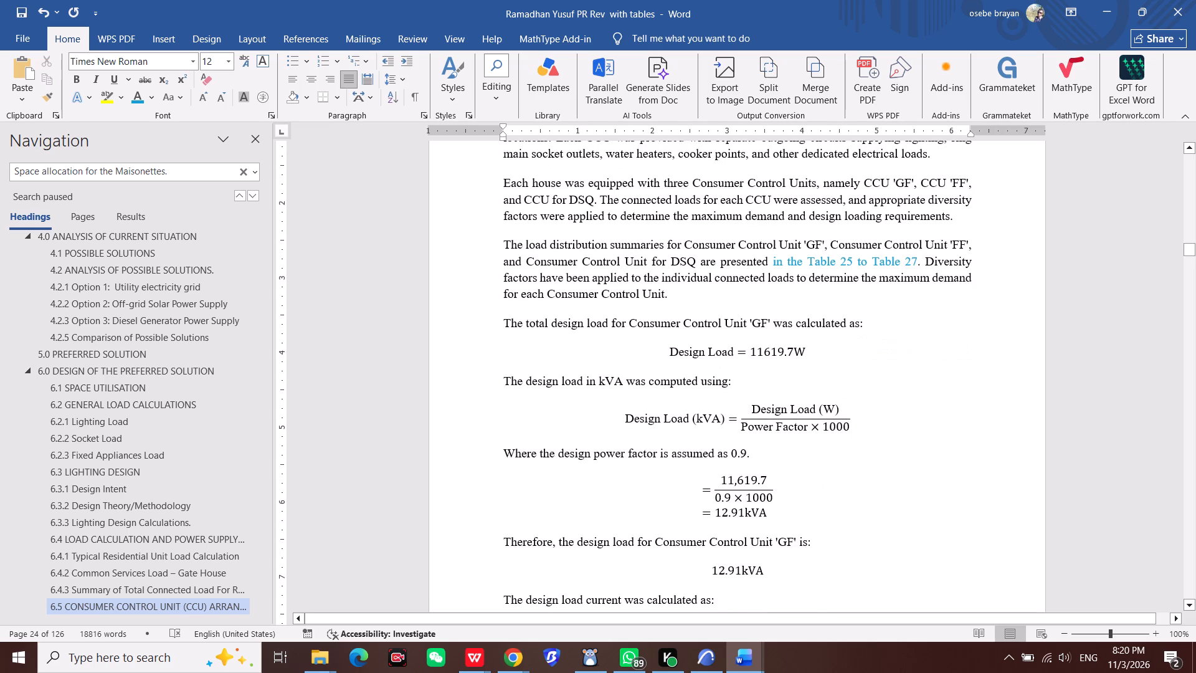
scroll(727, 453, "down", 13)
scroll(727, 467, "down", 20)
scroll(725, 474, "down", 4)
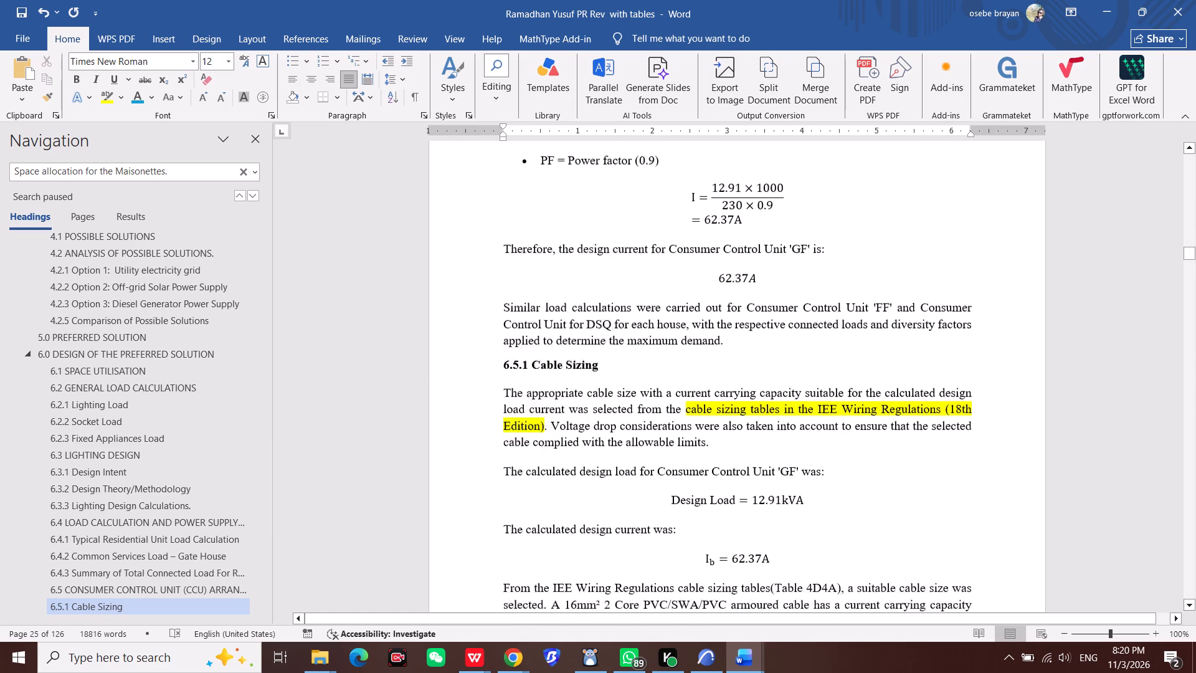
scroll(725, 474, "down", 15)
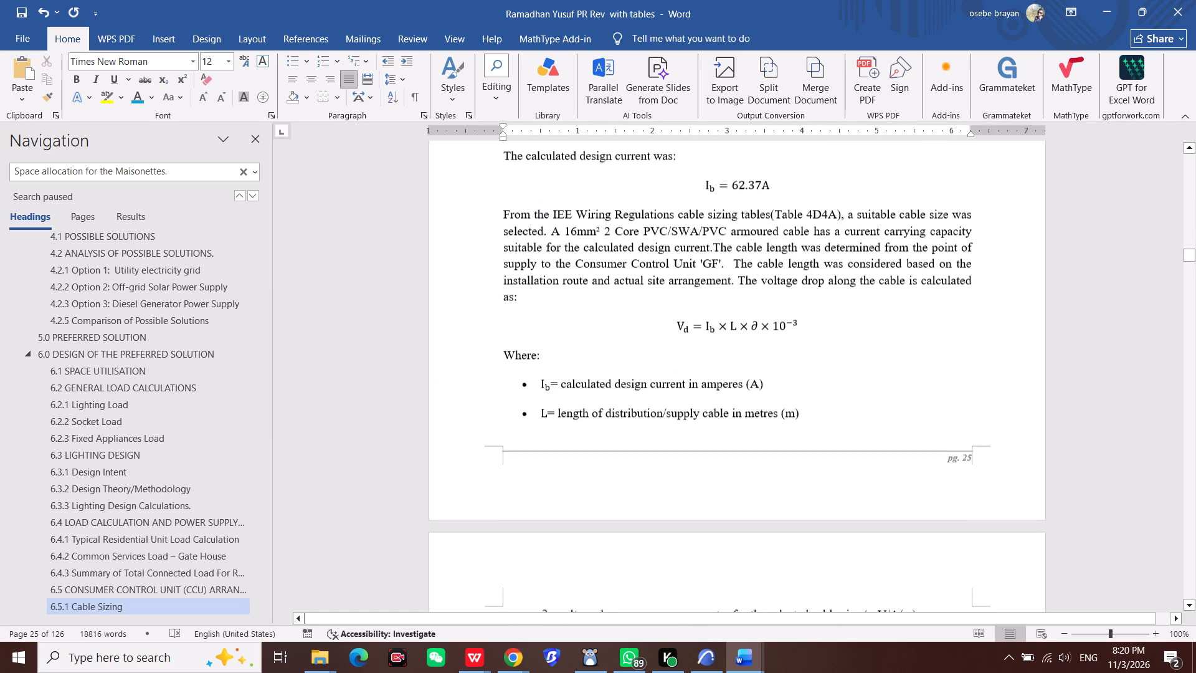
scroll(714, 471, "down", 16)
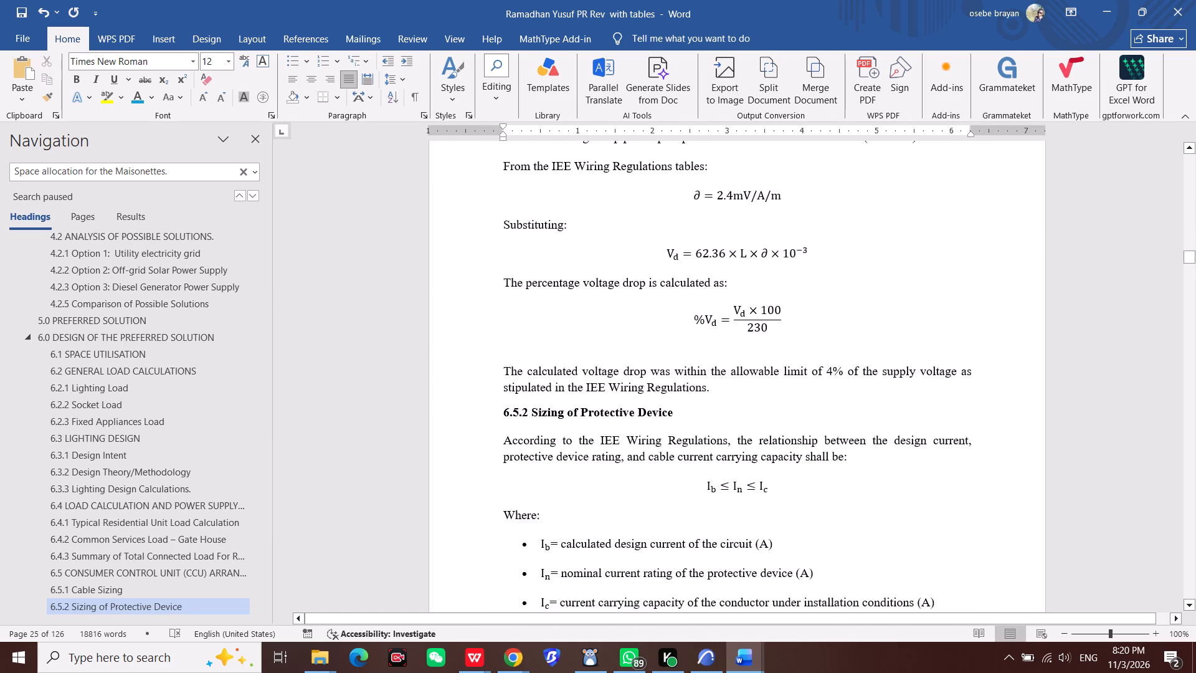
scroll(711, 471, "down", 18)
scroll(711, 471, "down", 4)
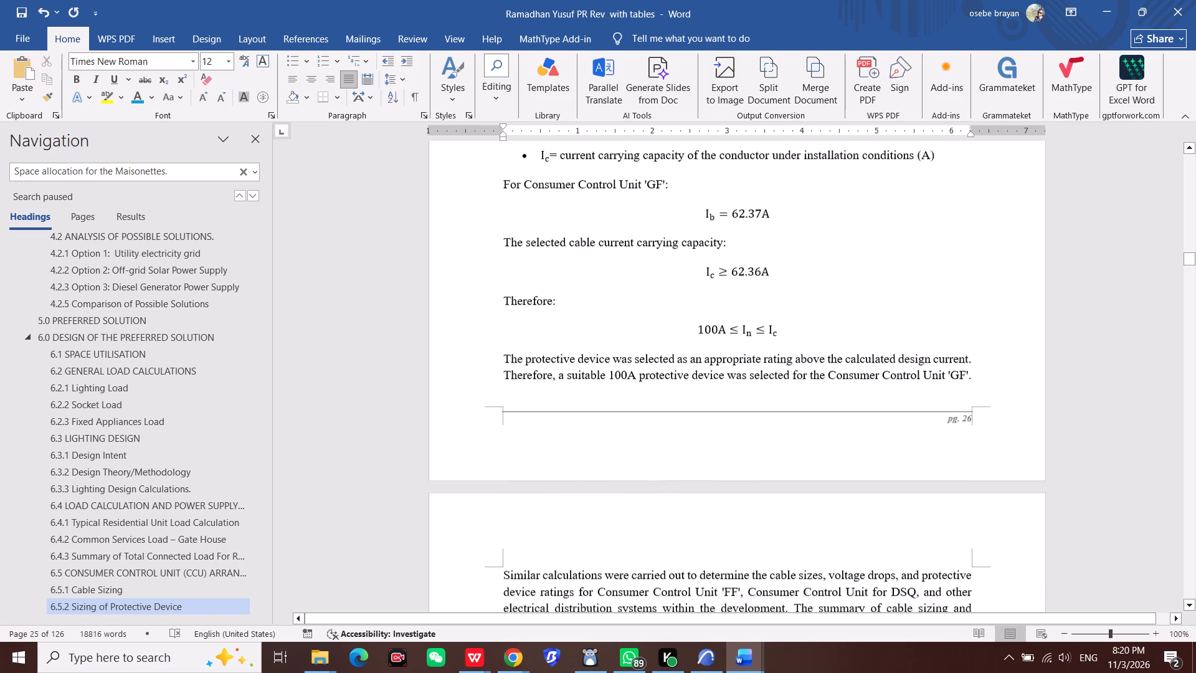
scroll(711, 471, "down", 6)
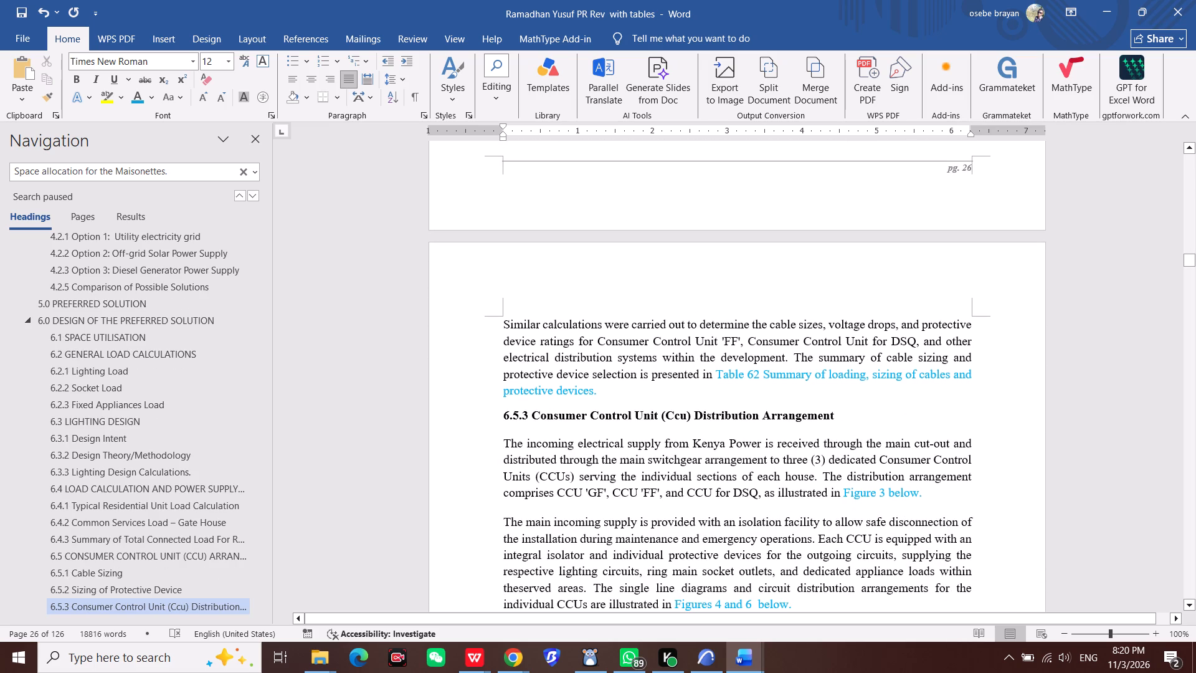
left_click(758, 371)
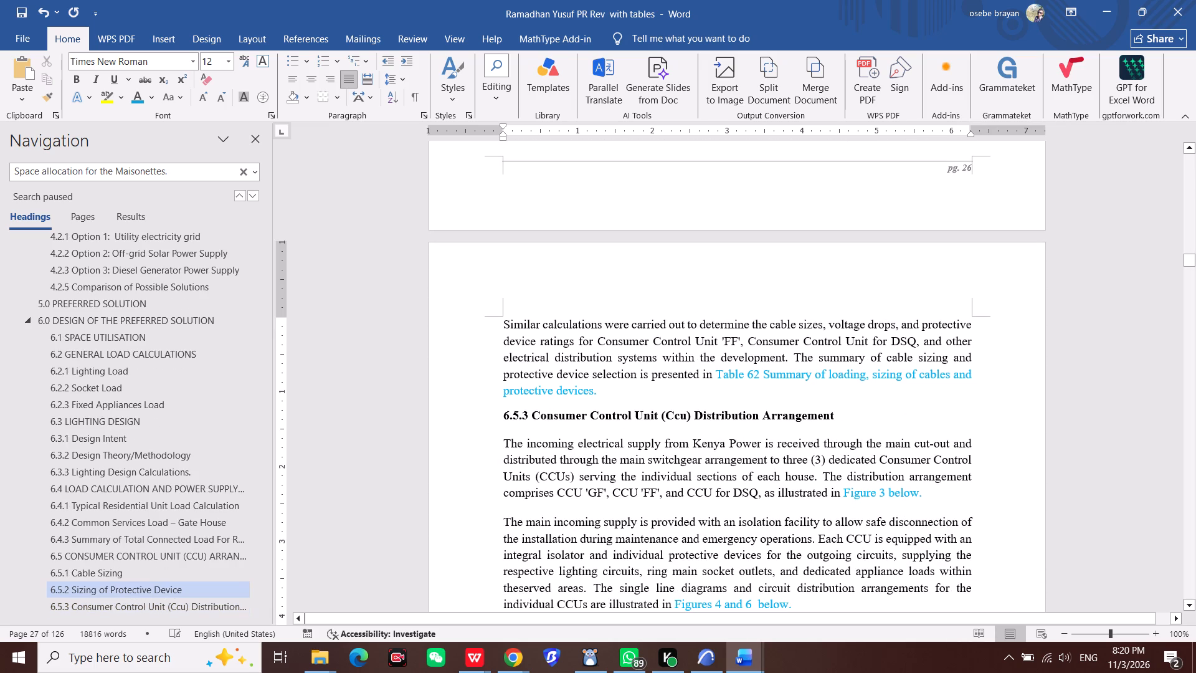
key("BackSpace")
key("BackSpace")
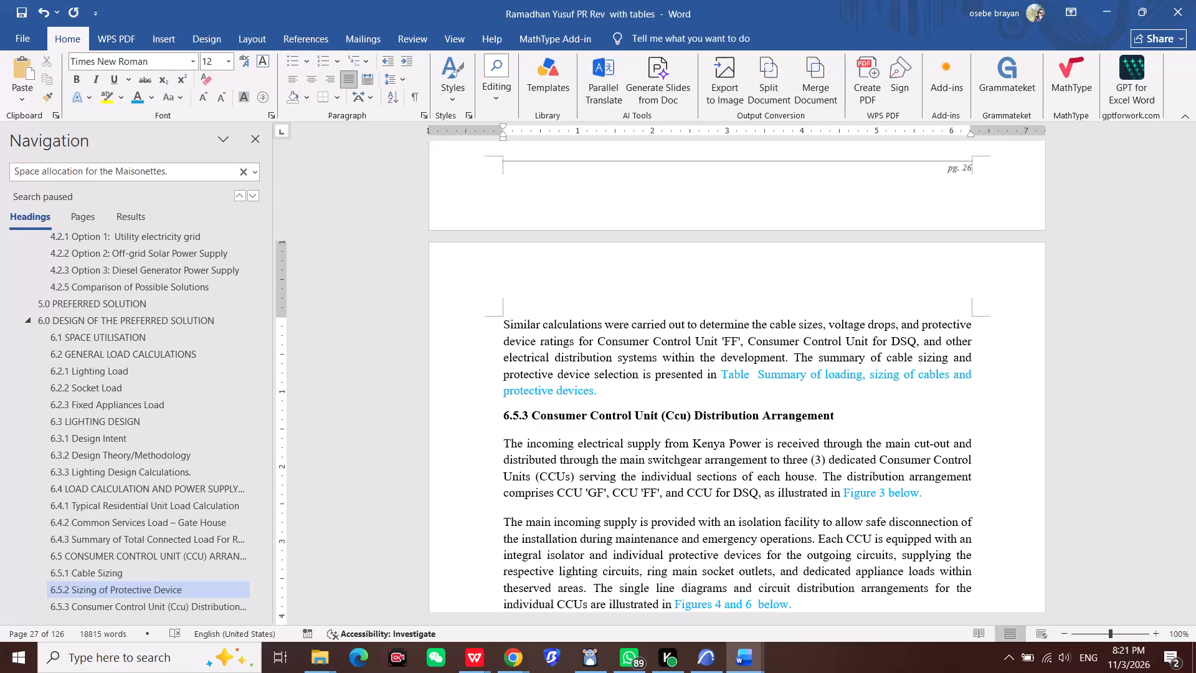
type("28")
Save the report.
scroll(759, 374, "down", 6)
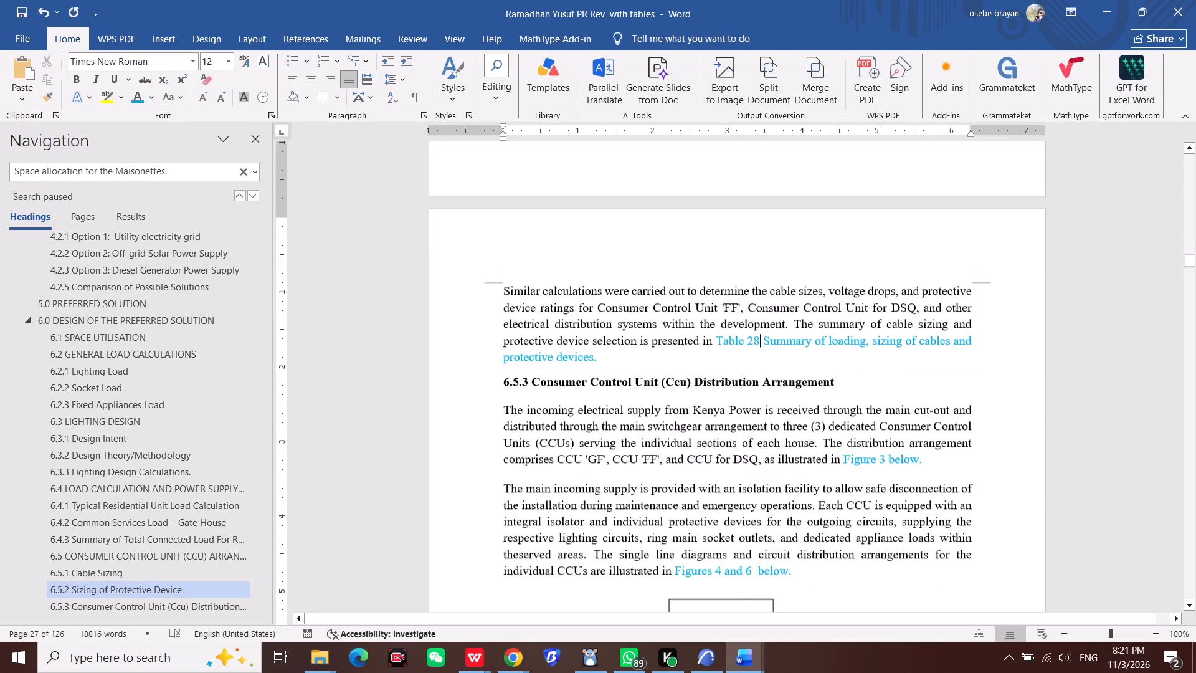
scroll(775, 379, "down", 20)
scroll(775, 379, "down", 8)
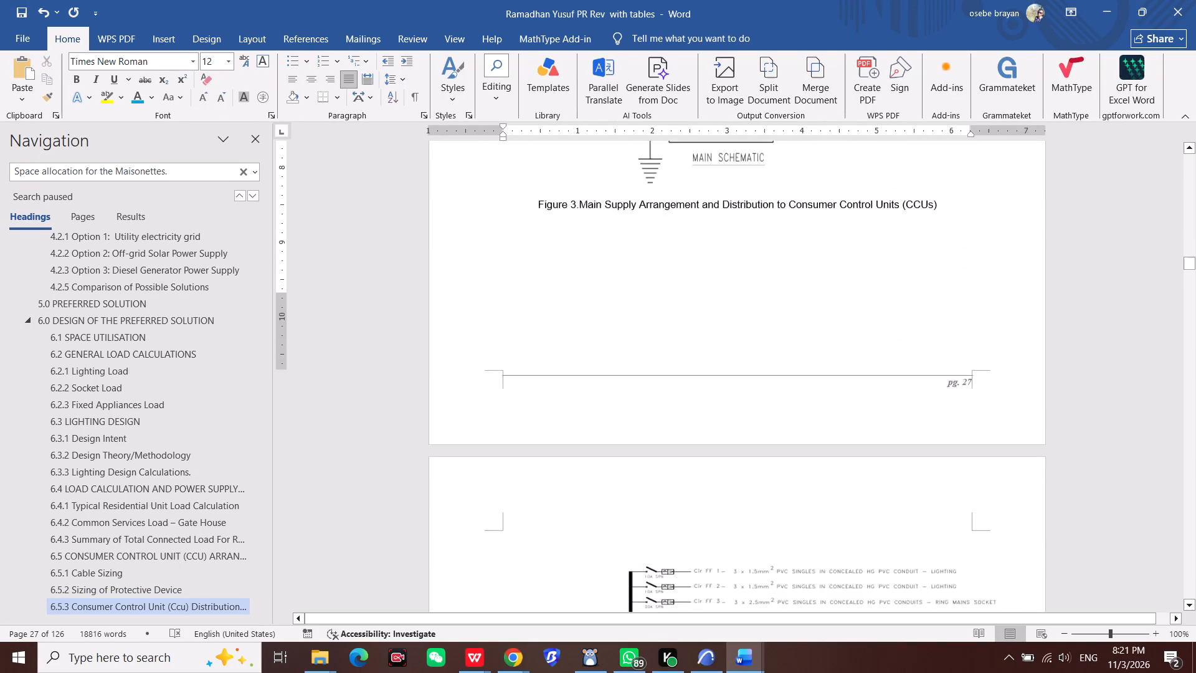
scroll(711, 420, "down", 5)
scroll(711, 420, "up", 1)
scroll(711, 420, "down", 20)
scroll(711, 420, "down", 9)
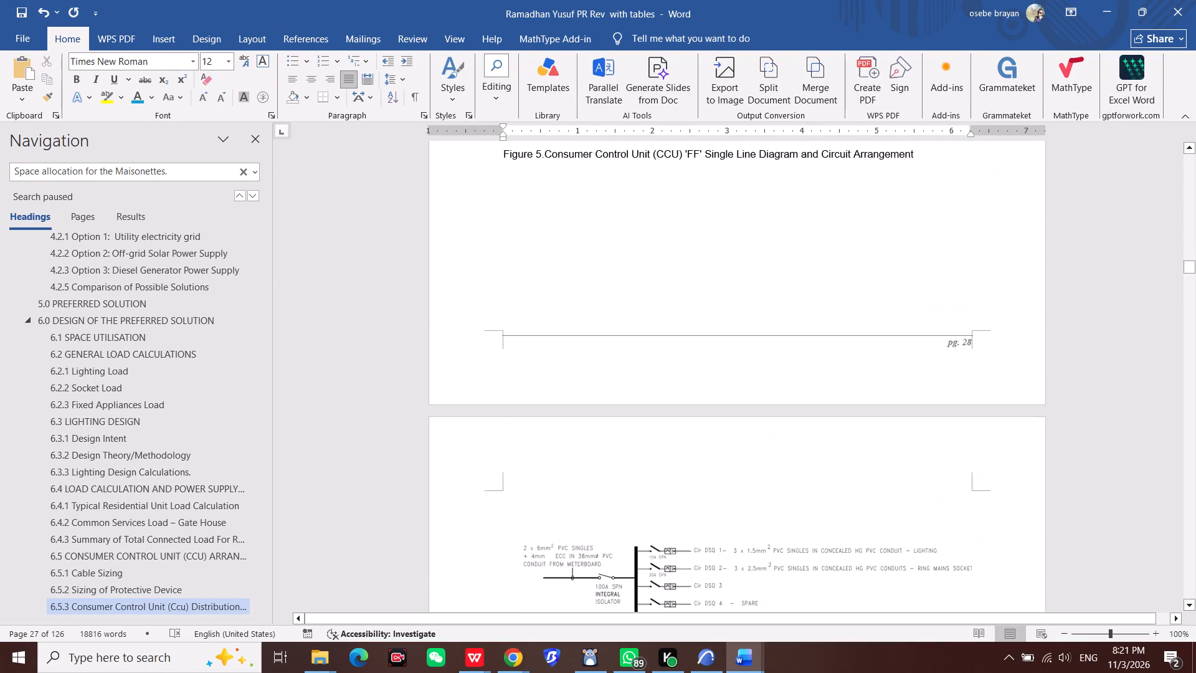
scroll(714, 423, "down", 16)
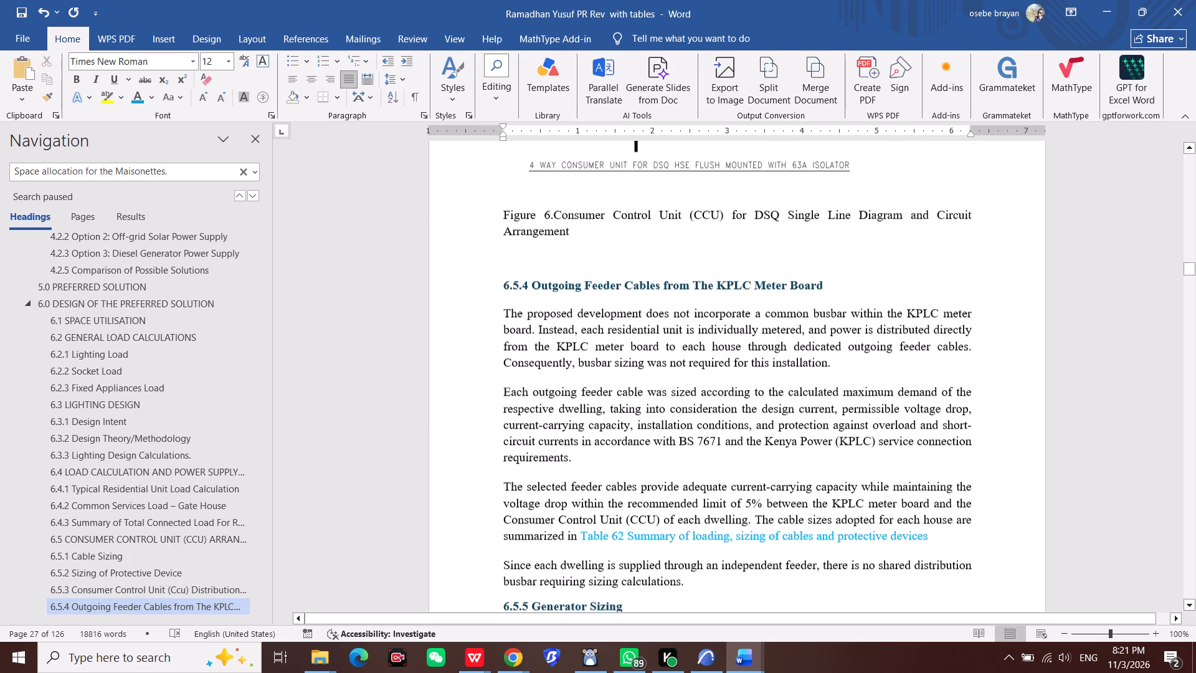
key("ctrl+s")
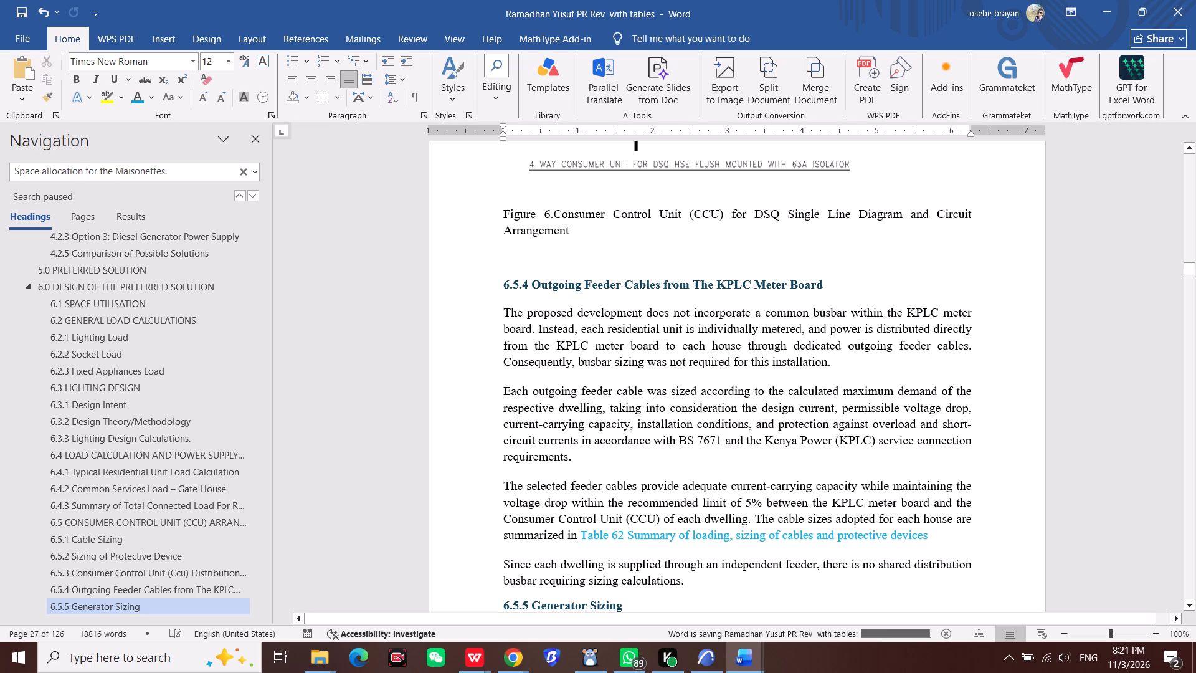
Change the table number in section 6.5.4's Summary of loading, sizing of cables and protective devices reference to 28.
scroll(734, 420, "up", 13)
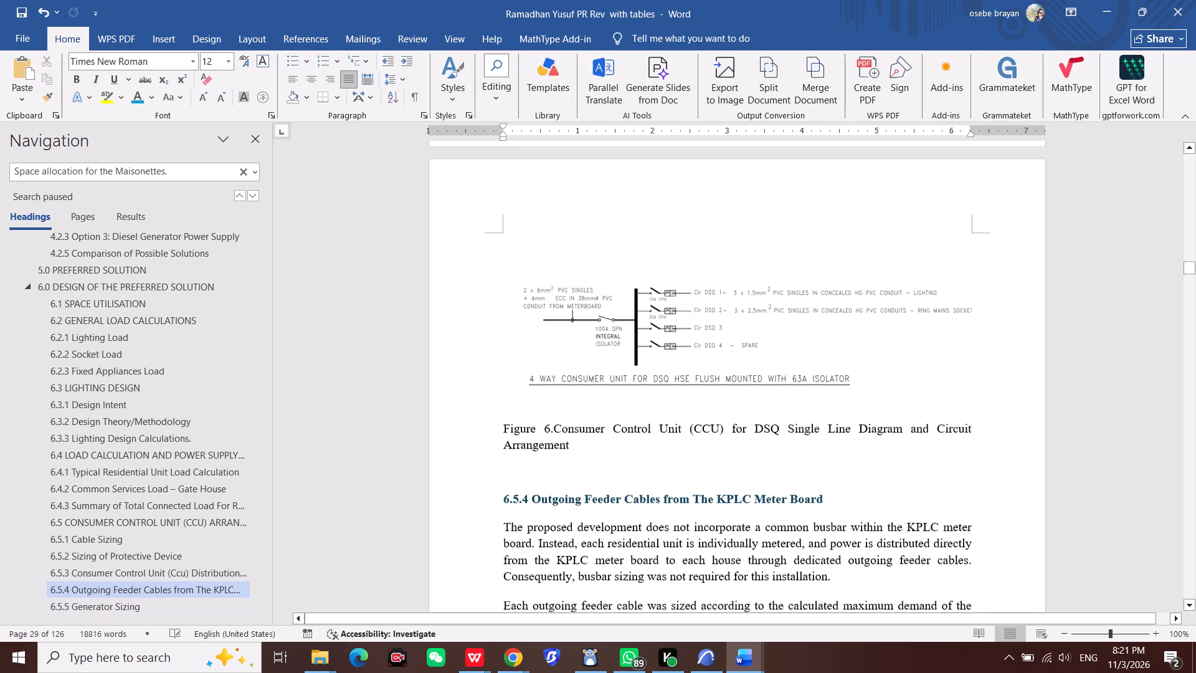
scroll(734, 420, "up", 20)
scroll(734, 420, "up", 18)
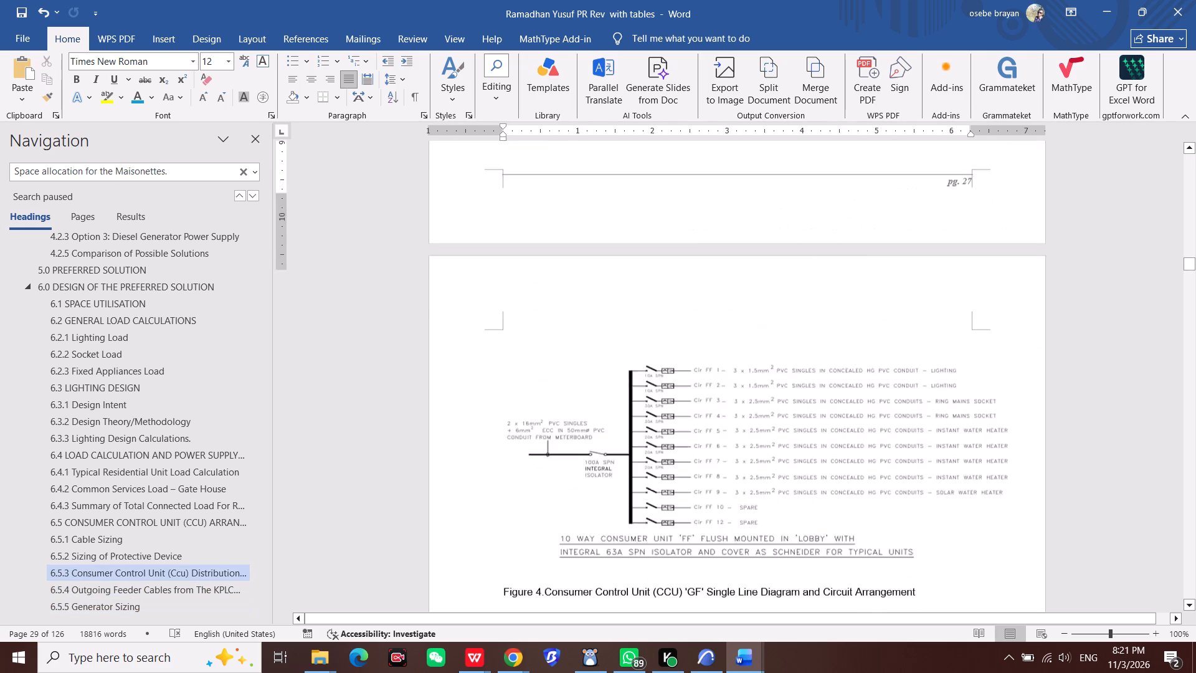
scroll(734, 420, "up", 20)
scroll(734, 420, "up", 7)
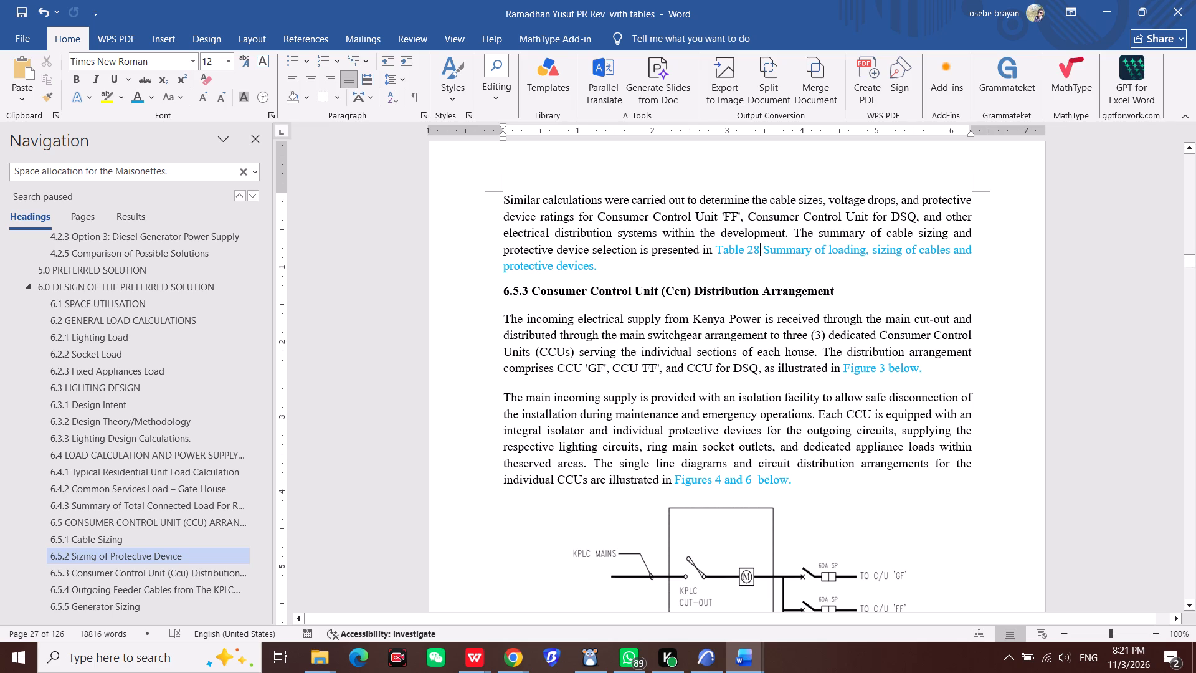
scroll(734, 420, "down", 1)
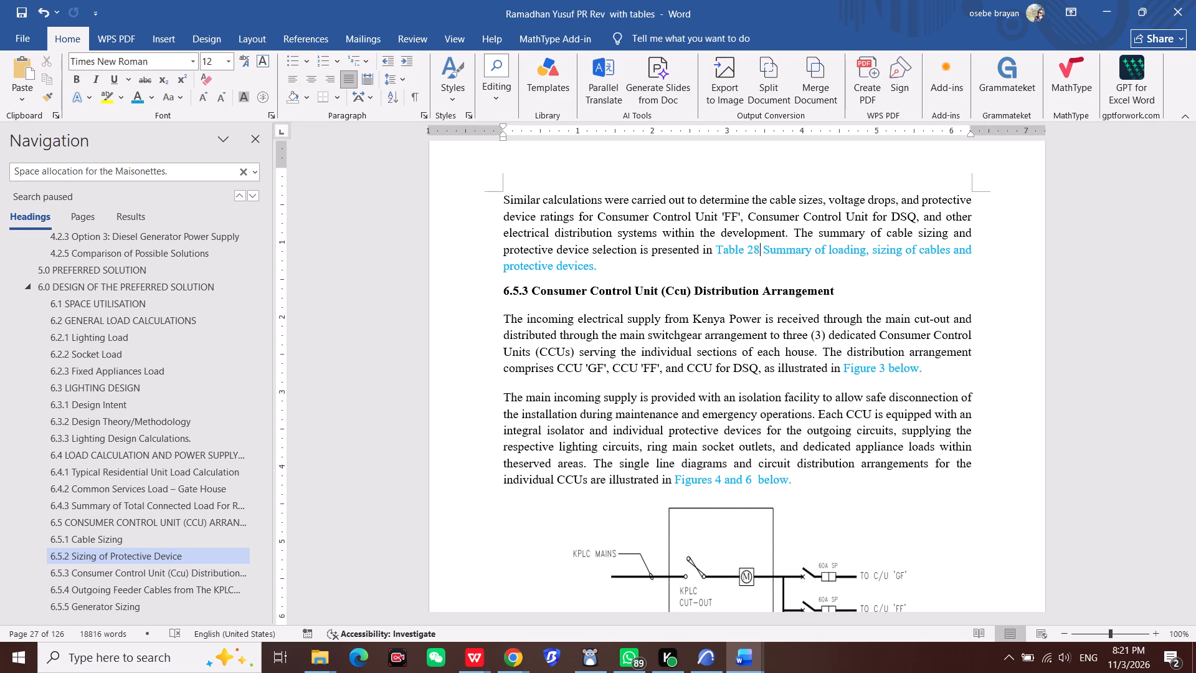
scroll(734, 420, "down", 16)
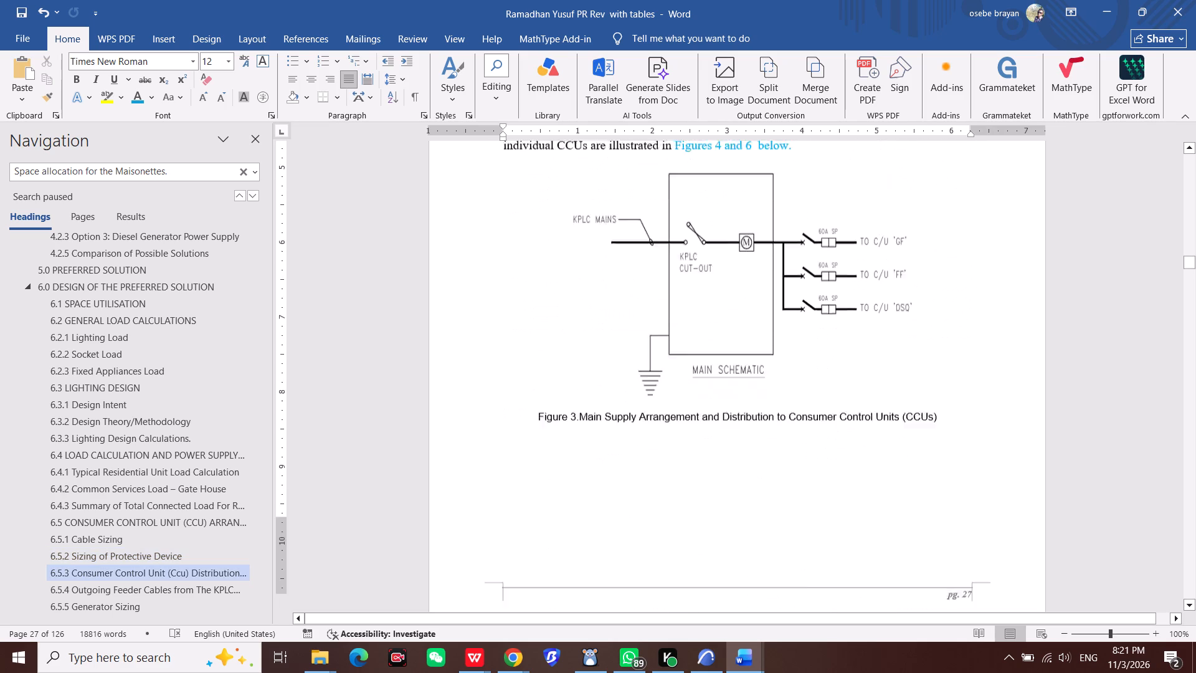
scroll(749, 413, "down", 20)
scroll(749, 413, "down", 16)
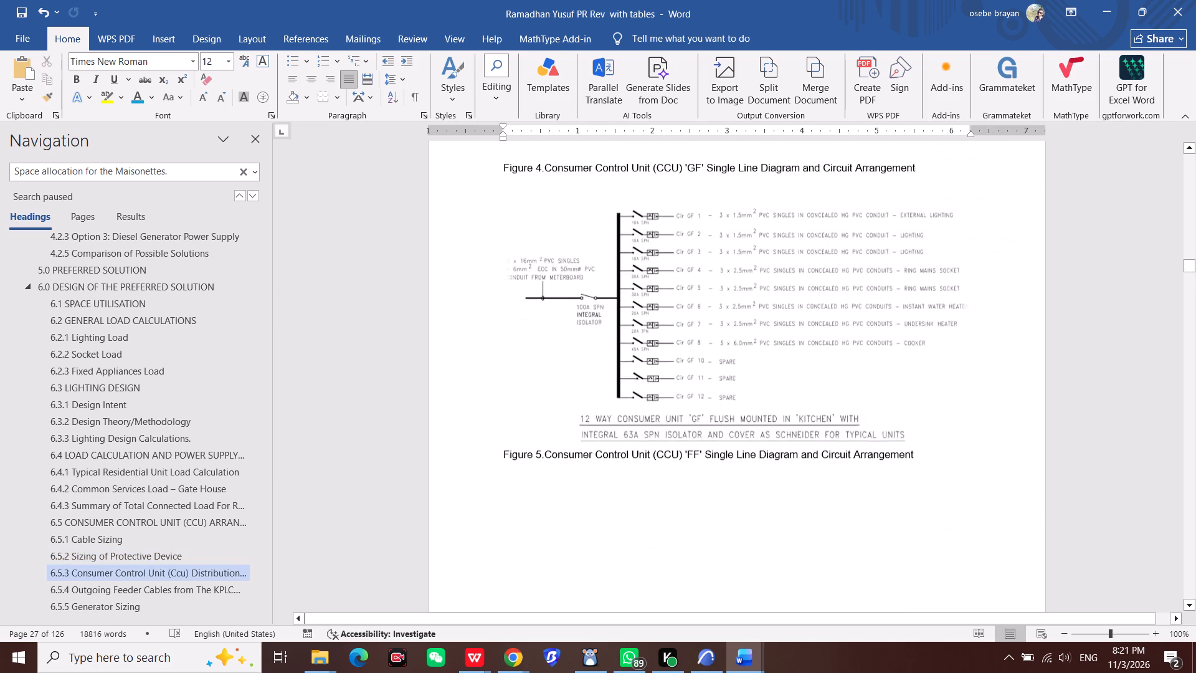
scroll(749, 413, "down", 20)
scroll(749, 413, "down", 10)
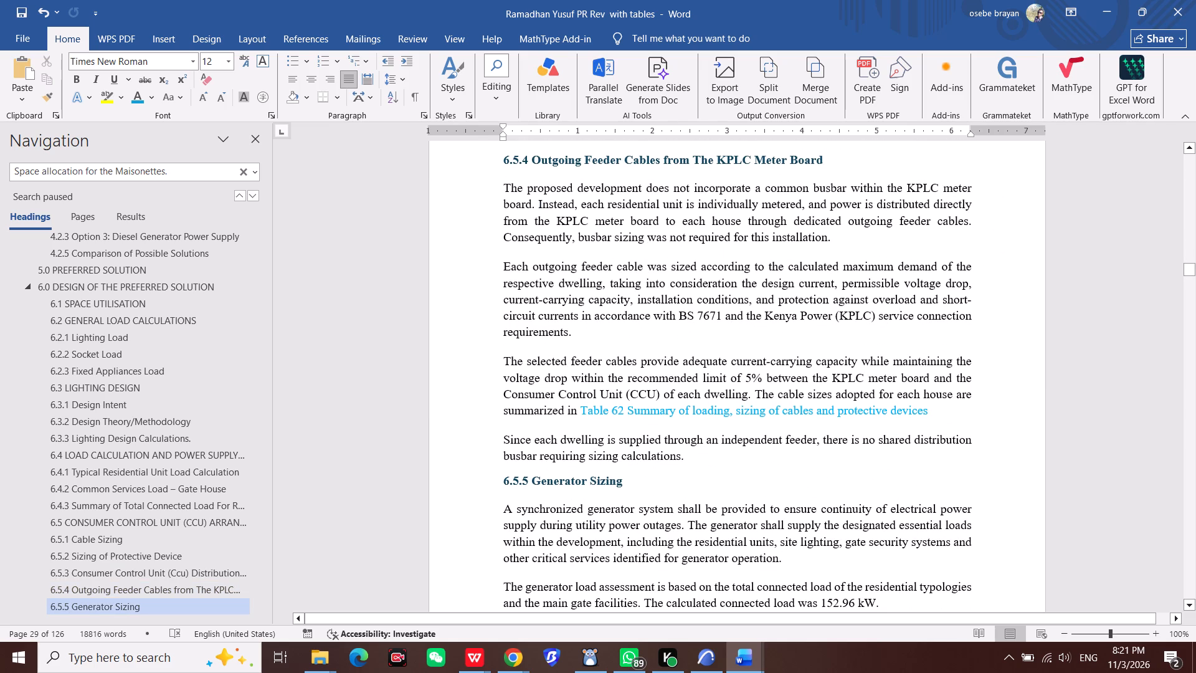
left_click(619, 419)
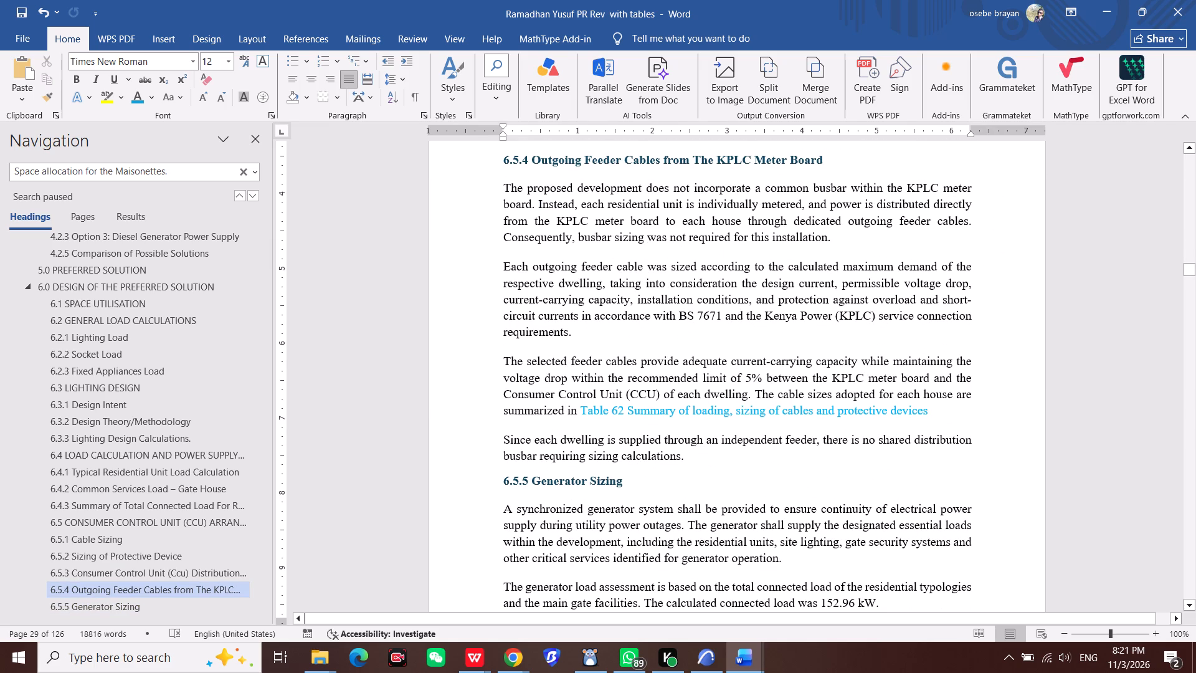
key("Right")
key("BackSpace")
key("BackSpace")
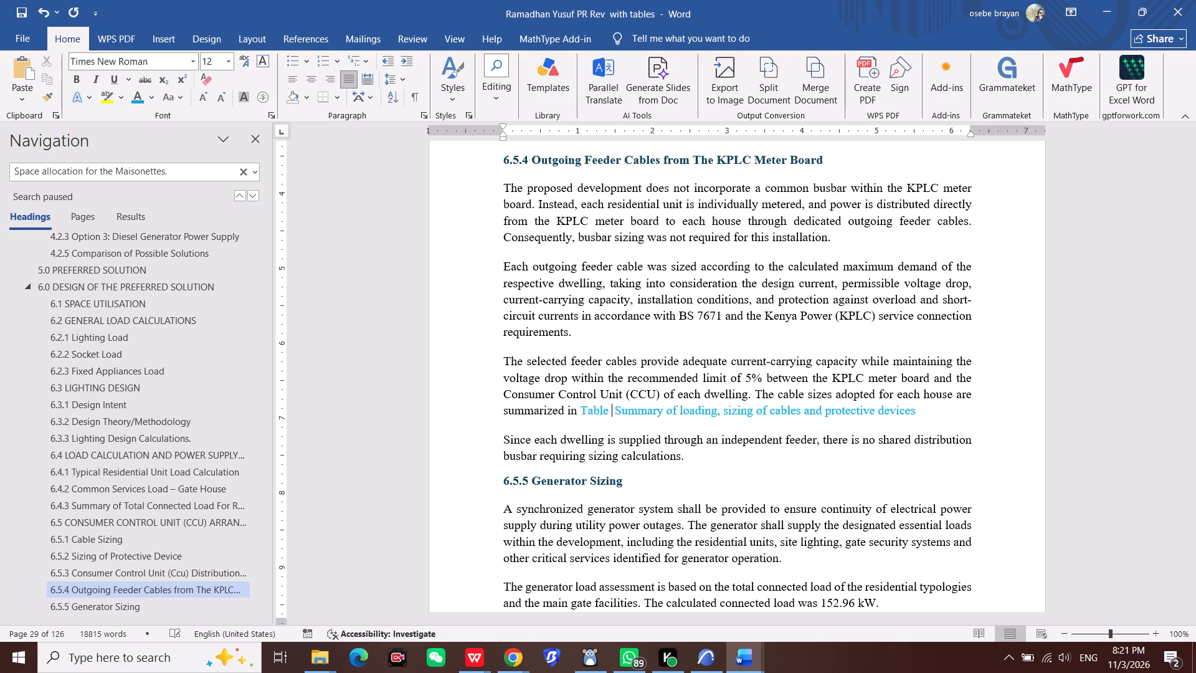
type("28")
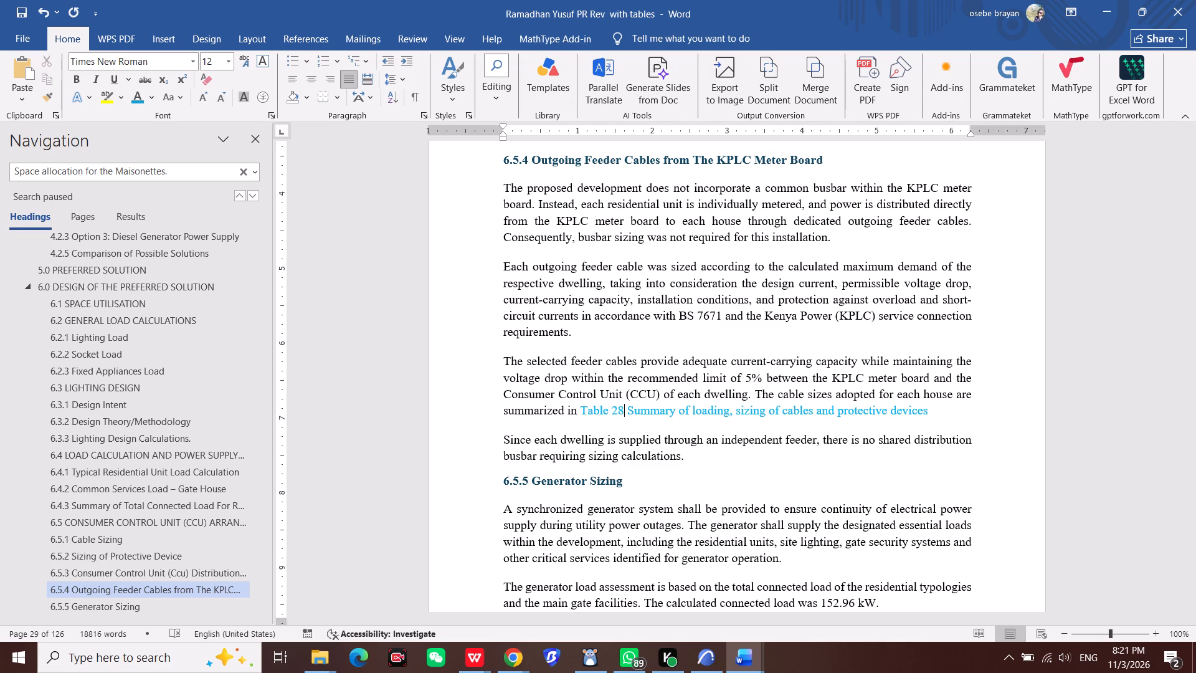
Change the table number in the Summary of Prospective short Circuit Currents reference in section 6.6.2's opening paragraph to 29.
scroll(625, 413, "down", 12)
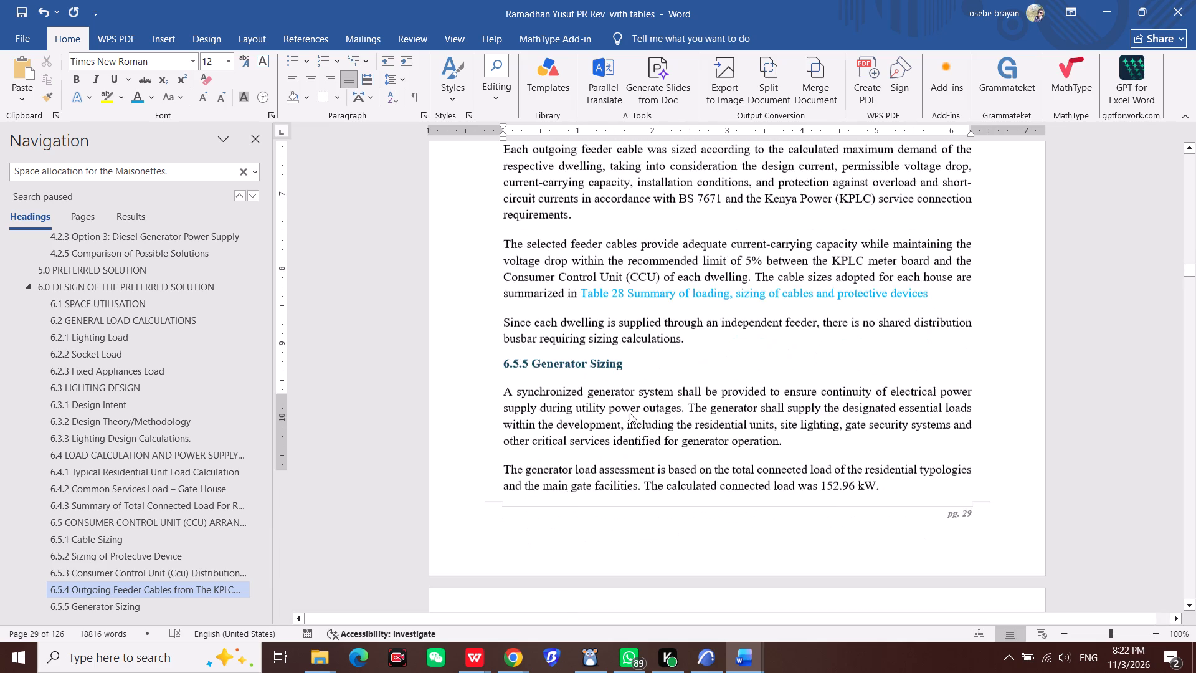
scroll(630, 413, "down", 19)
scroll(645, 399, "down", 7)
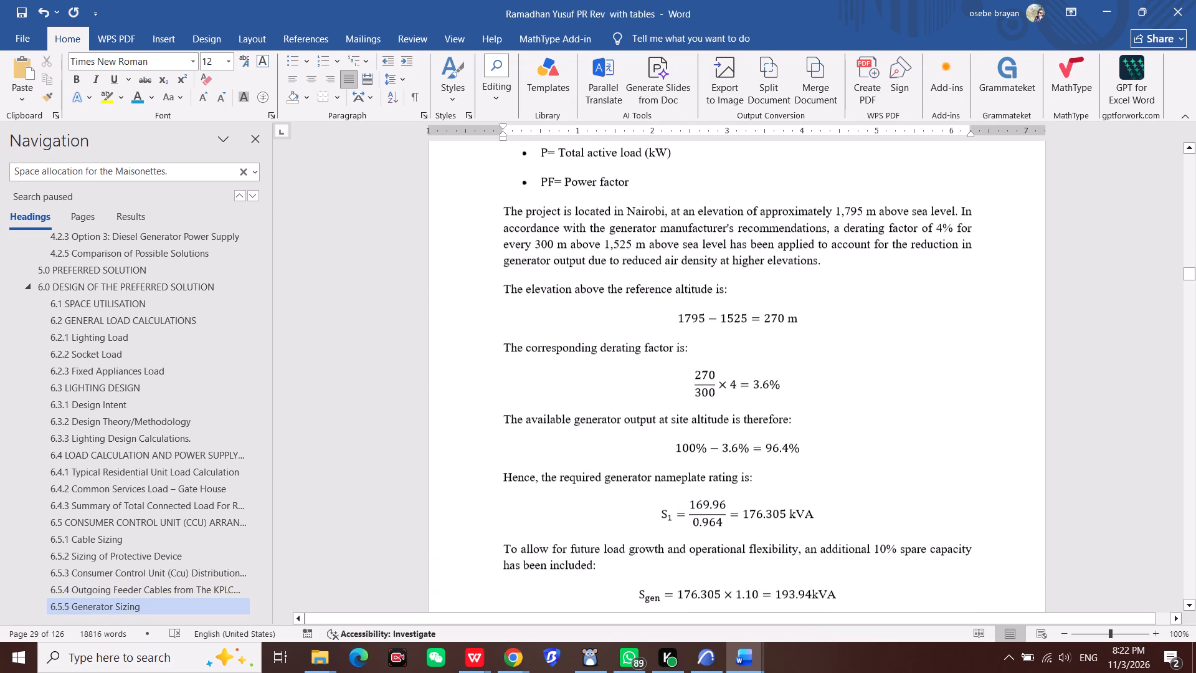
scroll(645, 399, "down", 18)
scroll(651, 394, "down", 9)
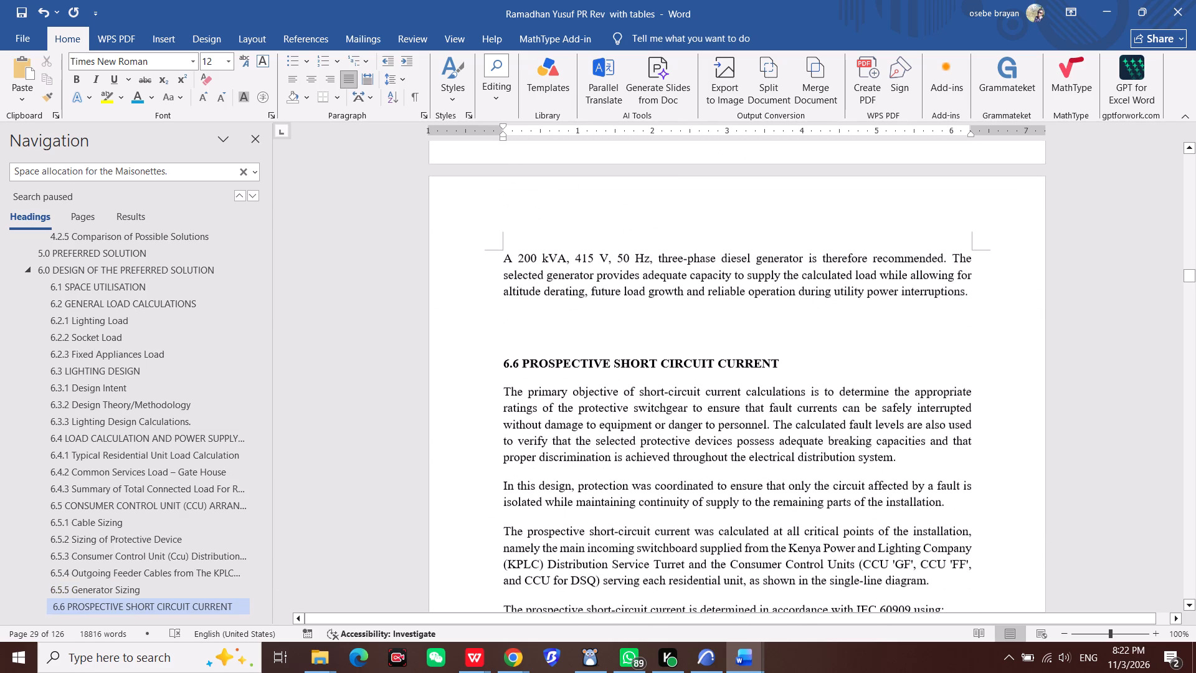
scroll(651, 394, "down", 10)
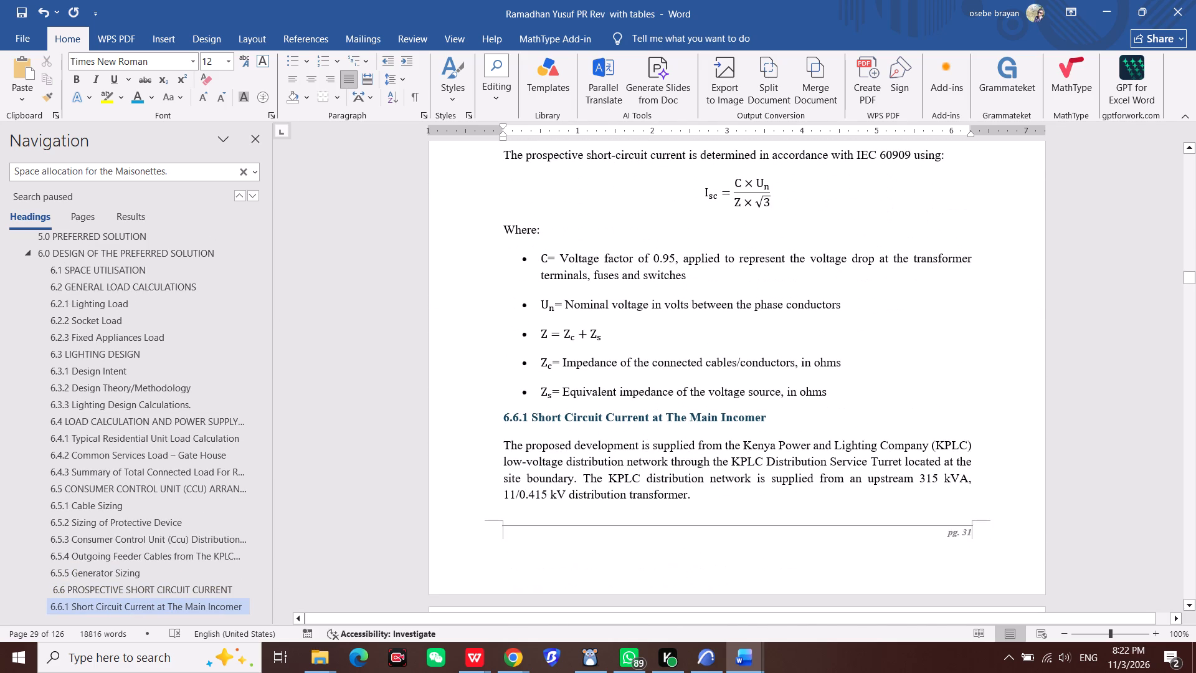
scroll(651, 394, "down", 7)
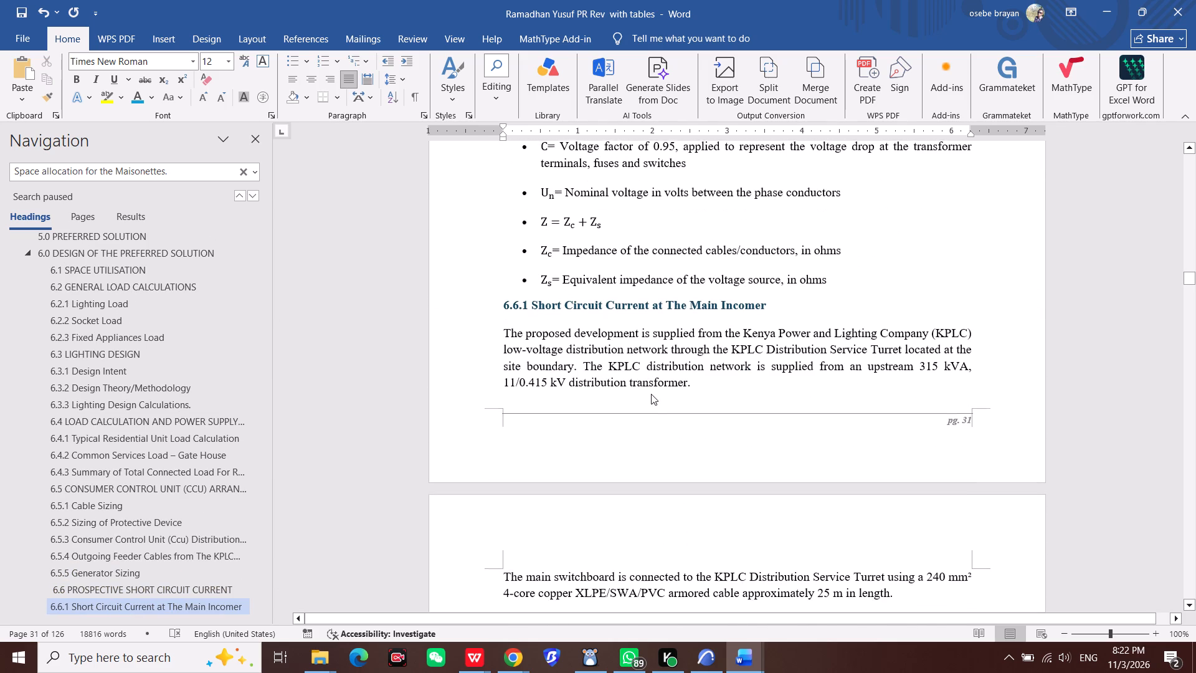
scroll(651, 394, "down", 17)
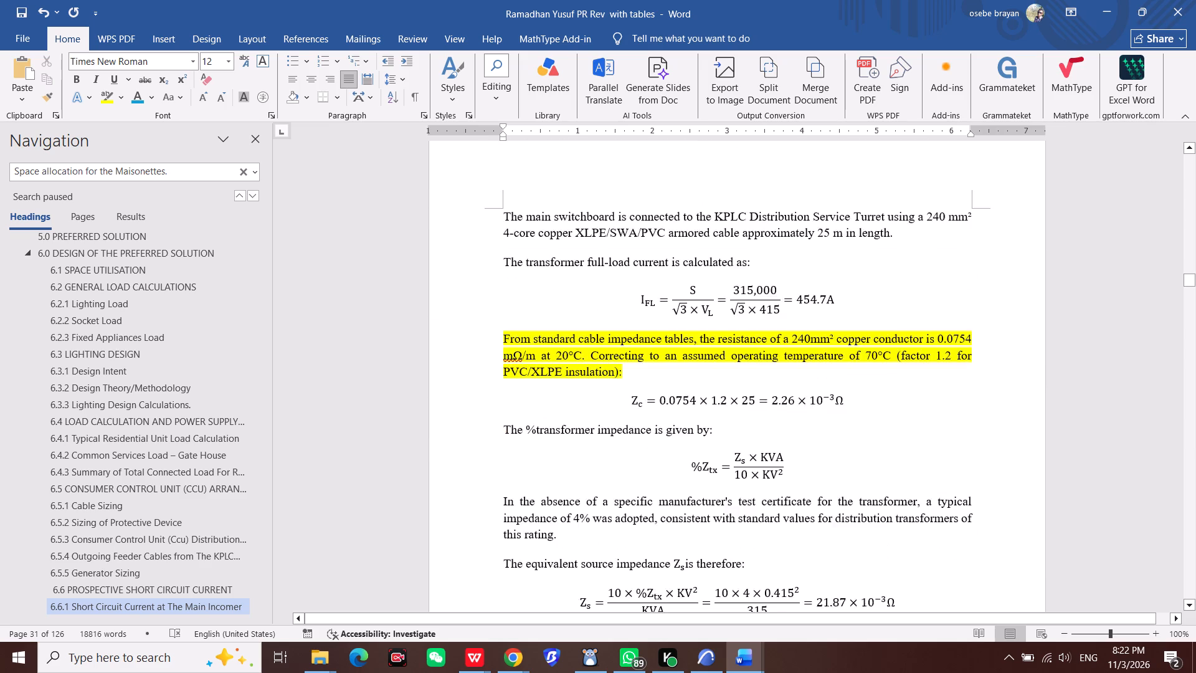
scroll(651, 394, "down", 13)
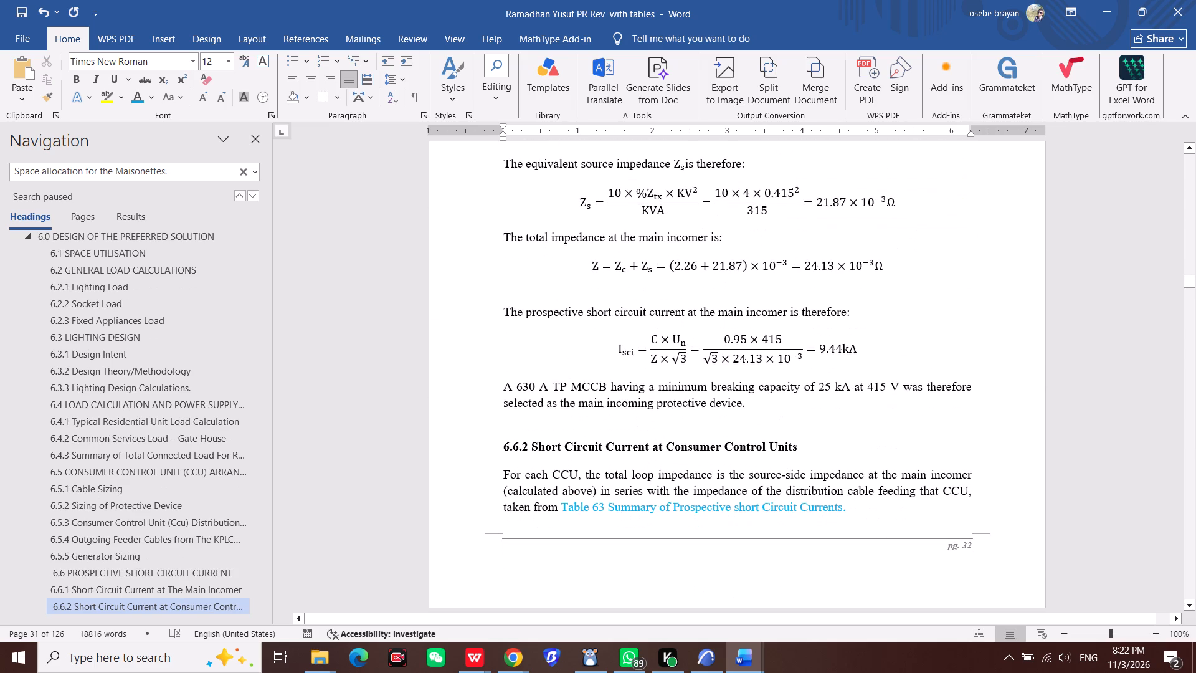
left_click(606, 458)
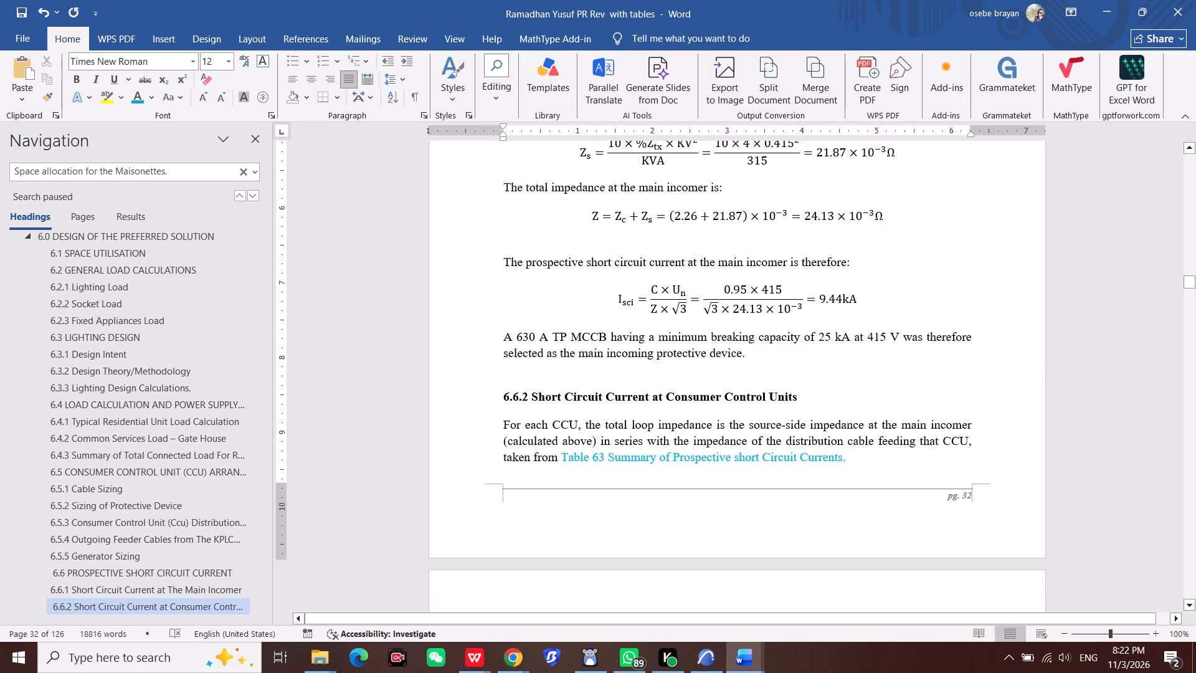
key("BackSpace")
key("BackSpace")
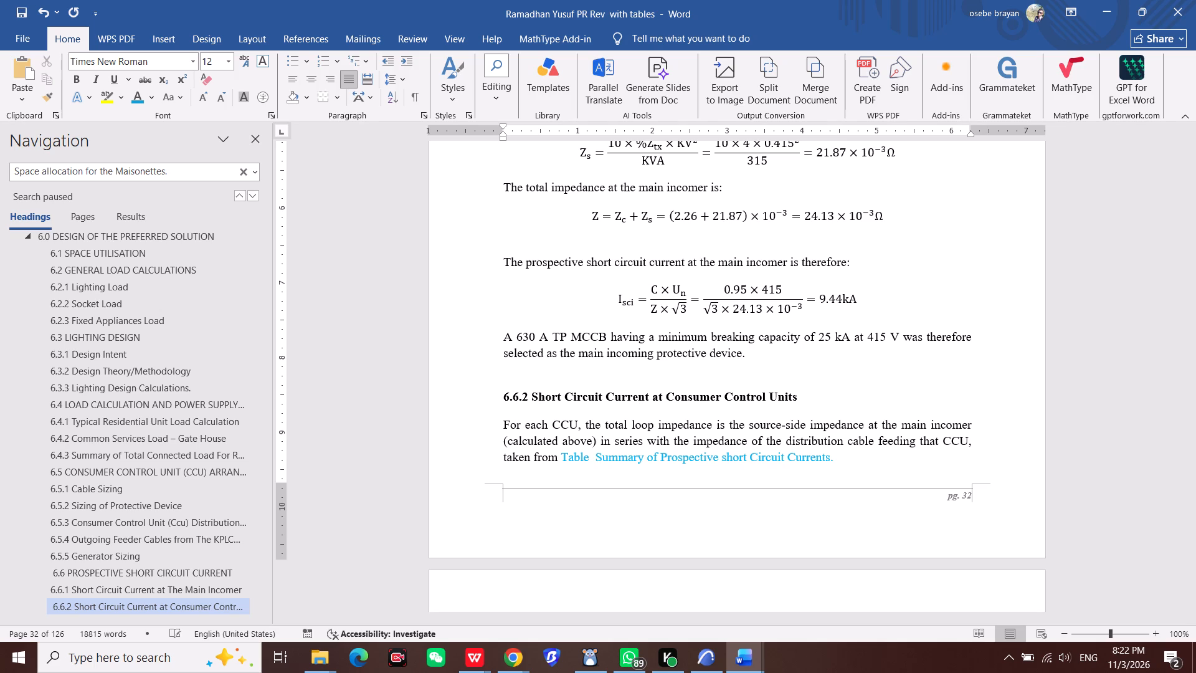
type("29")
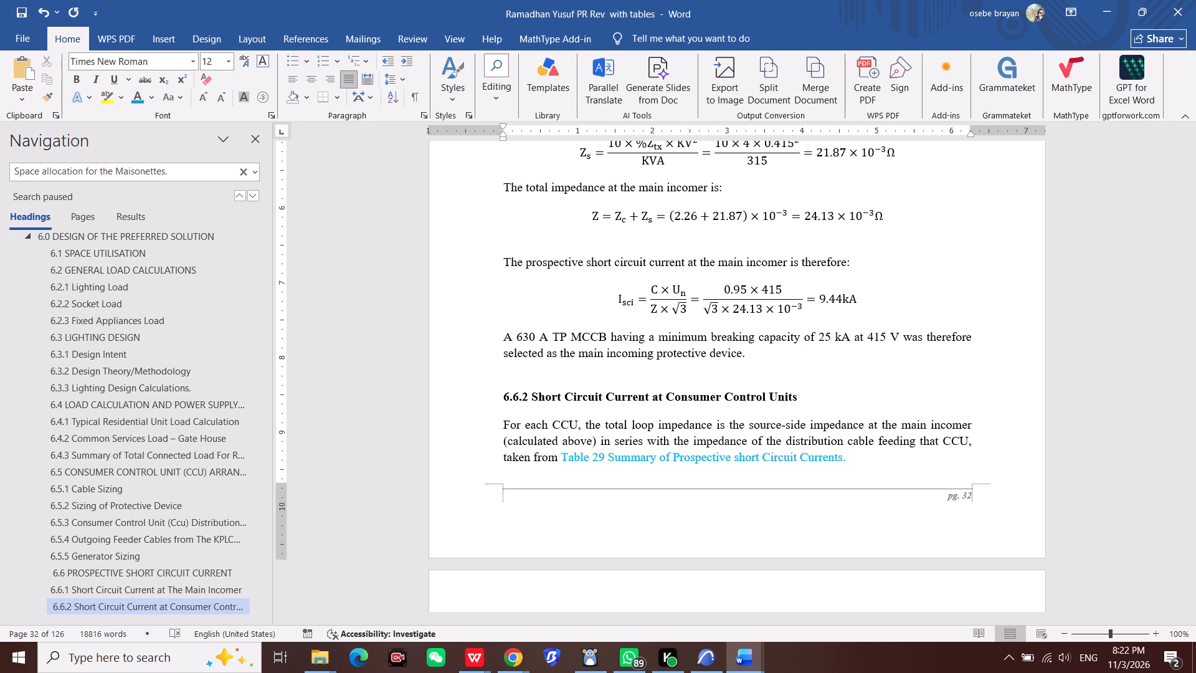
Change the table number in the Summary of Prospective short Circuit Currents reference below the CCU for DSQ calculation to 29.
scroll(495, 384, "down", 5)
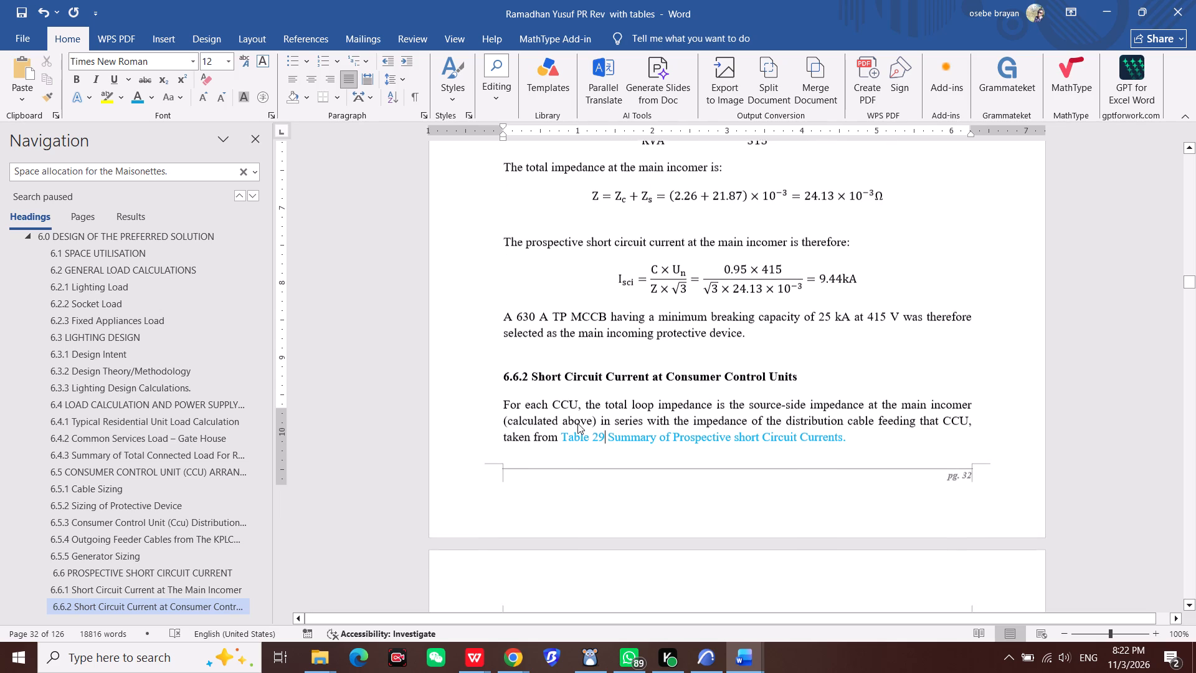
scroll(577, 423, "down", 20)
scroll(577, 423, "down", 3)
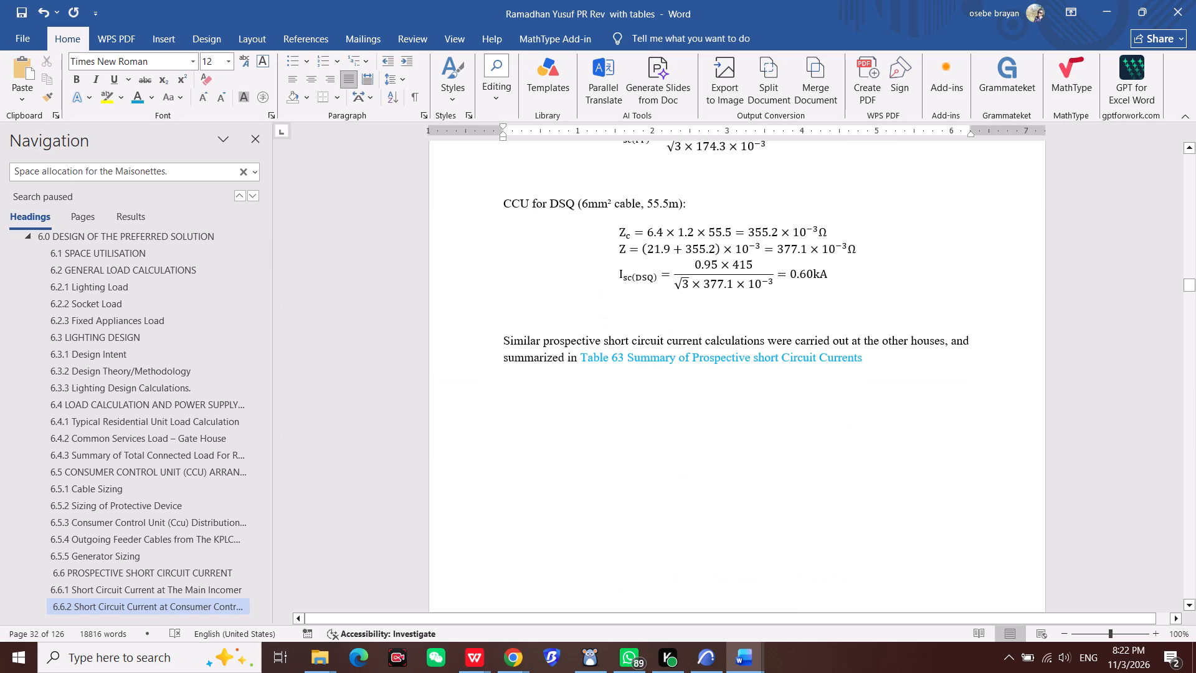
left_click(618, 361)
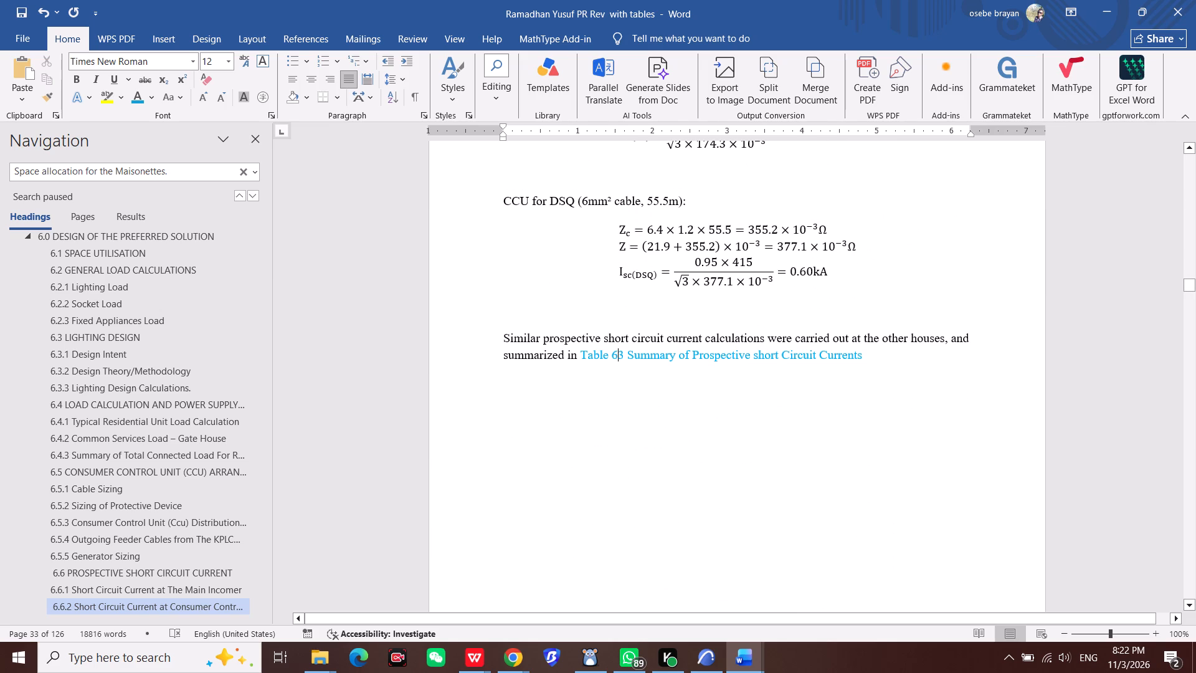
key("Right")
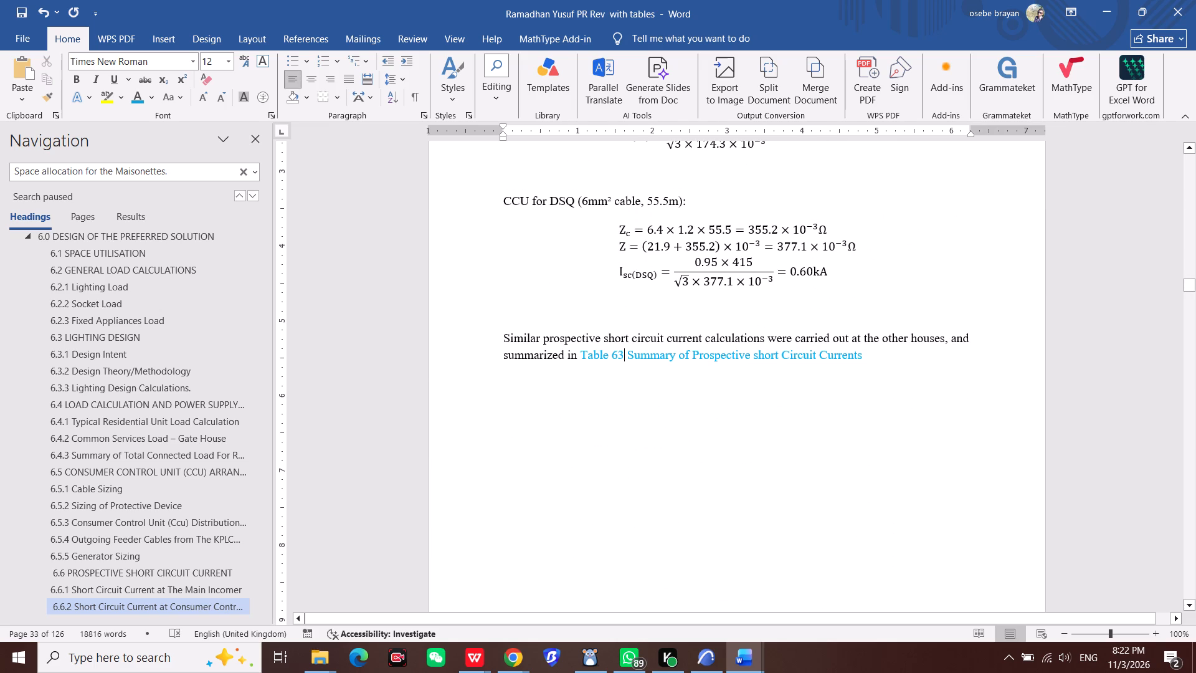
key("BackSpace")
key("BackSpace")
type("29")
Change the table number in section 7.1's BOQ Financial Summary - All Bills reference to 30.
scroll(703, 390, "down", 20)
scroll(703, 390, "down", 3)
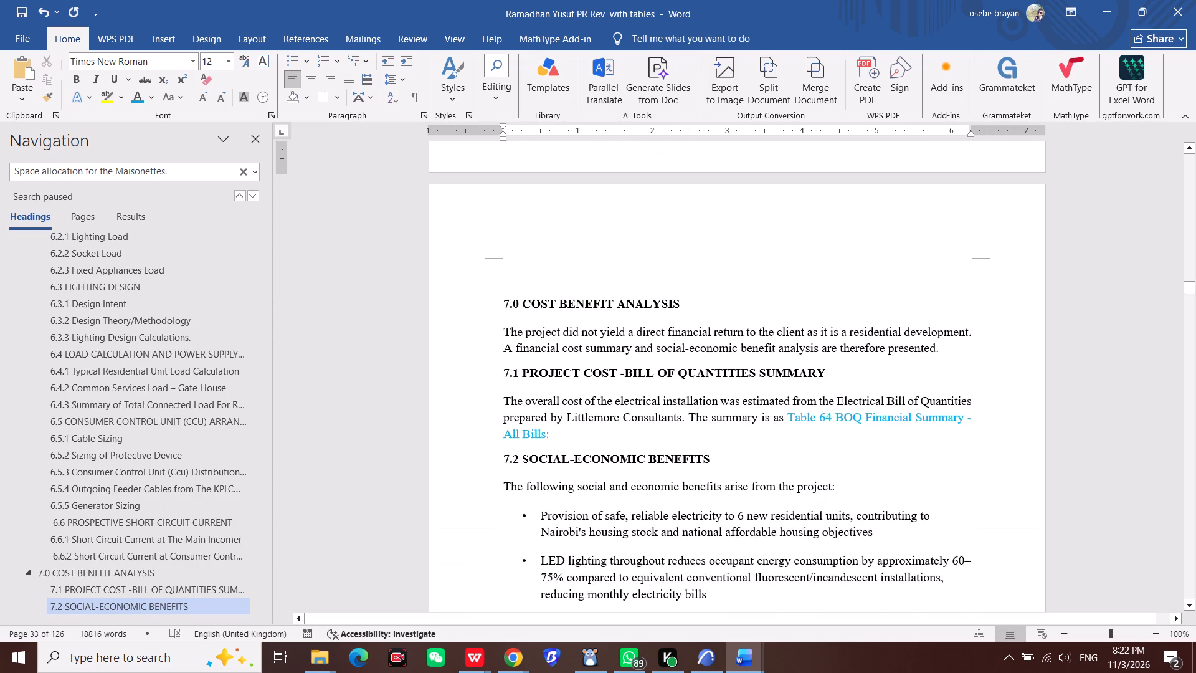
scroll(703, 390, "down", 1)
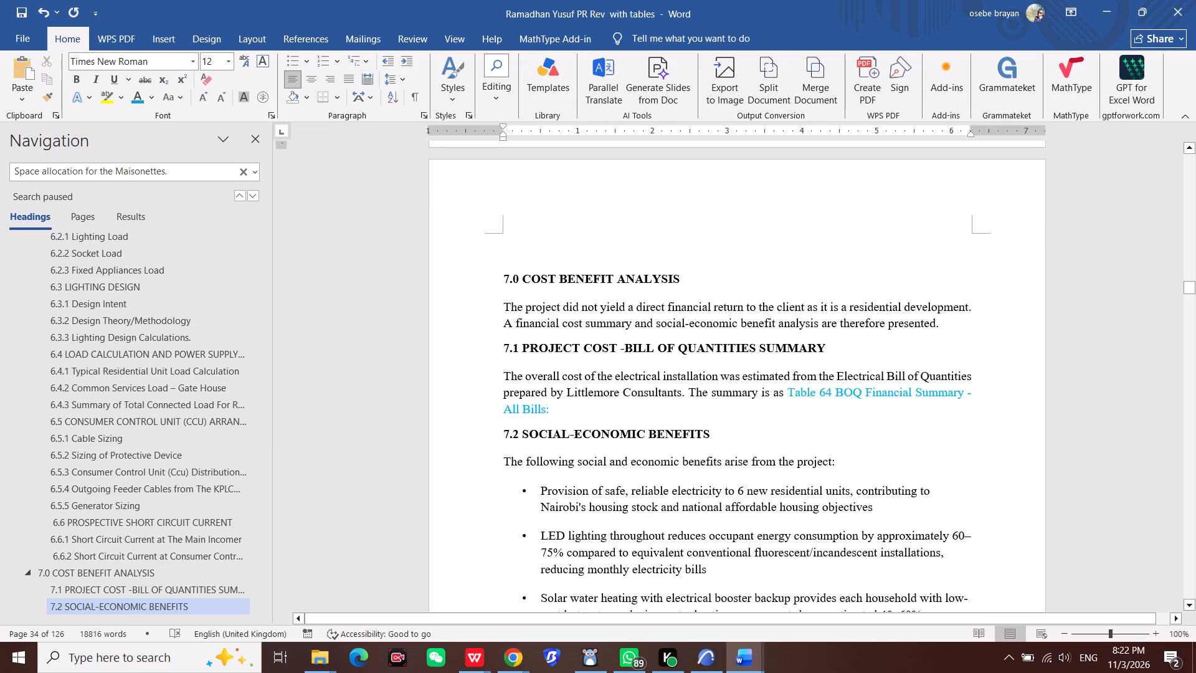
left_click(830, 395)
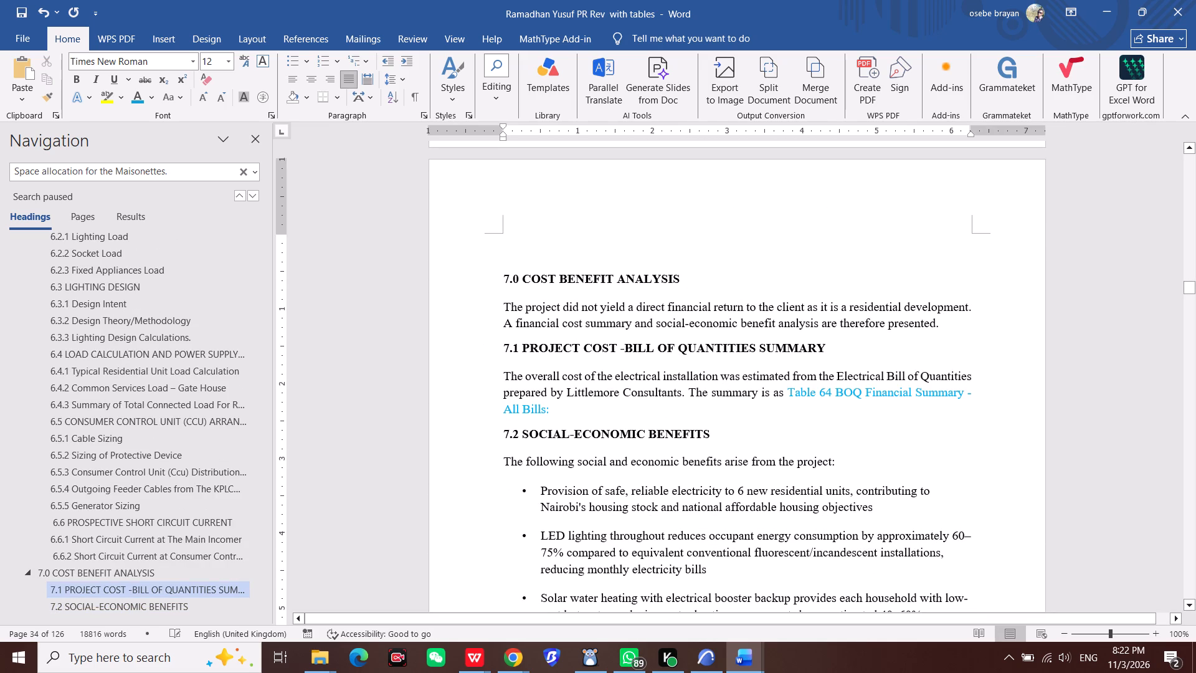
key("BackSpace")
key("BackSpace")
type("30")
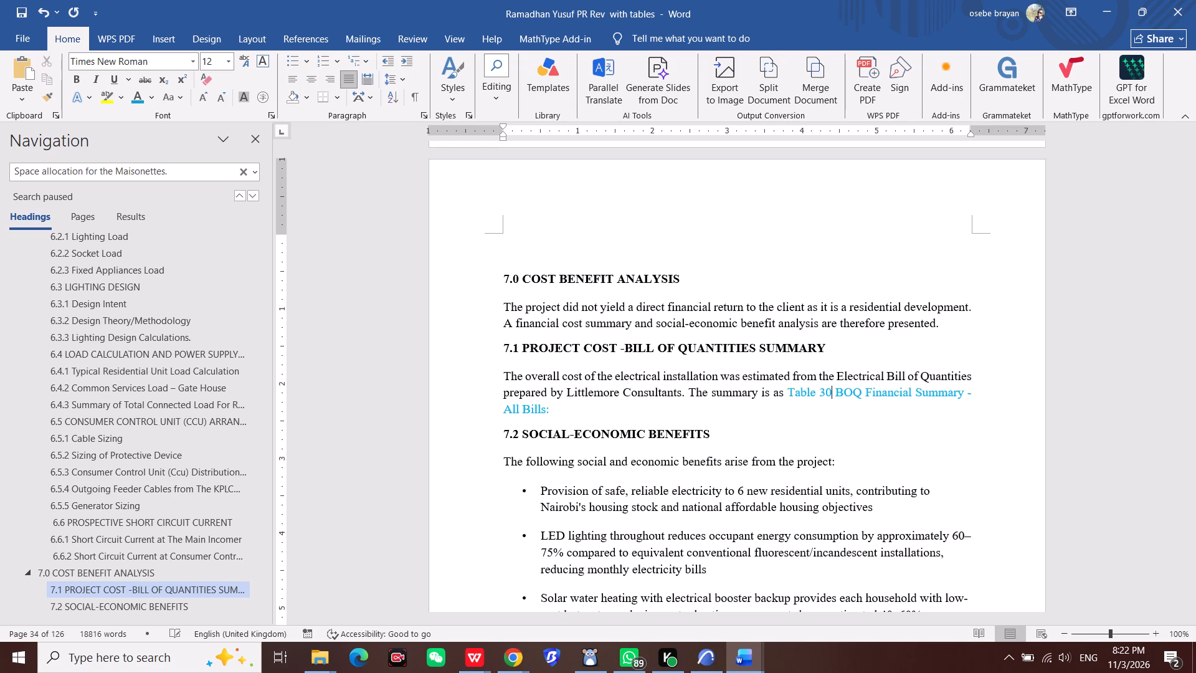
Check the remaining text up to the 8.0 Conclusion section for table references and save the report.
scroll(830, 395, "down", 16)
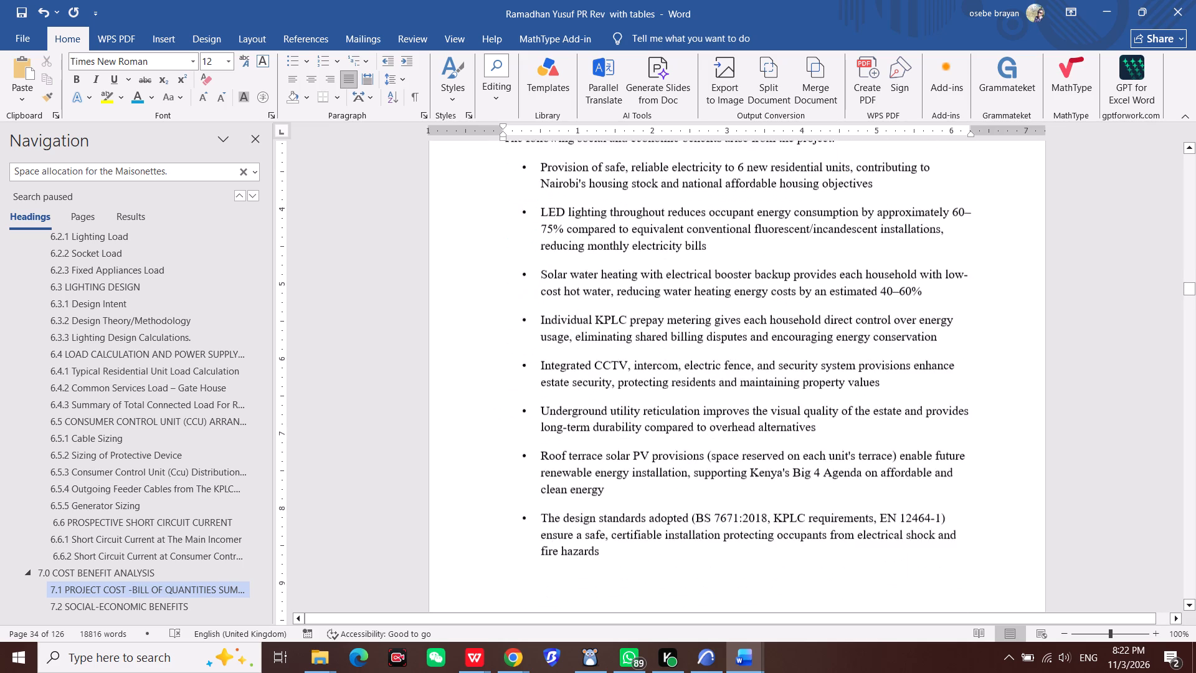
scroll(828, 401, "down", 13)
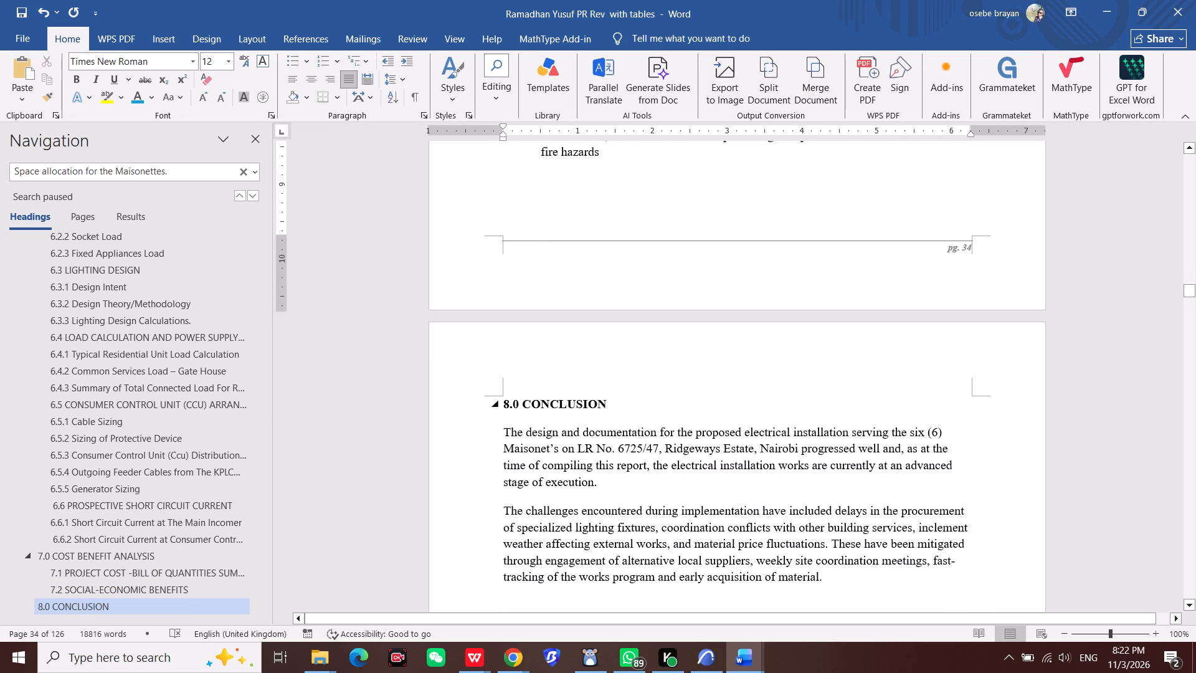
key("ctrl+s")
Hide the document's heading navigation.
left_click(257, 147)
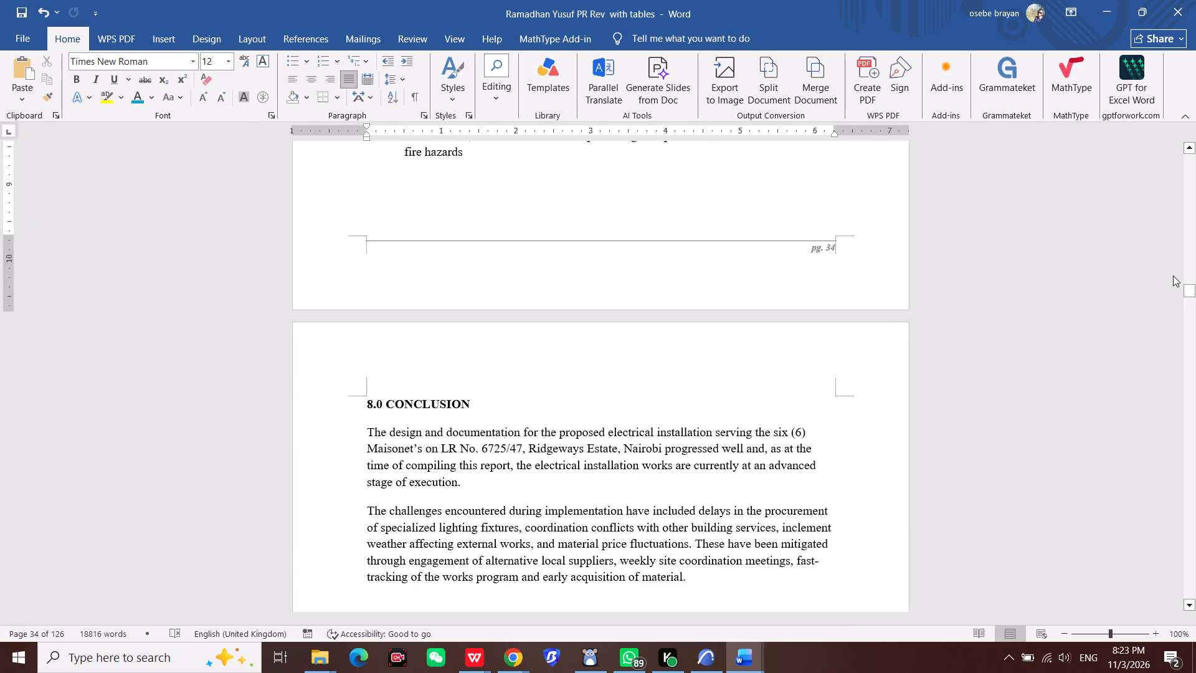
Review the report's front matter from the title page through the contents, abbreviations and List of Tables to the List of Figures.
left_click_drag(1189, 290, 1194, 246)
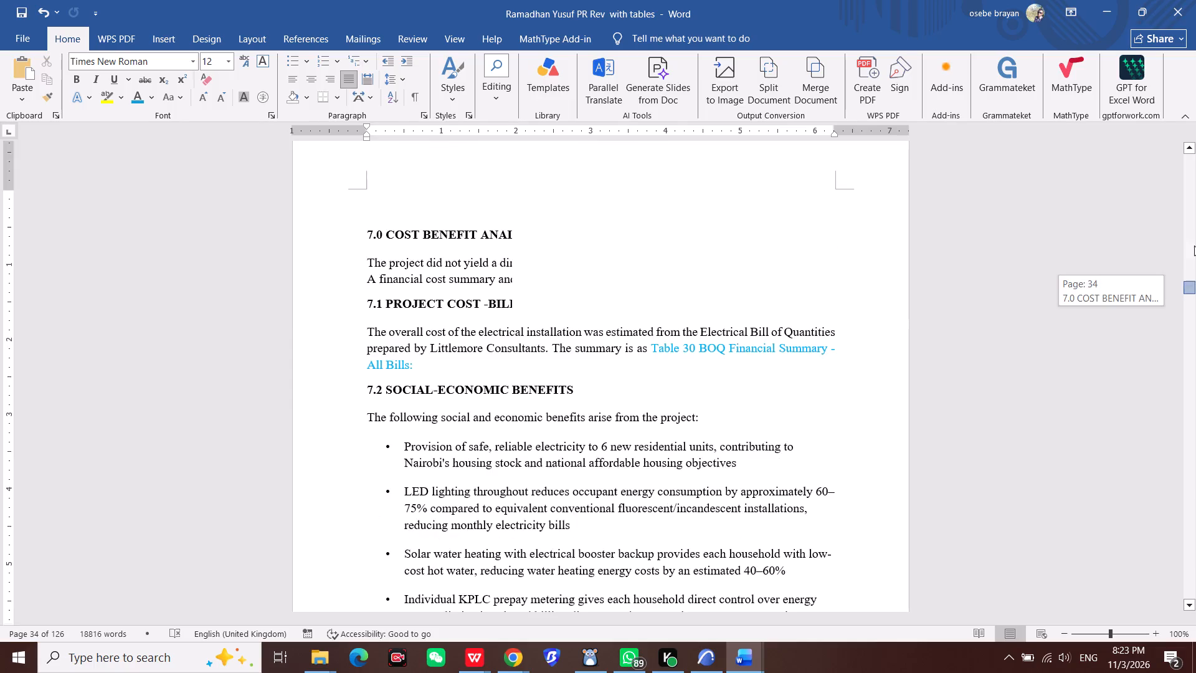
left_click_drag(1194, 246, 1180, 158)
scroll(891, 387, "down", 6)
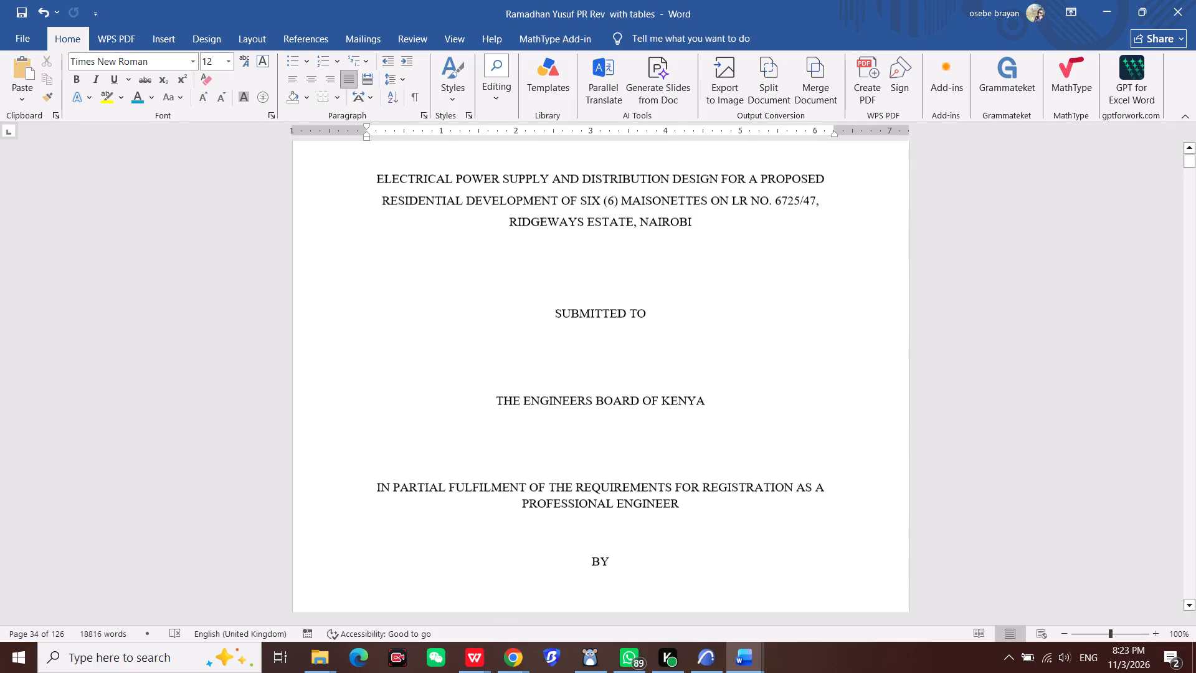
scroll(827, 396, "down", 17)
scroll(762, 391, "up", 5)
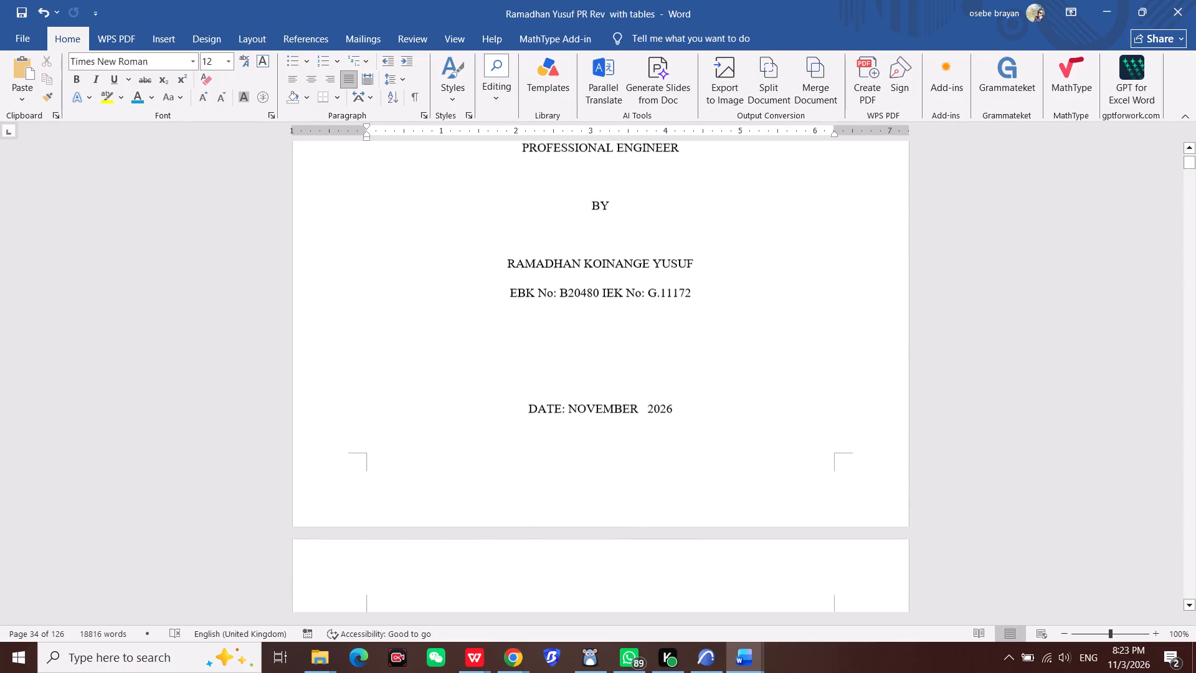
scroll(762, 391, "up", 5)
scroll(762, 391, "down", 20)
scroll(762, 391, "down", 5)
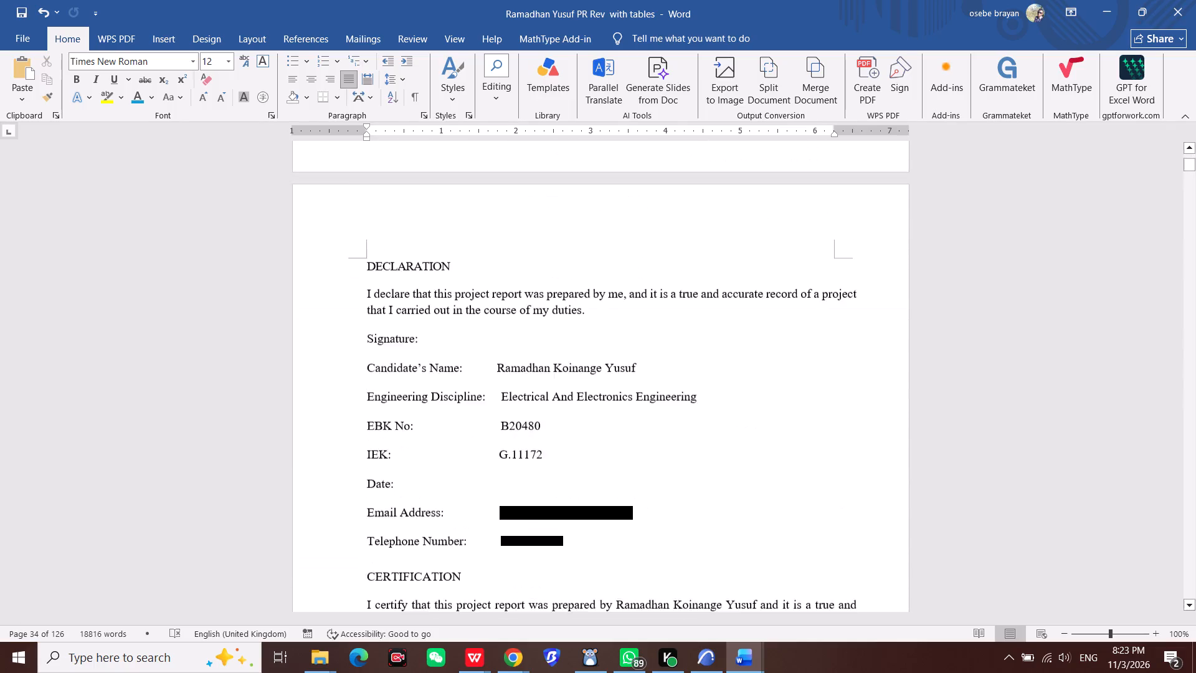
scroll(762, 391, "down", 20)
scroll(762, 391, "down", 20)
scroll(762, 391, "down", 1)
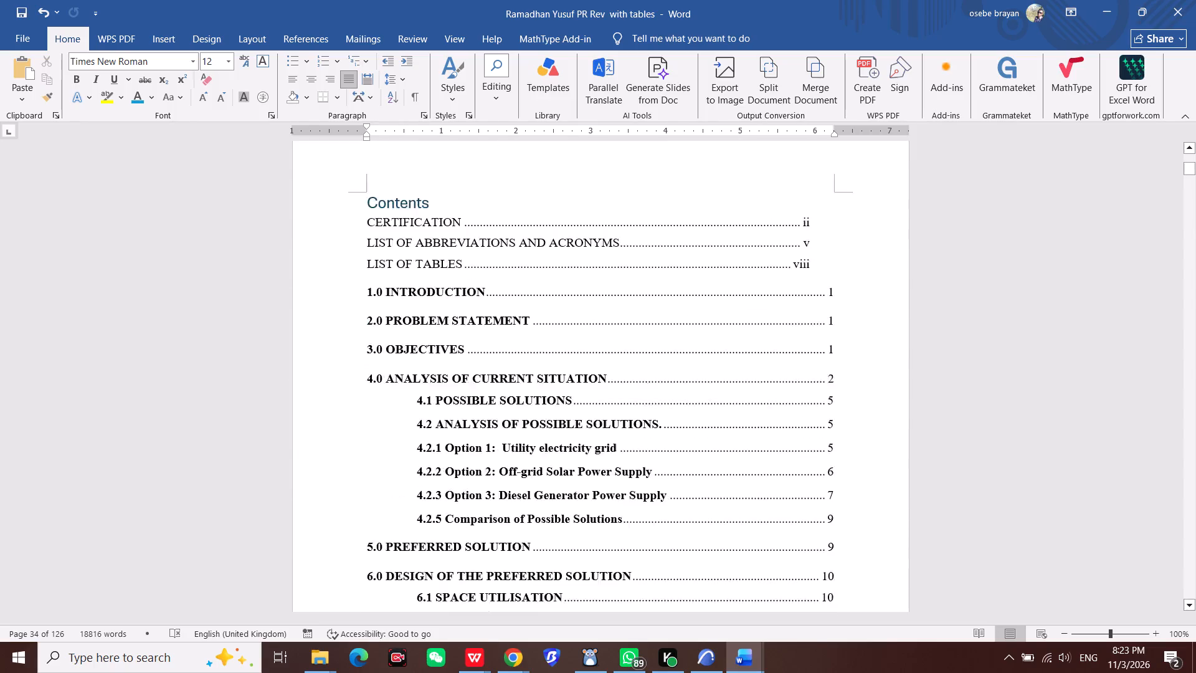
scroll(746, 392, "down", 15)
scroll(646, 363, "down", 6)
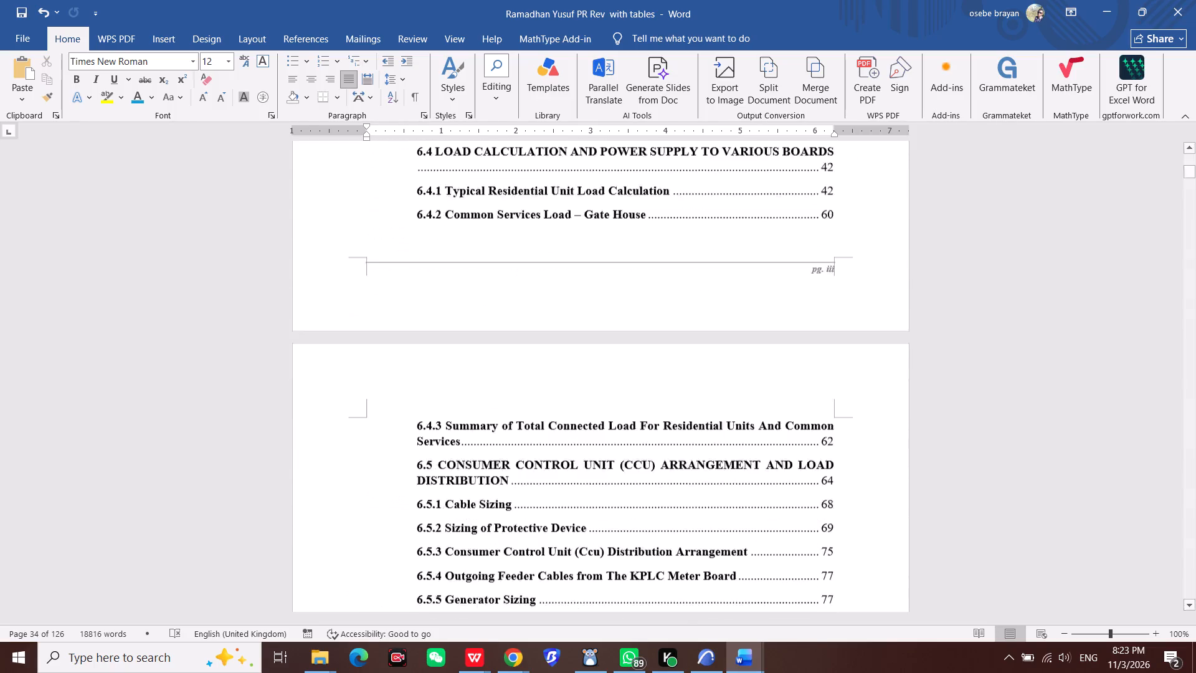
scroll(581, 380, "down", 17)
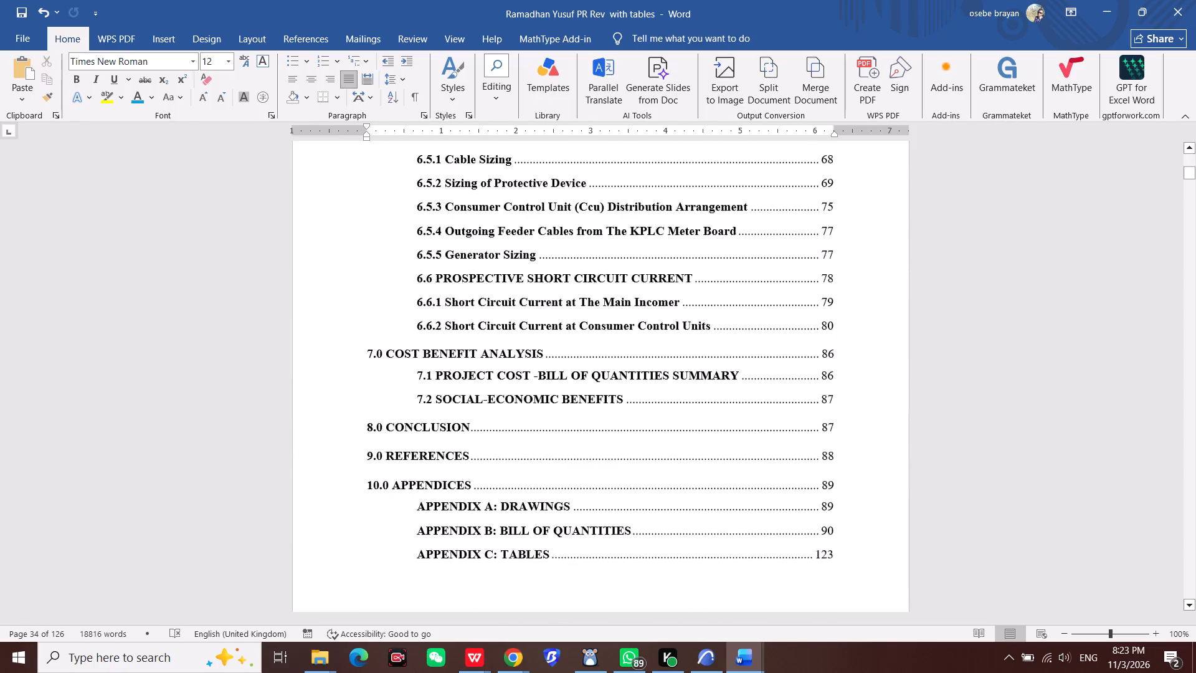
scroll(579, 380, "down", 2)
scroll(579, 380, "down", 20)
scroll(579, 380, "down", 2)
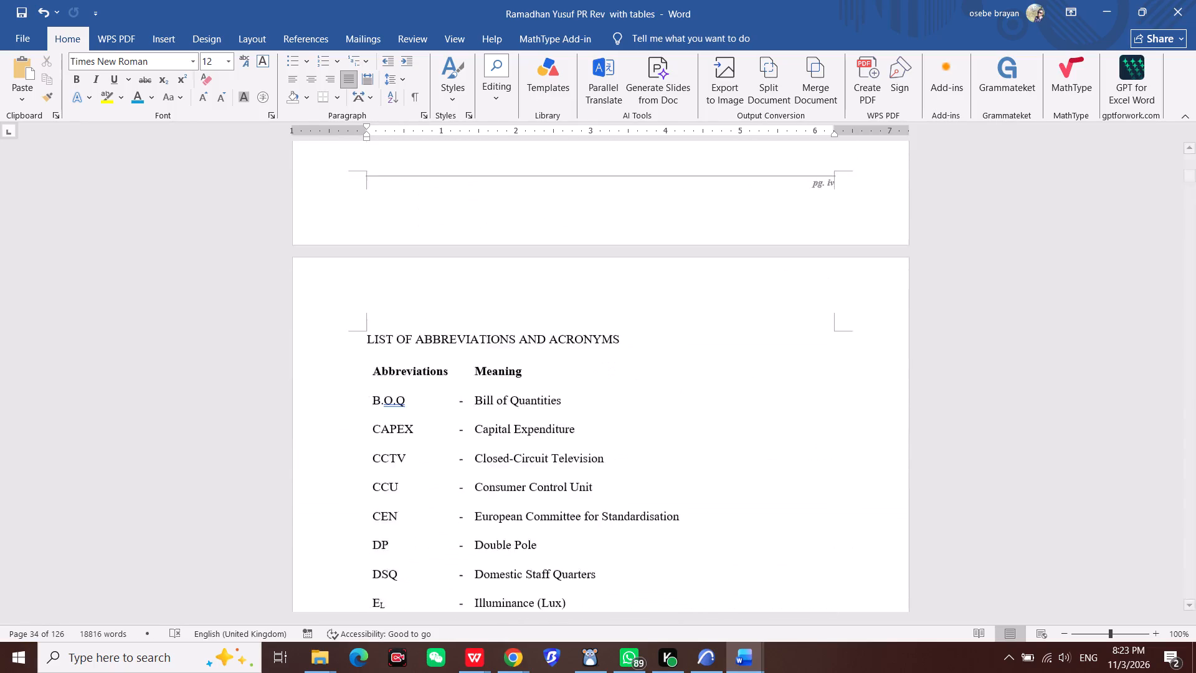
scroll(576, 380, "down", 20)
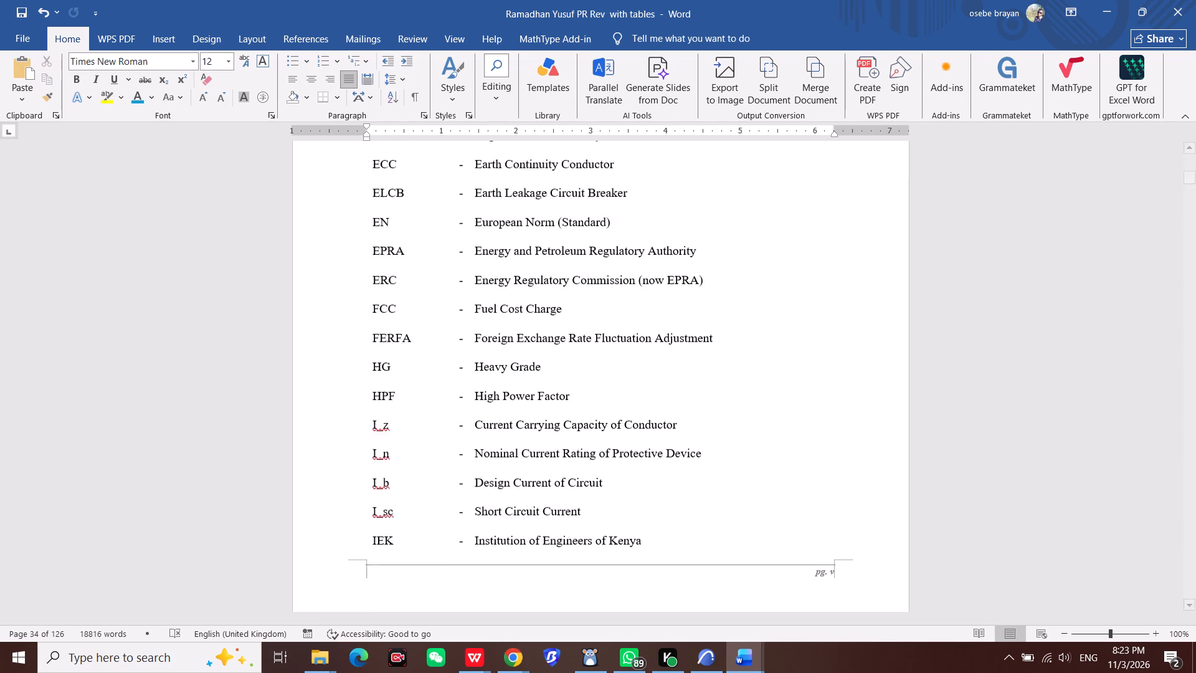
scroll(574, 380, "down", 20)
scroll(574, 380, "down", 20)
scroll(574, 380, "down", 3)
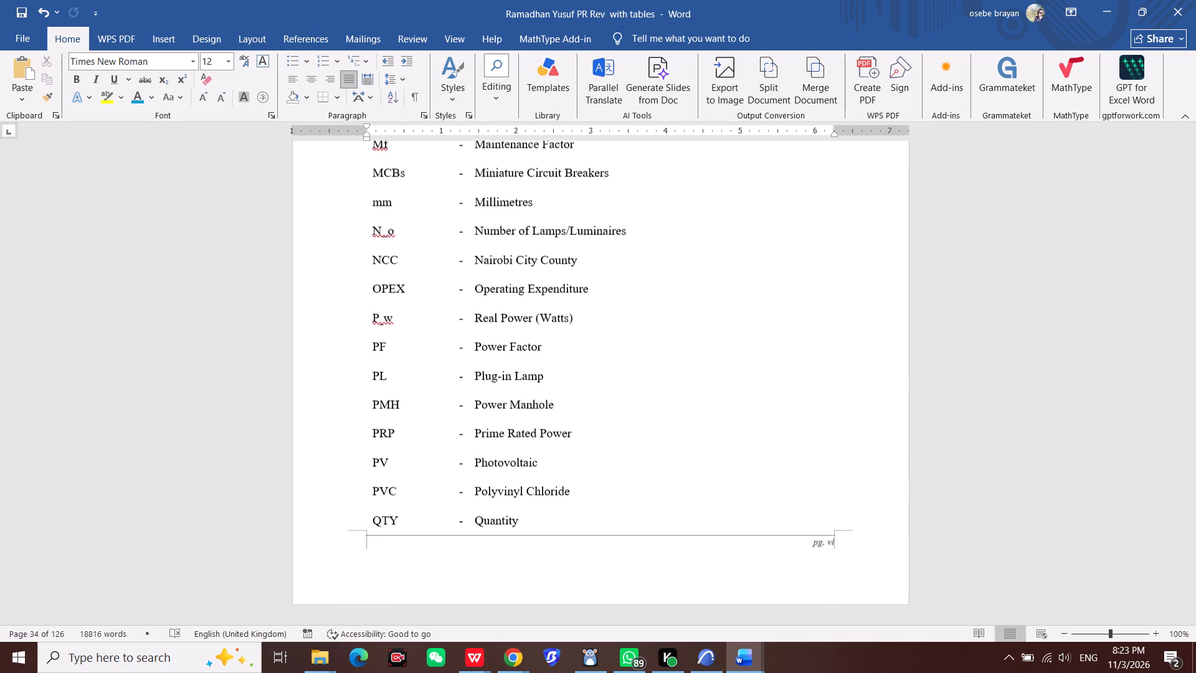
scroll(572, 375, "down", 20)
scroll(572, 375, "down", 20)
scroll(572, 375, "down", 3)
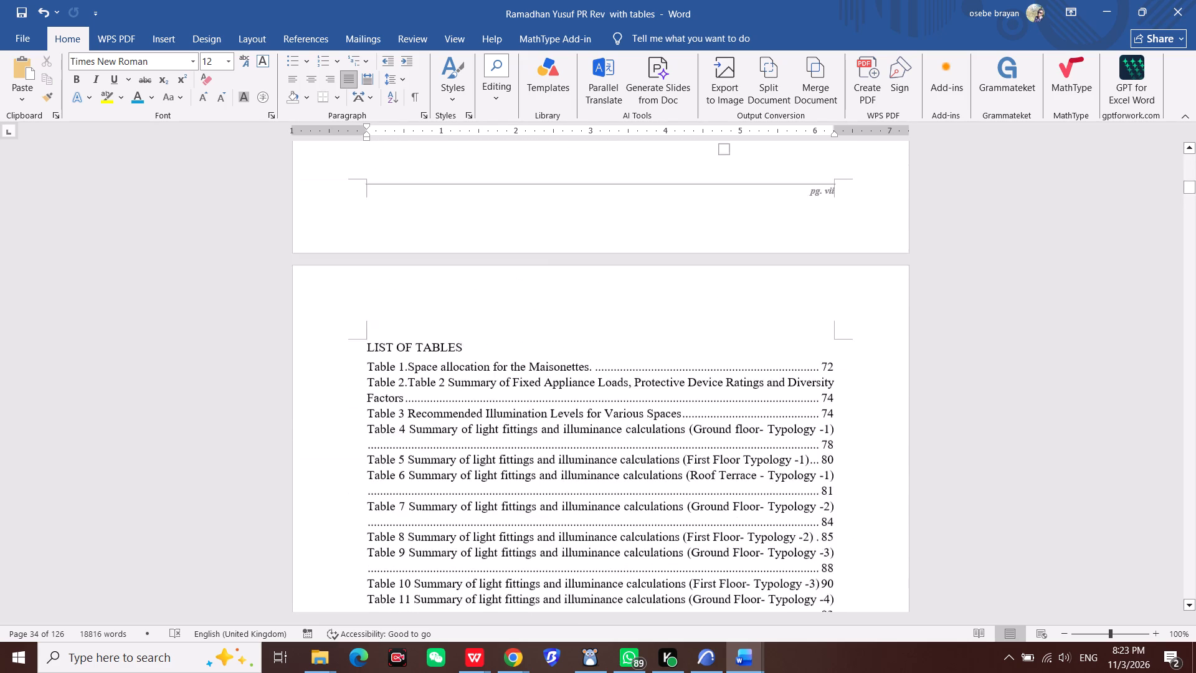
scroll(571, 365, "down", 12)
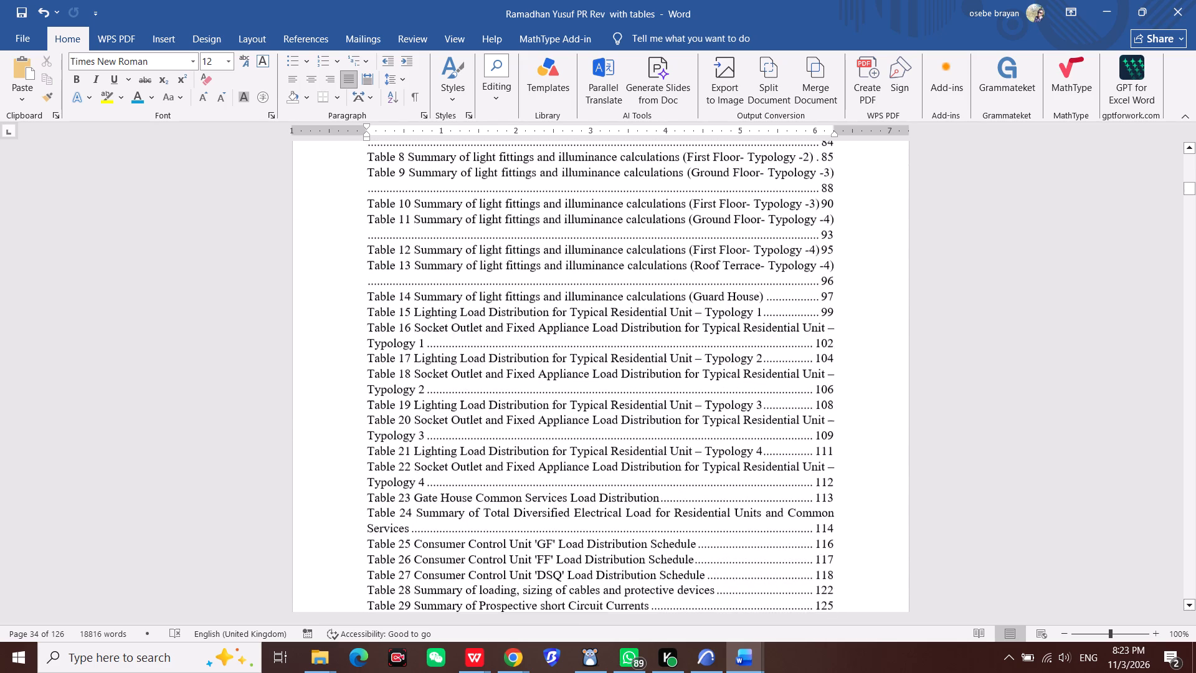
scroll(571, 365, "down", 17)
scroll(567, 358, "down", 9)
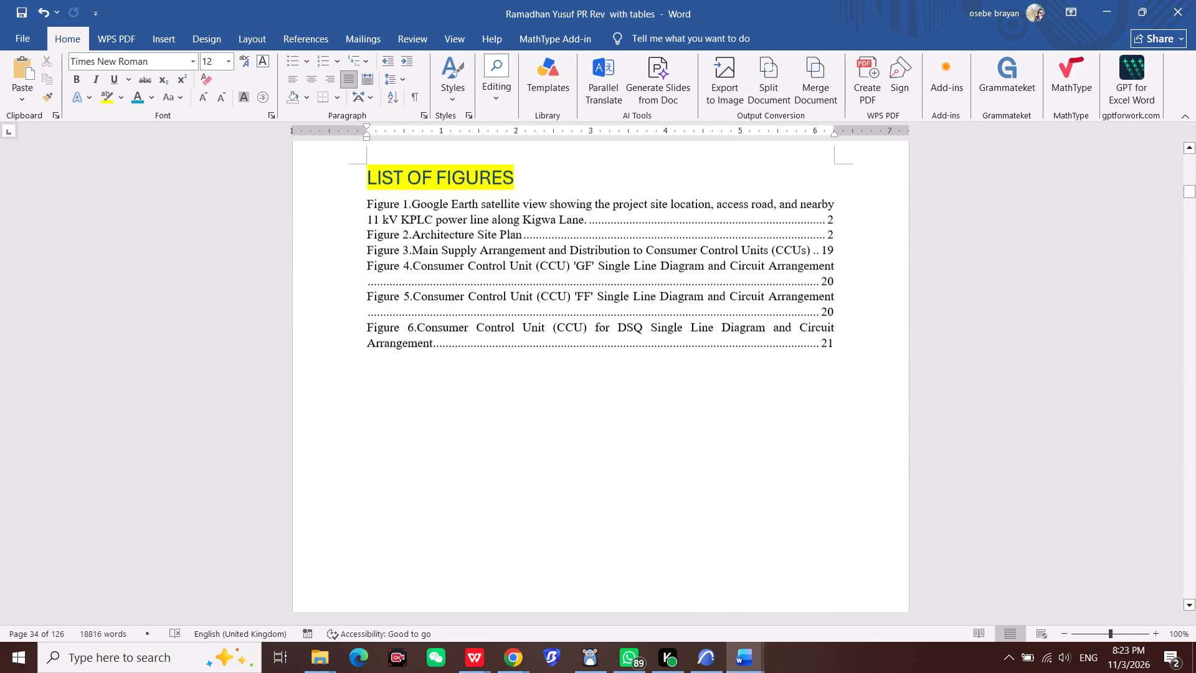
Set the font size of the LIST OF FIGURES heading to 12.
scroll(567, 358, "up", 9)
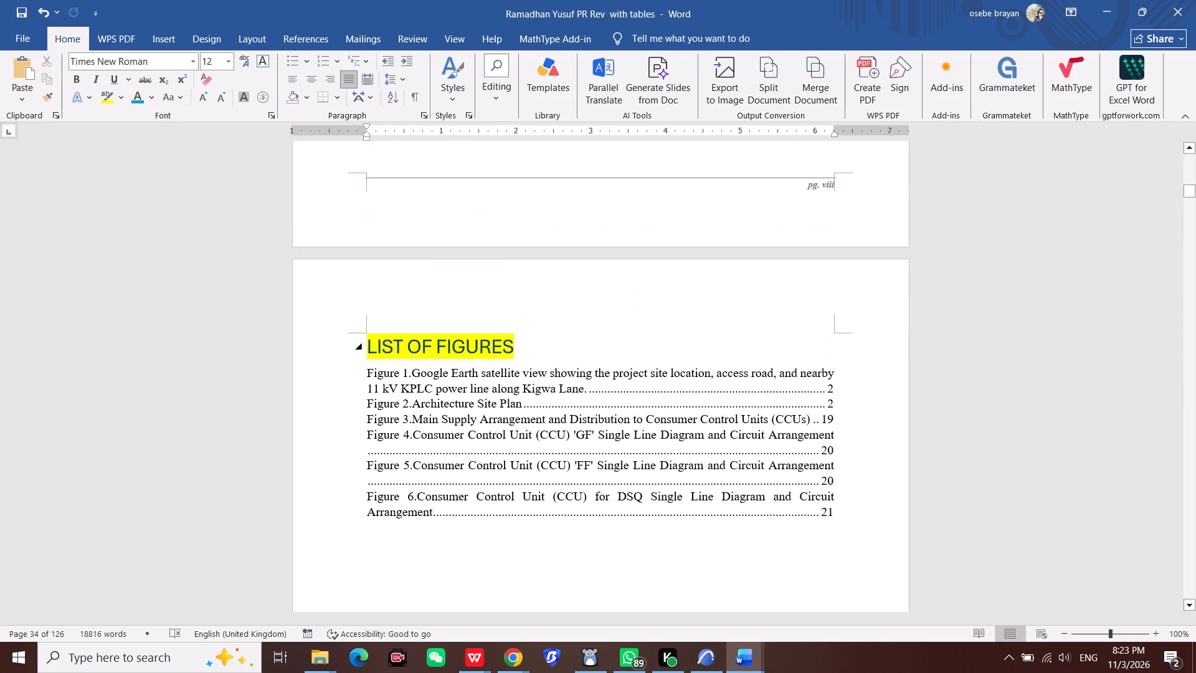
left_click_drag(532, 357, 359, 349)
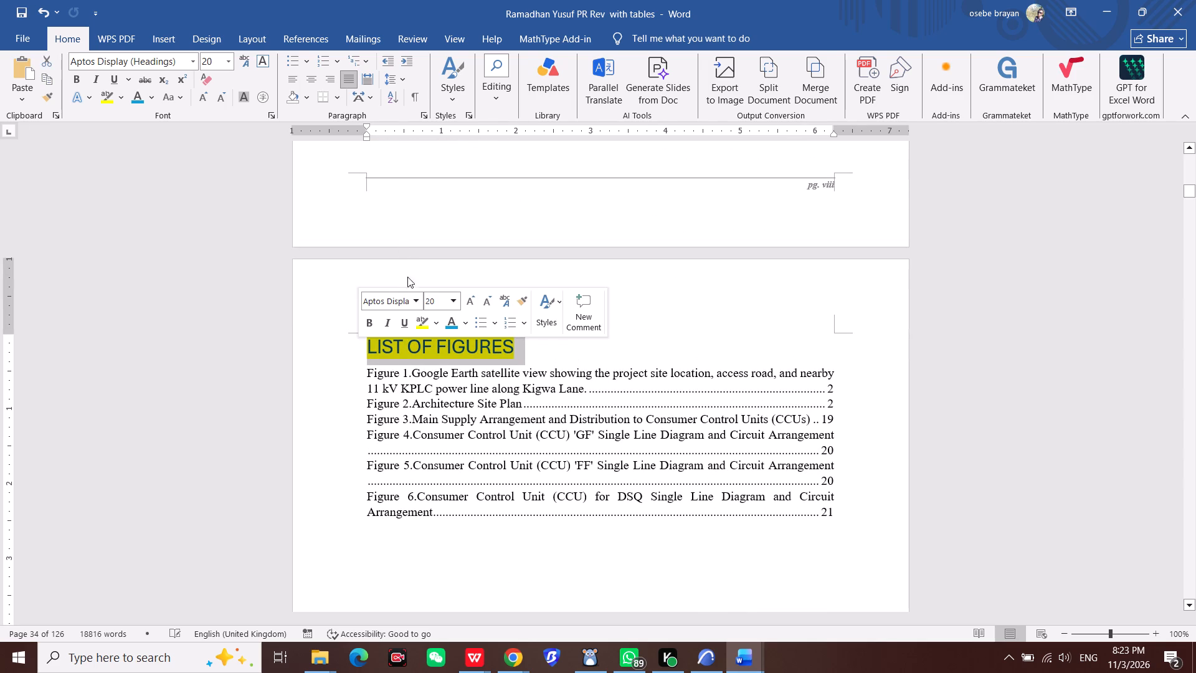
left_click(449, 297)
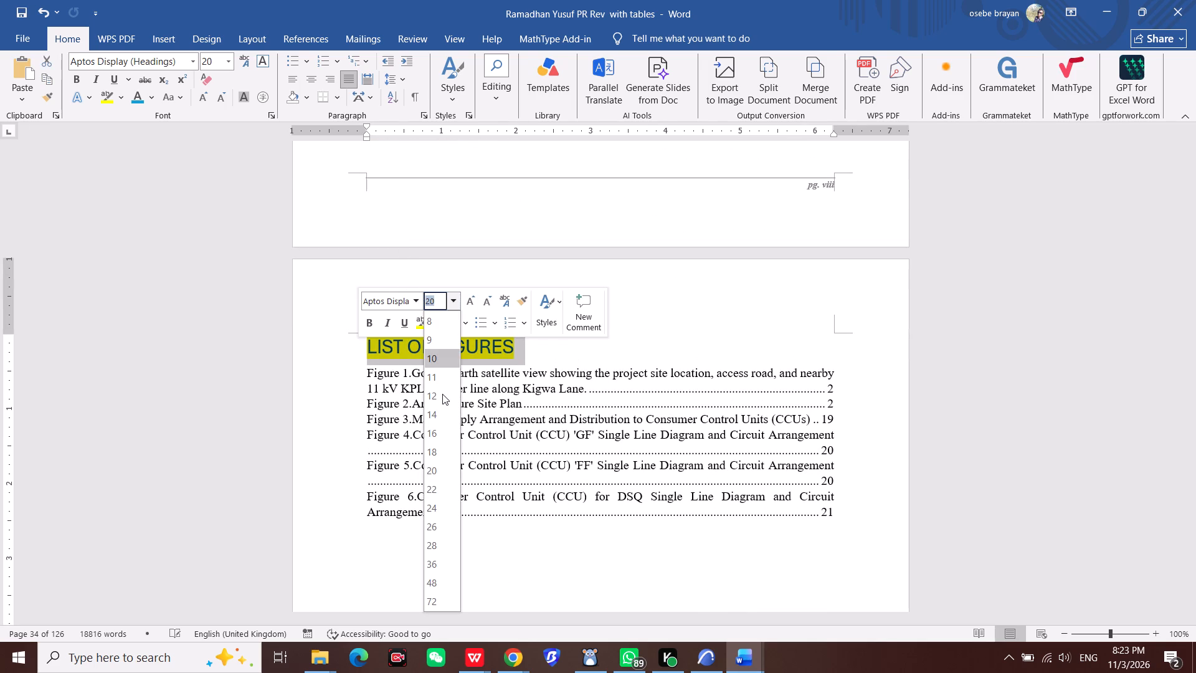
left_click(441, 396)
left_click(436, 396)
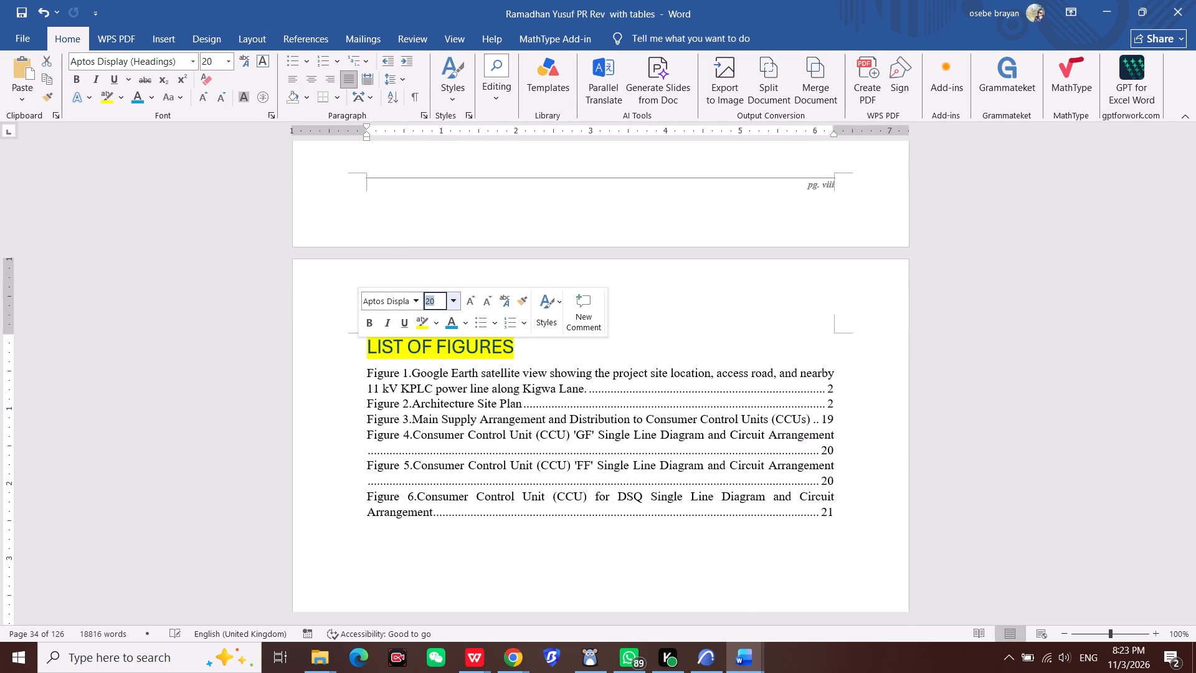
Change the font of the LIST OF FIGURES heading to Times New Roman.
left_click_drag(457, 338, 366, 343)
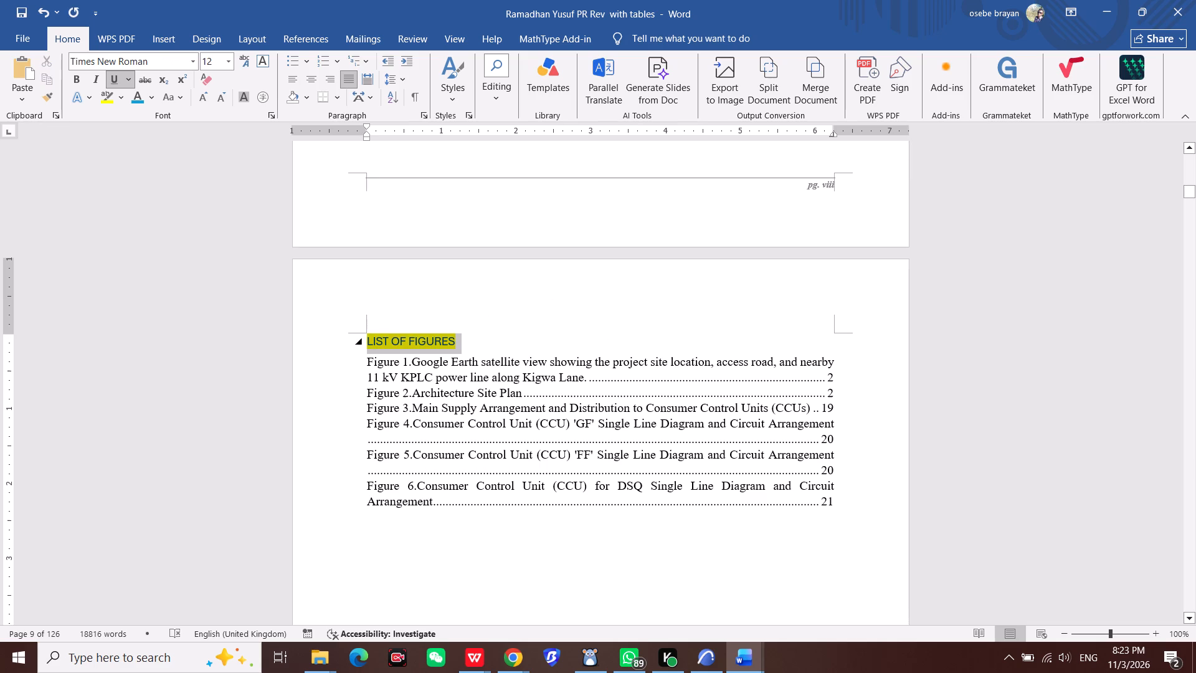
left_click_drag(366, 343, 363, 343)
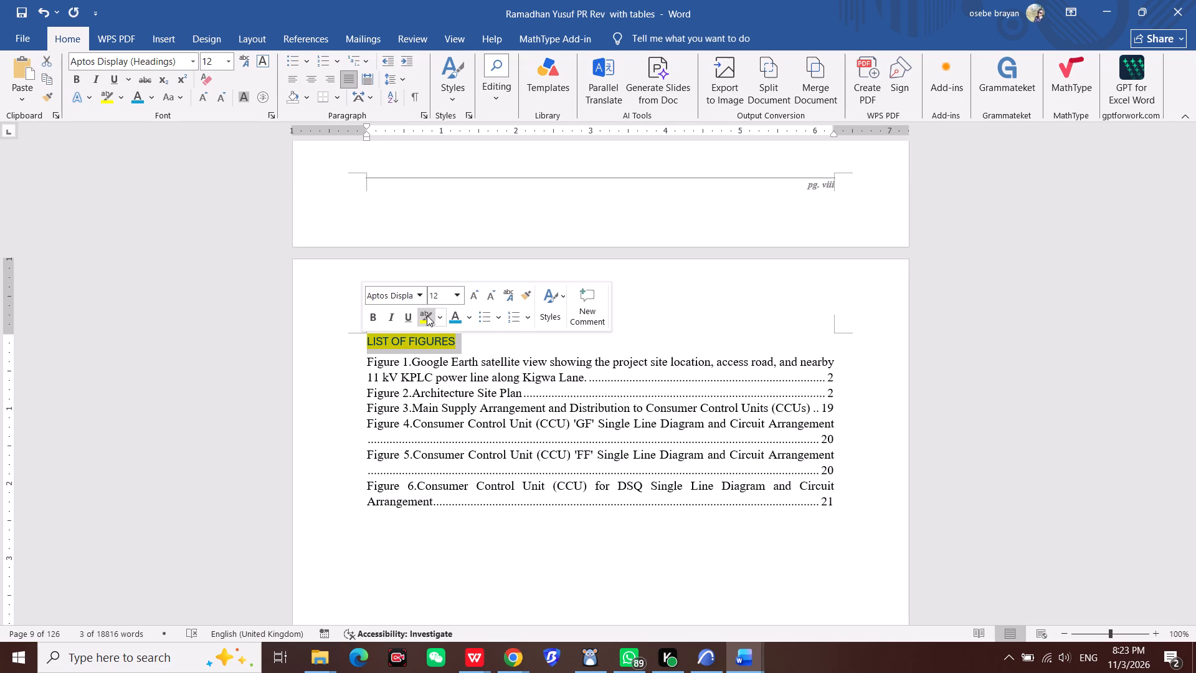
left_click(417, 298)
left_click(387, 293)
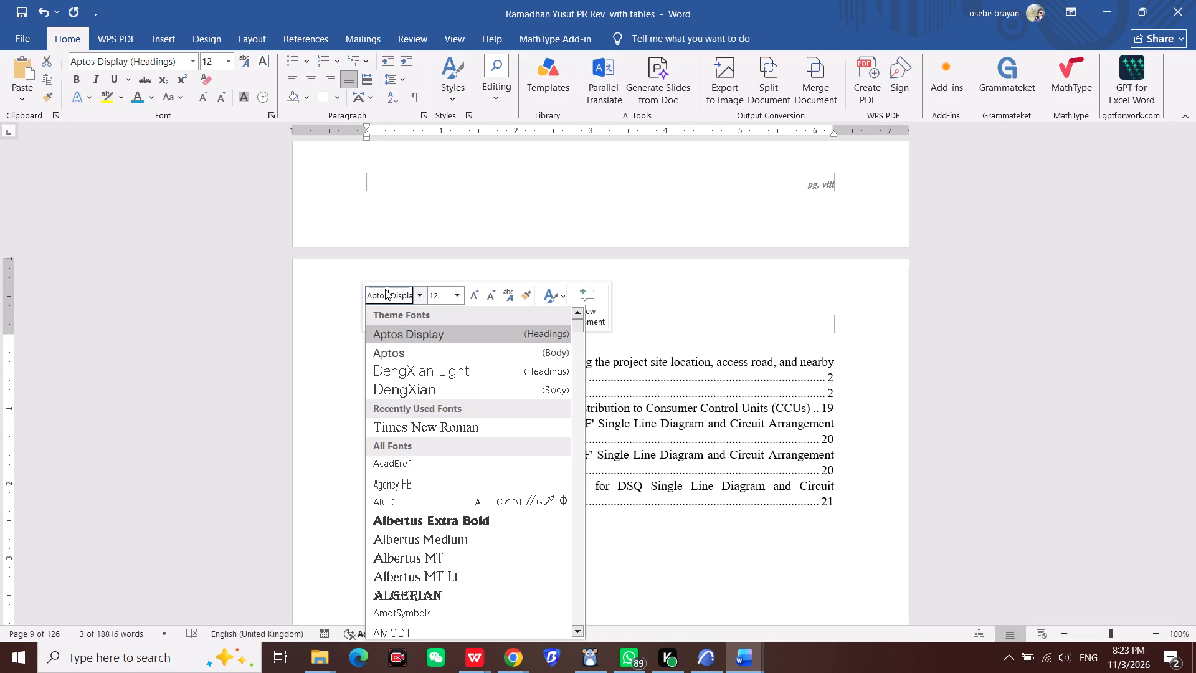
type("times")
key("BackSpace")
key("BackSpace")
key("BackSpace")
key("BackSpace")
key("BackSpace")
key("BackSpace")
key("BackSpace")
key("BackSpace")
key("BackSpace")
key("BackSpace")
key("BackSpace")
key("BackSpace")
key("BackSpace")
key("BackSpace")
key("BackSpace")
key("BackSpace")
key("BackSpace")
key("BackSpace")
key("BackSpace")
key("BackSpace")
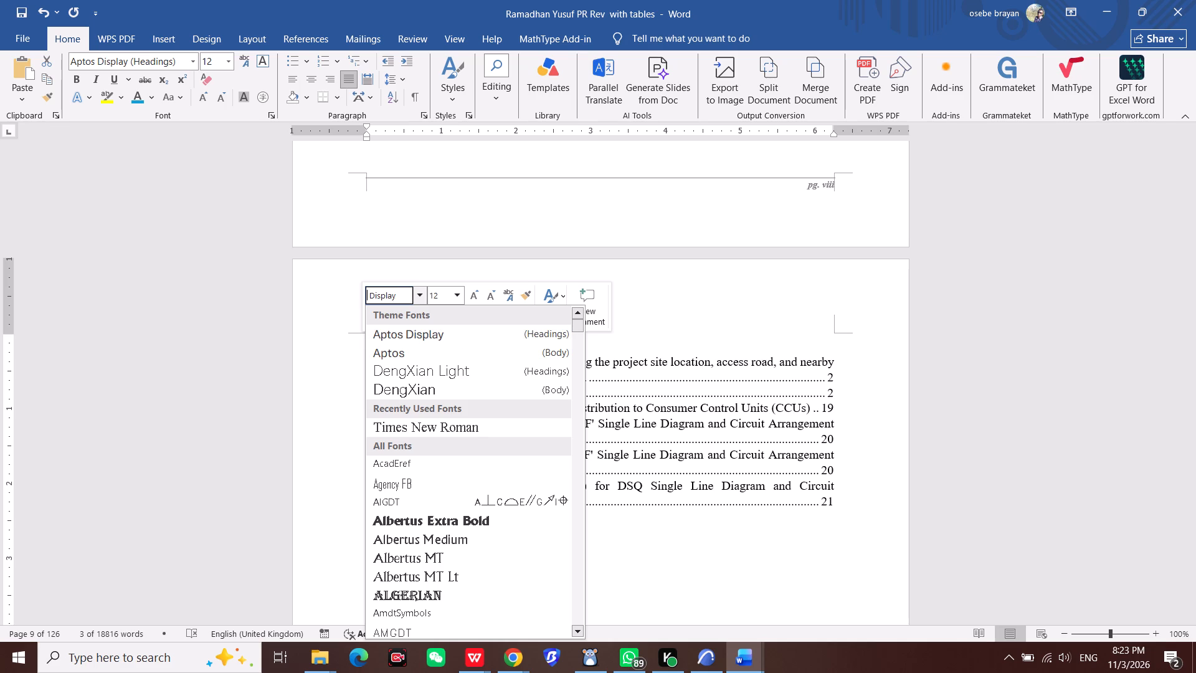
key("Right")
key("Right")
key("Right")
key("Right")
key("Right")
key("Right")
key("Right")
key("Right")
key("BackSpace")
key("BackSpace")
key("BackSpace")
key("BackSpace")
key("BackSpace")
key("BackSpace")
key("BackSpace")
key("BackSpace")
key("BackSpace")
key("BackSpace")
key("BackSpace")
key("BackSpace")
type("times")
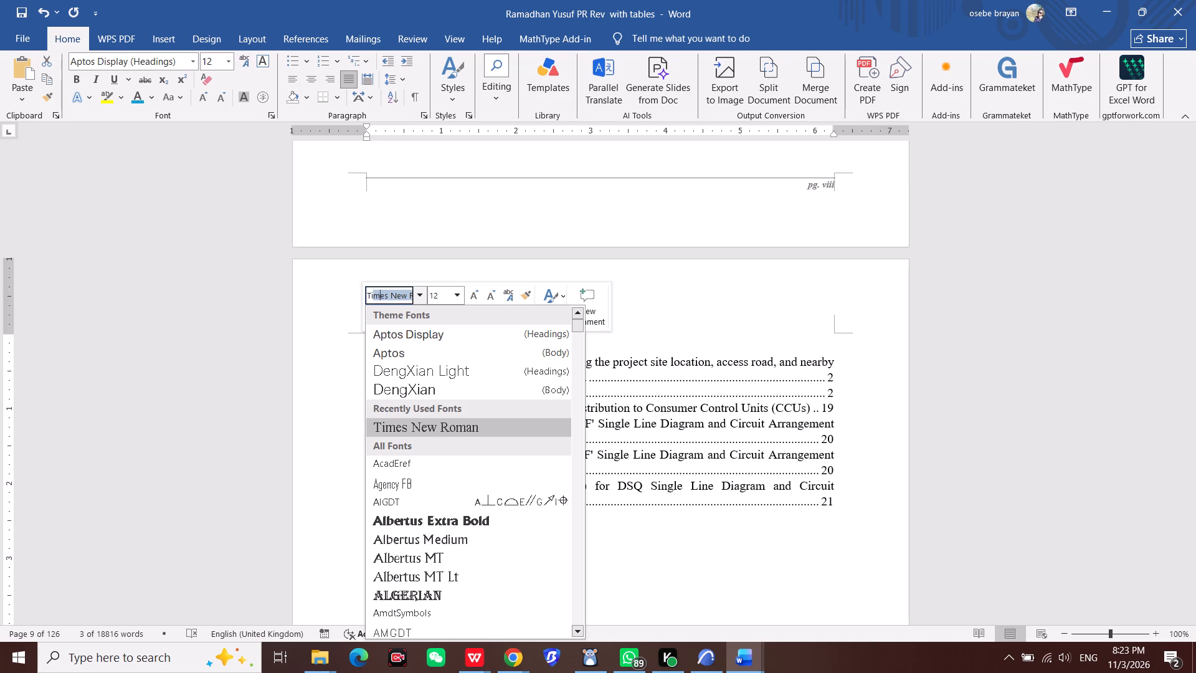
key("Return")
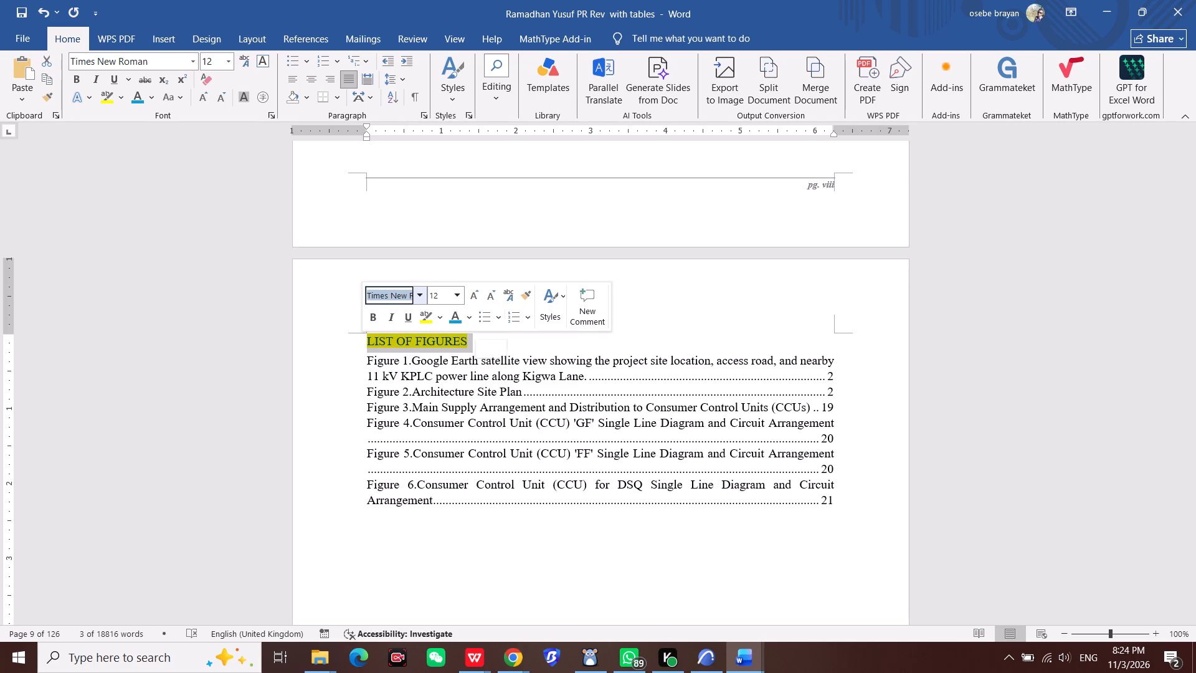
left_click(569, 517)
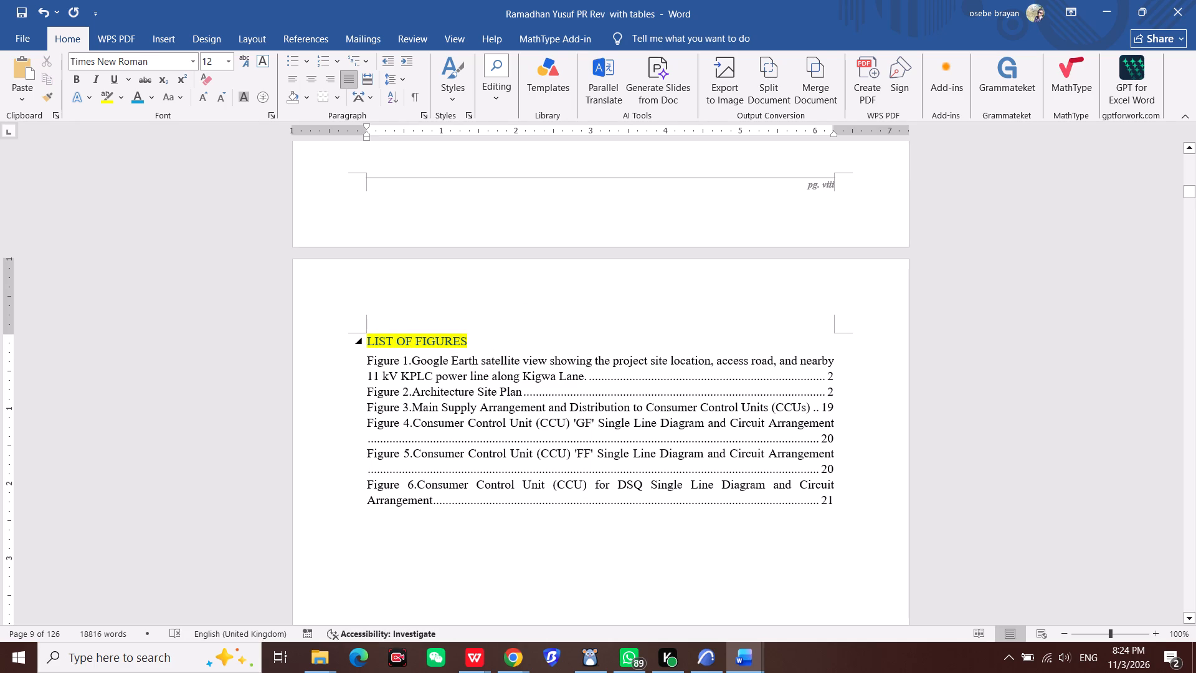
Save the report.
scroll(422, 347, "down", 14)
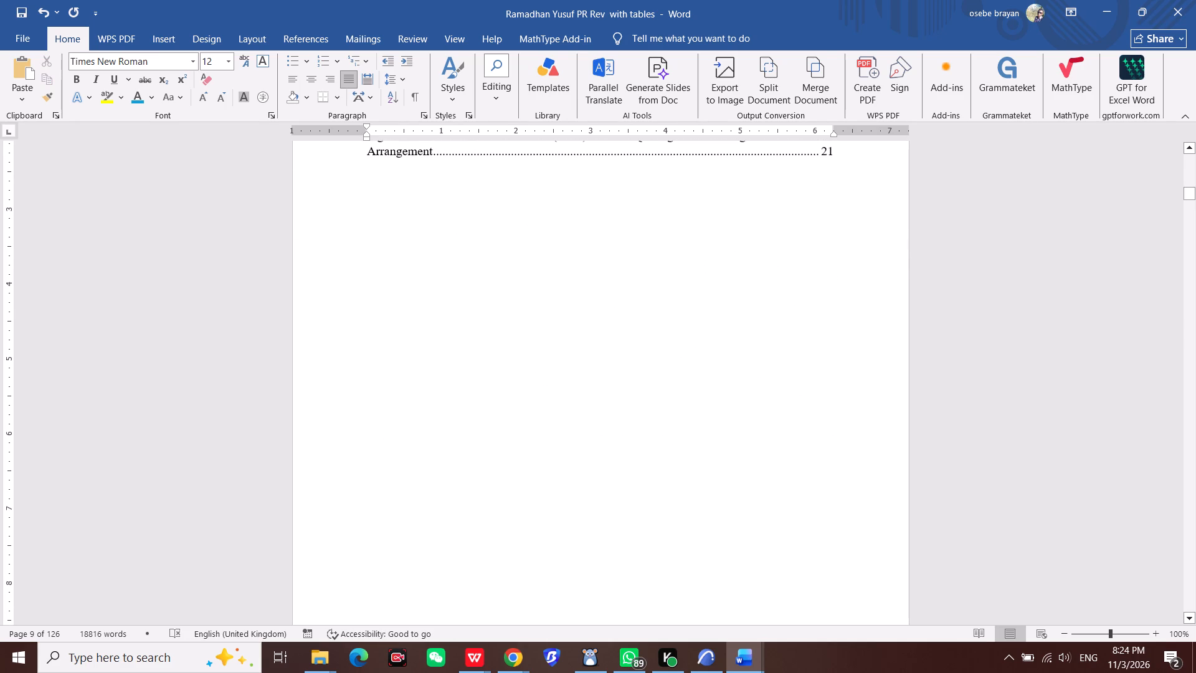
key("ctrl+s")
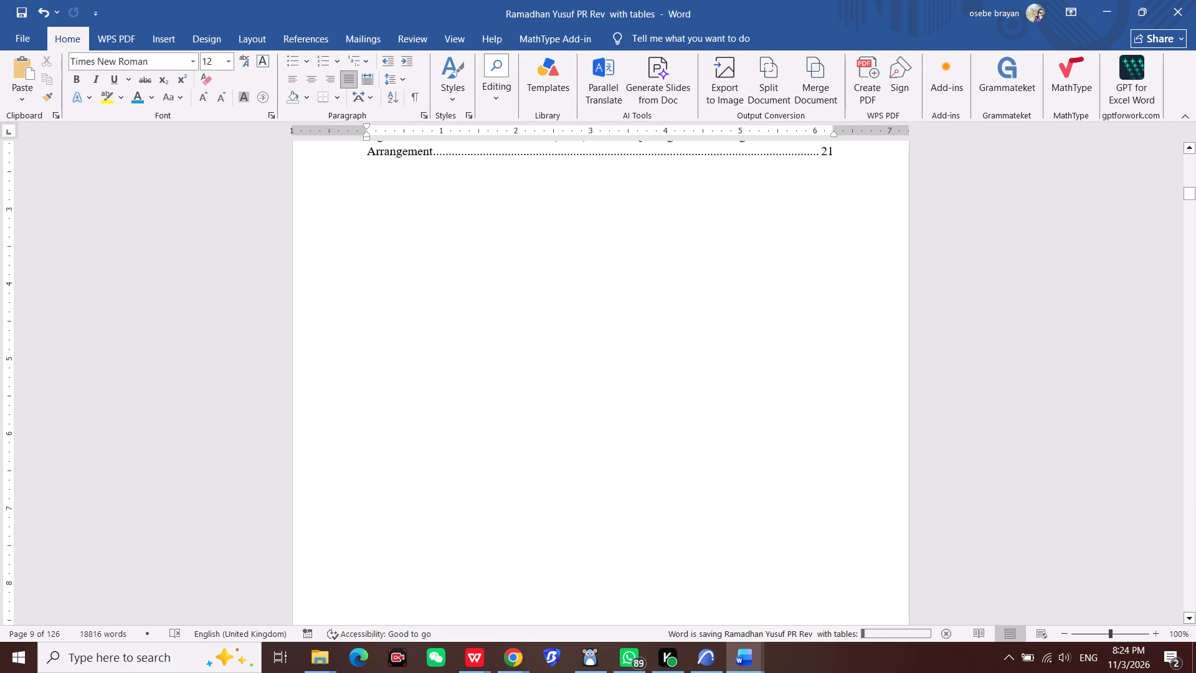
key("ctrl+s")
Review the report body from the 1.0 INTRODUCTION heading through the analysis and comparison of solutions to section 6.2.
scroll(465, 328, "down", 5)
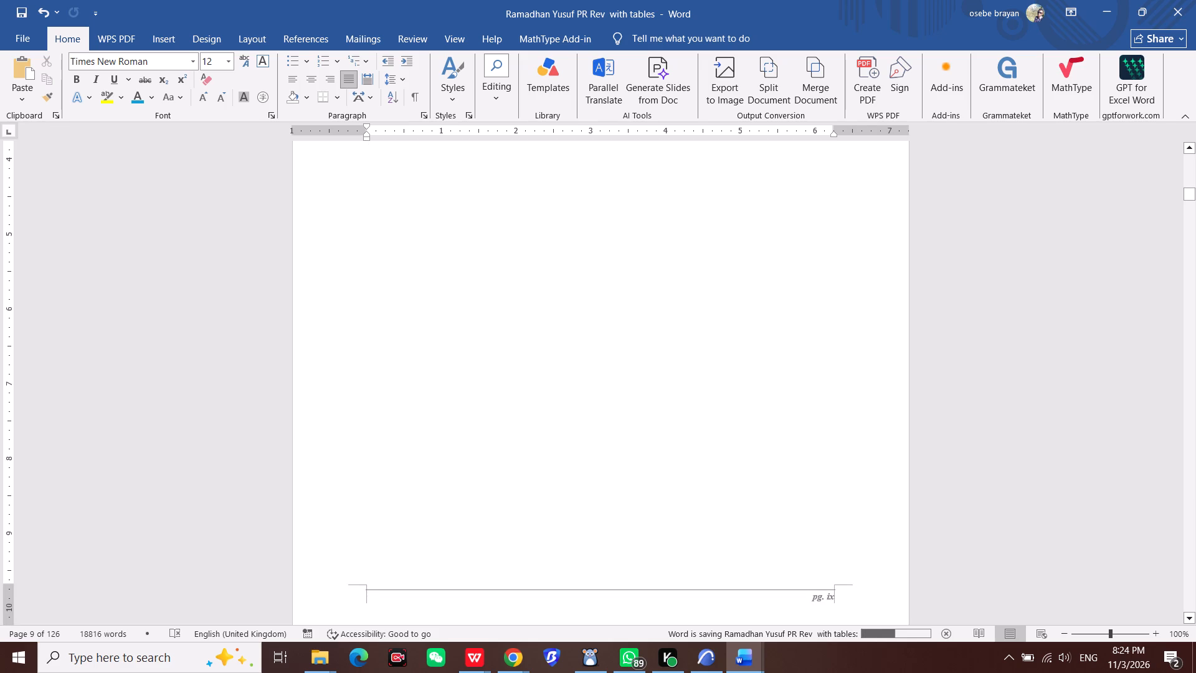
scroll(460, 326, "down", 19)
scroll(465, 341, "down", 5)
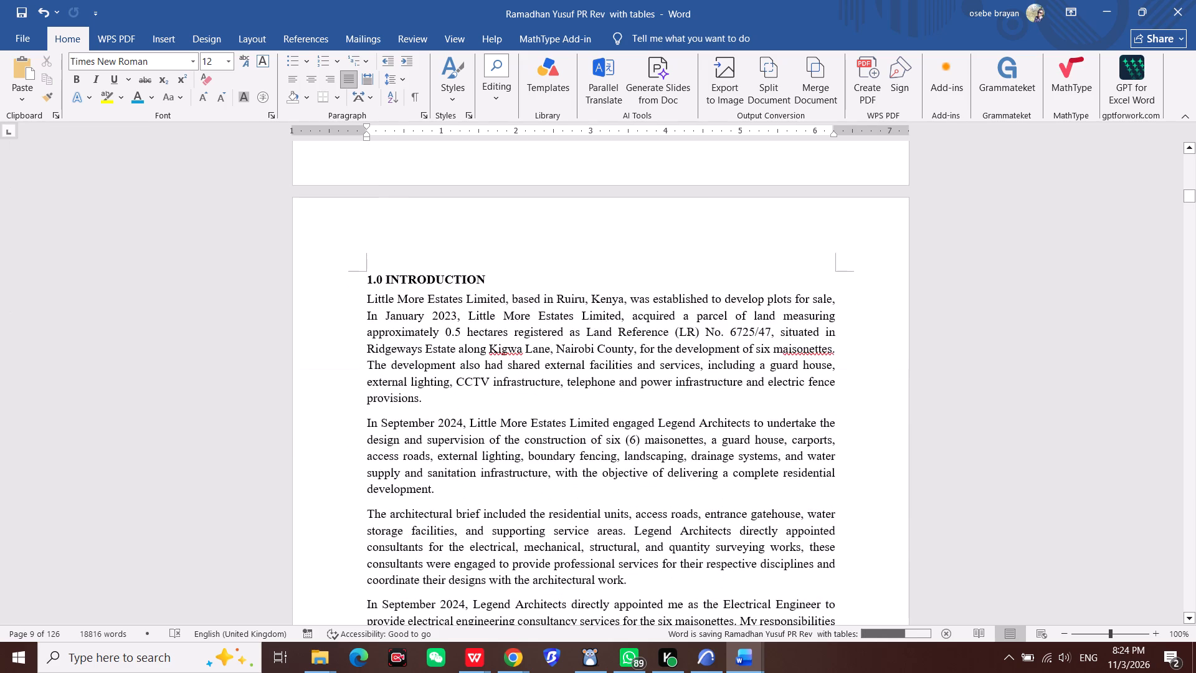
scroll(470, 346, "down", 15)
scroll(491, 338, "down", 19)
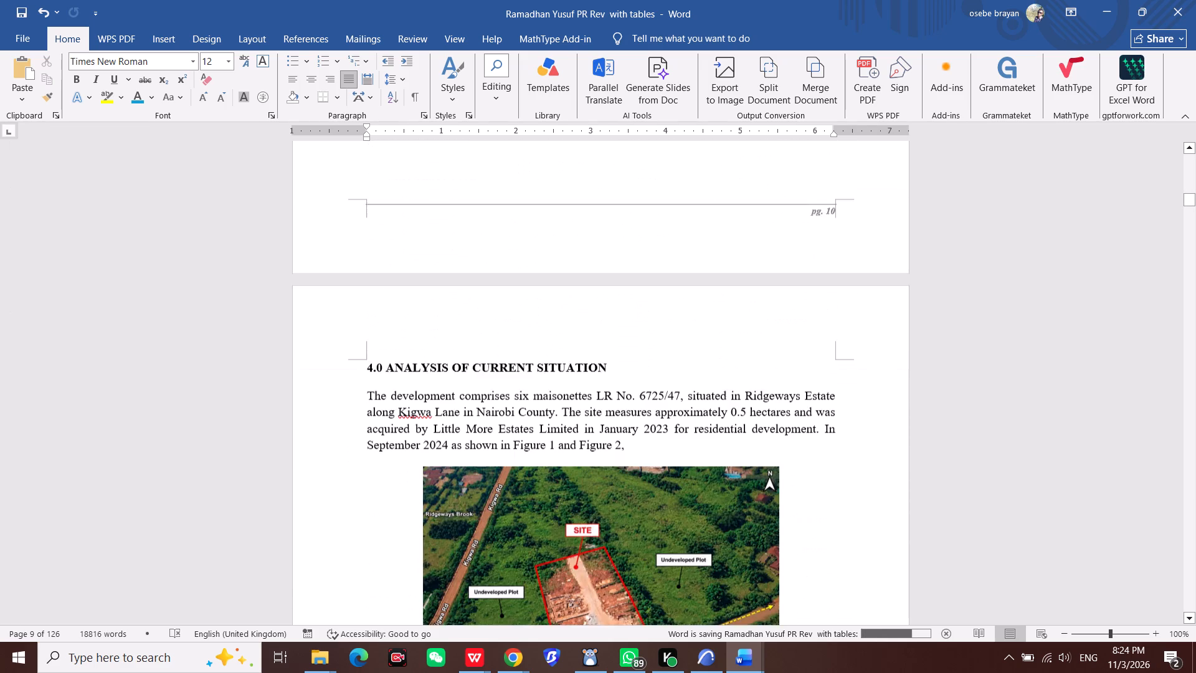
scroll(493, 341, "down", 20)
scroll(493, 341, "down", 18)
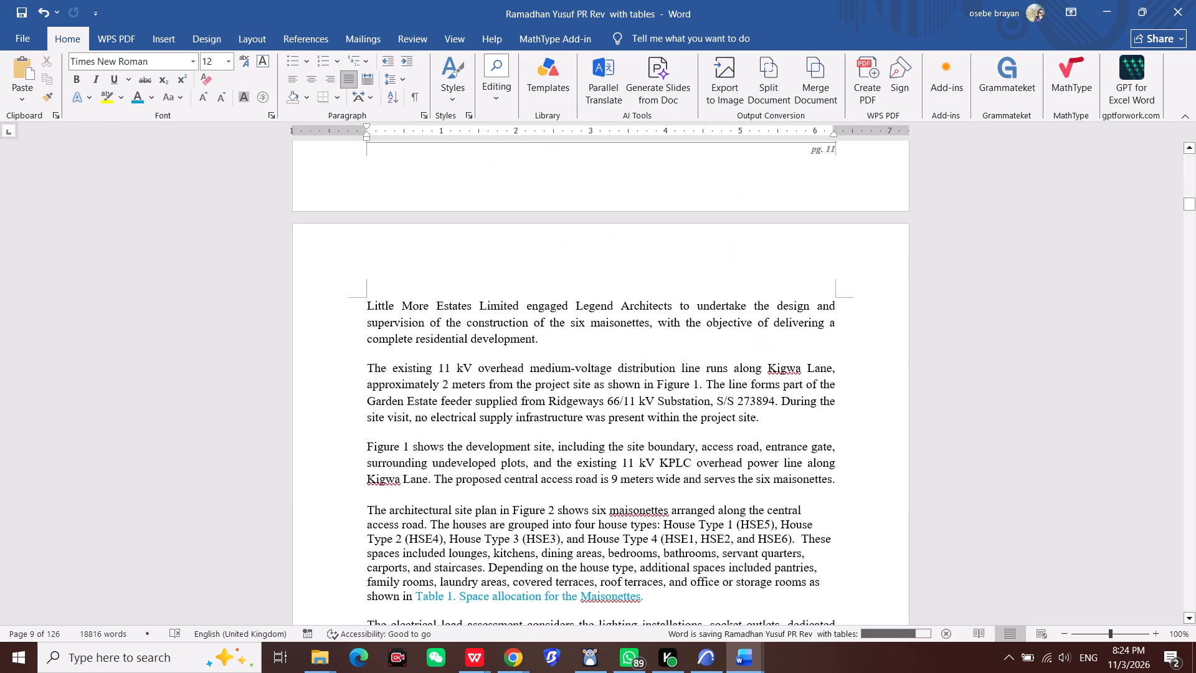
scroll(493, 341, "down", 19)
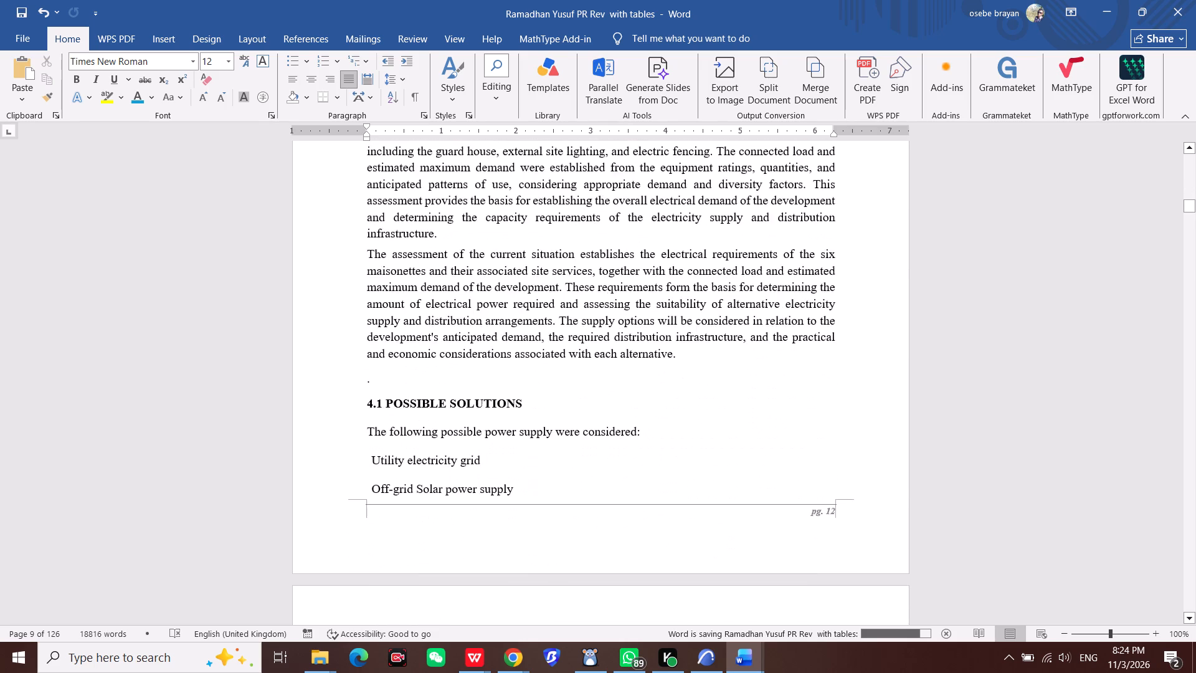
scroll(493, 341, "down", 19)
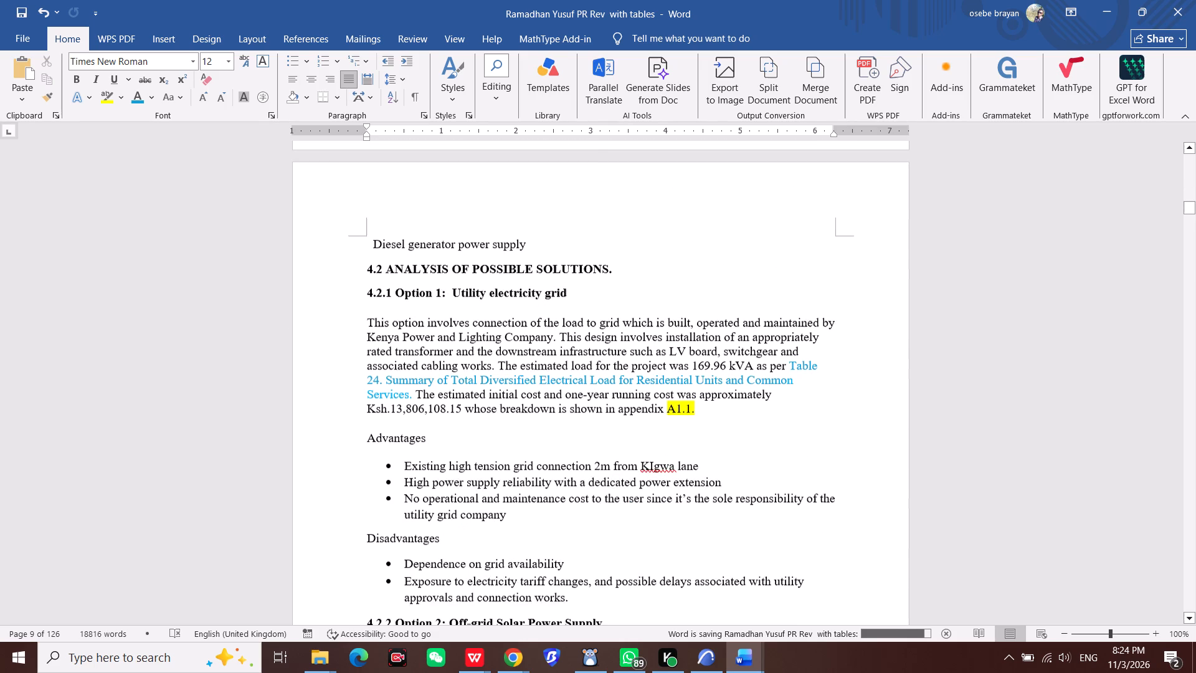
scroll(493, 341, "down", 20)
scroll(493, 341, "down", 3)
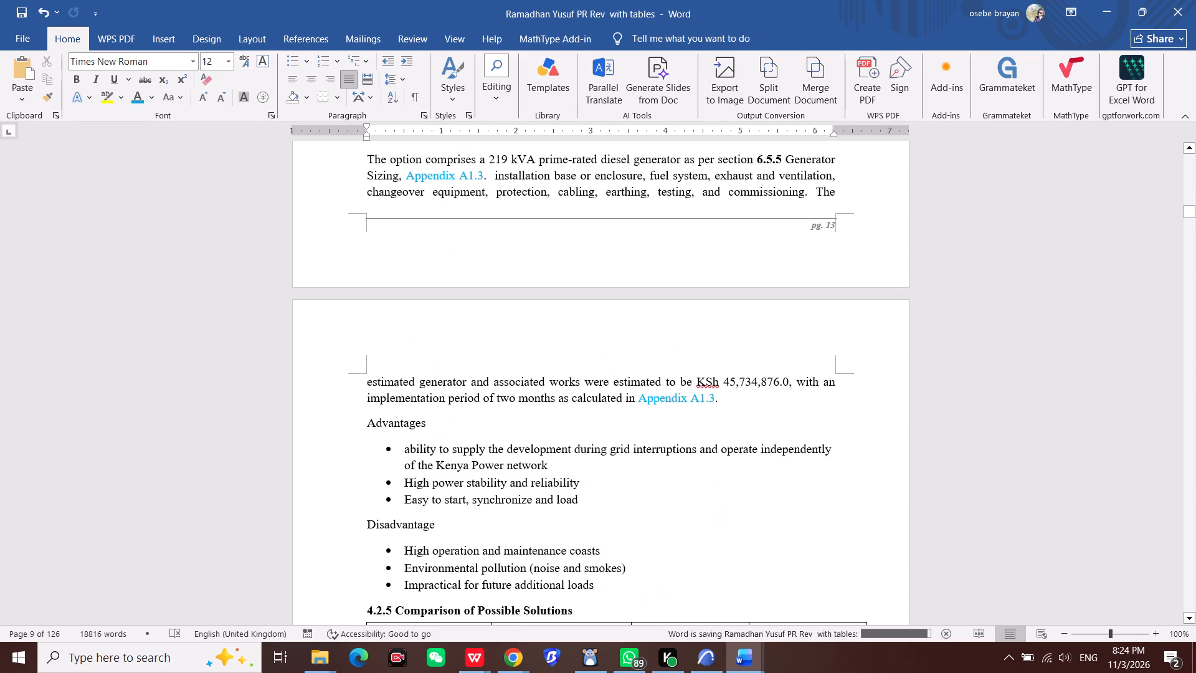
scroll(493, 341, "down", 14)
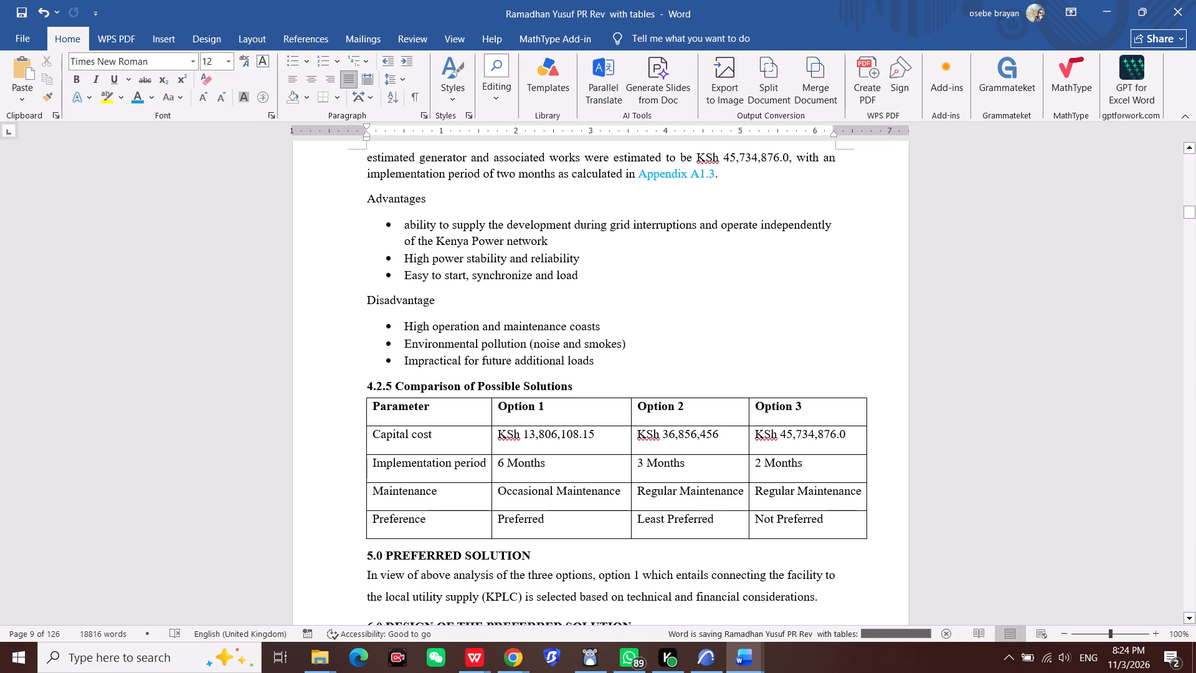
scroll(569, 426, "down", 4)
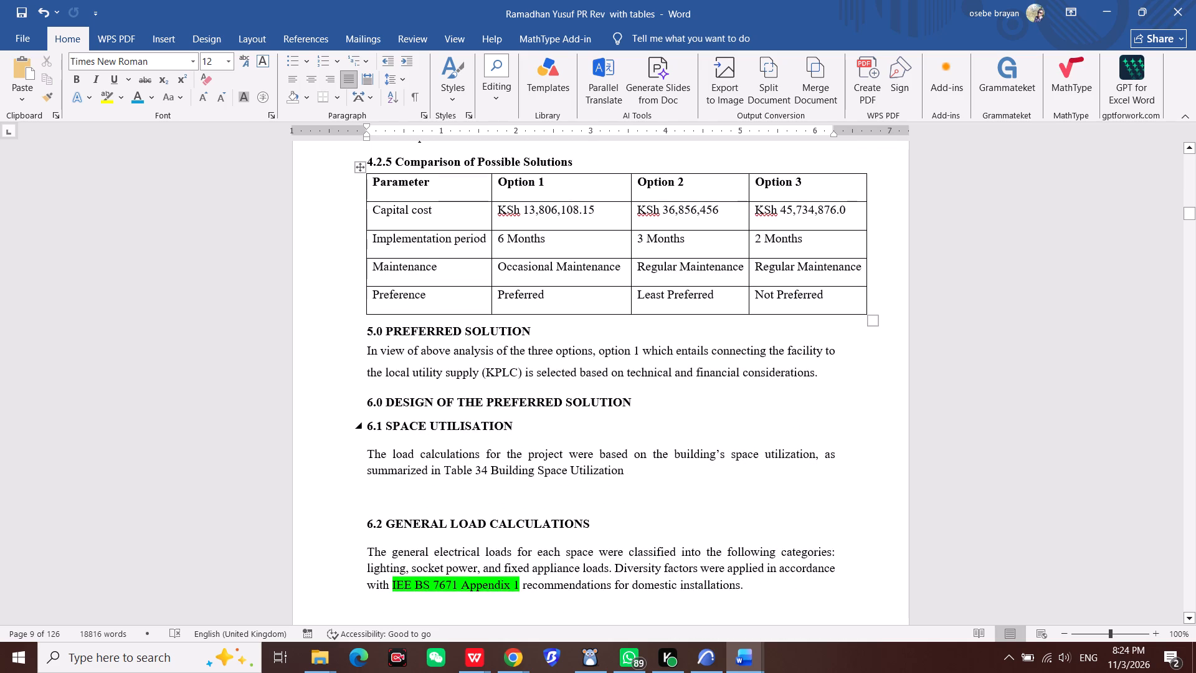
Remove the blank paragraph between the 6.1 SPACE UTILISATION text and the 6.2 GENERAL LOAD CALCULATIONS heading.
scroll(550, 424, "down", 8)
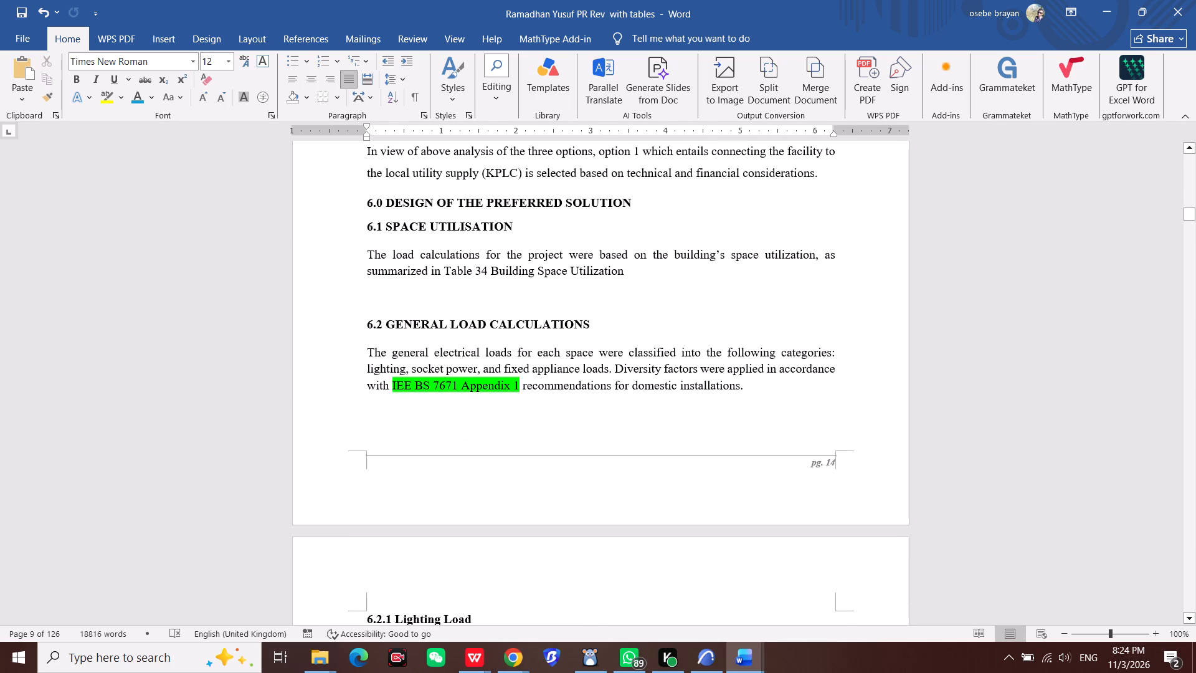
left_click(373, 291)
key("BackSpace")
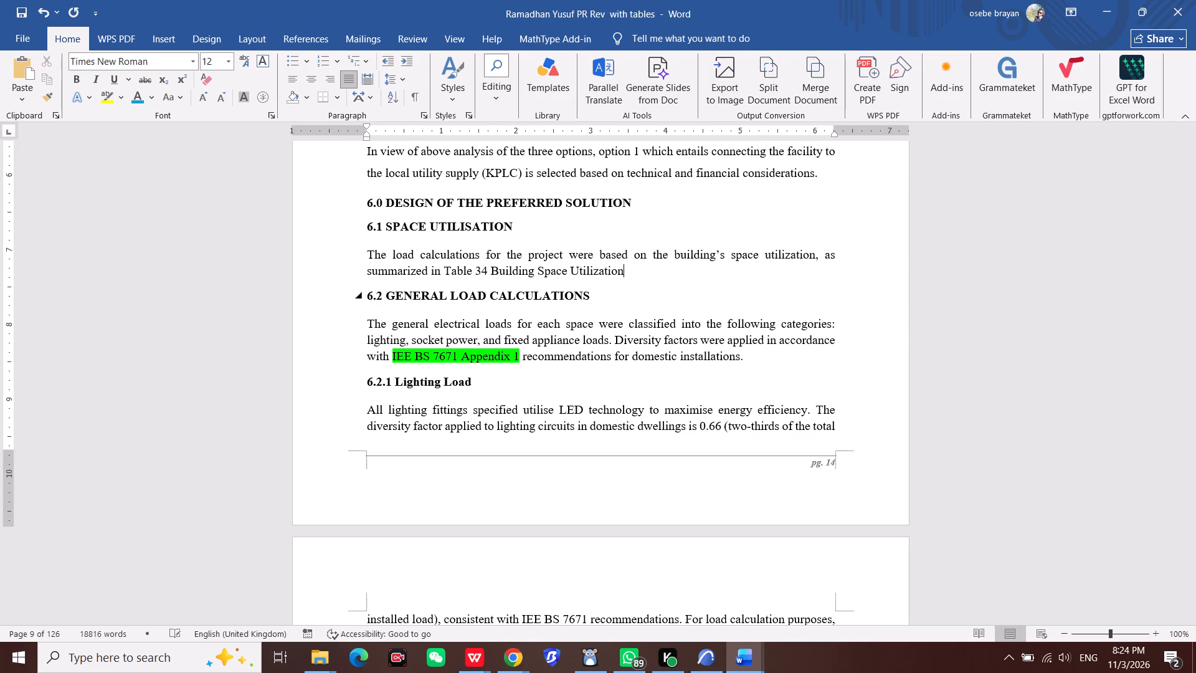
Review the lighting, socket and fixed appliance load sections and the lighting design calculations through to section 6.4.
scroll(411, 286, "down", 20)
scroll(411, 286, "down", 1)
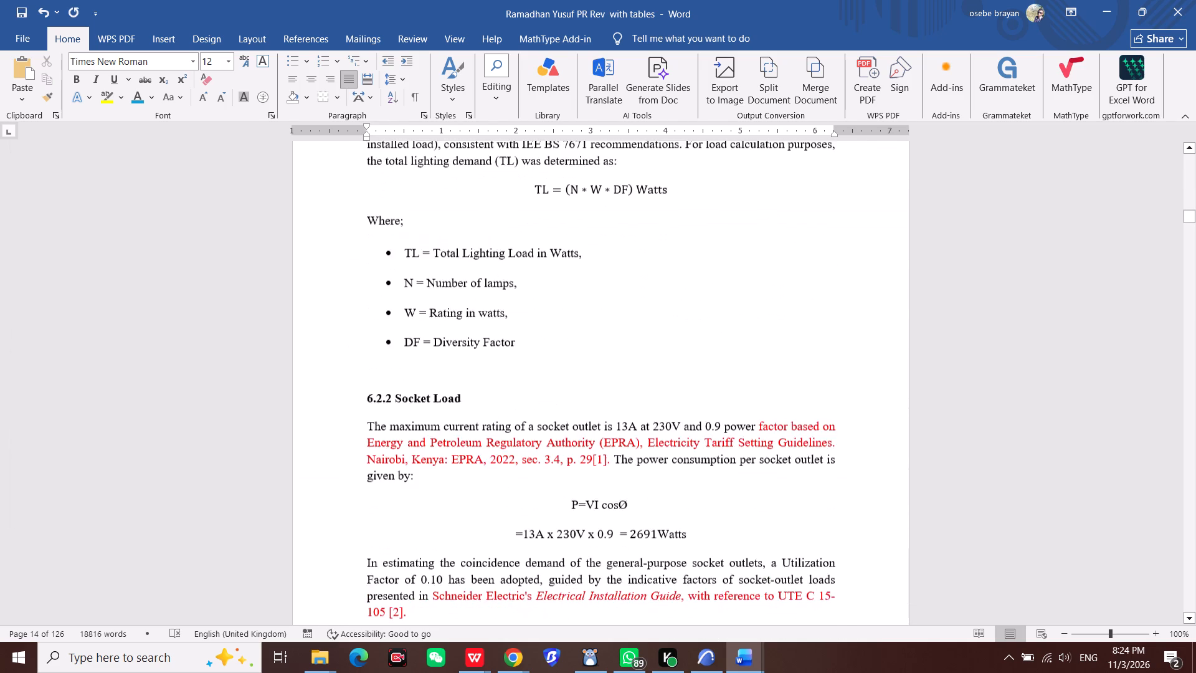
scroll(399, 432, "down", 19)
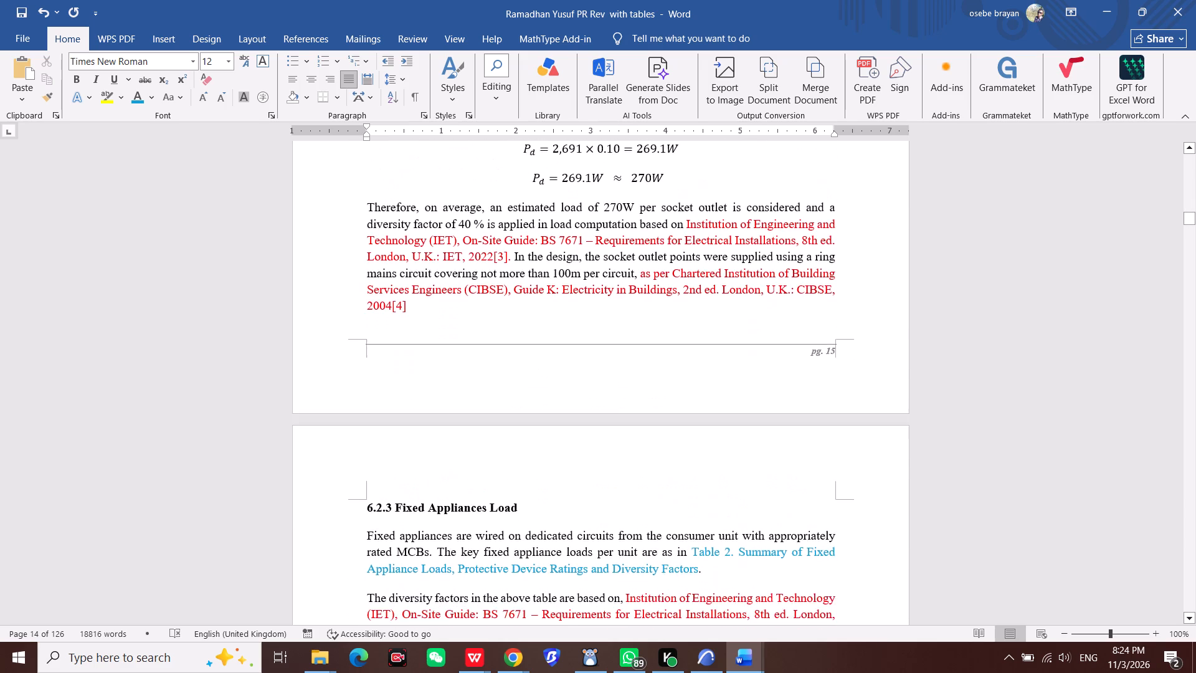
scroll(453, 444, "down", 5)
scroll(495, 448, "up", 6)
scroll(495, 448, "down", 2)
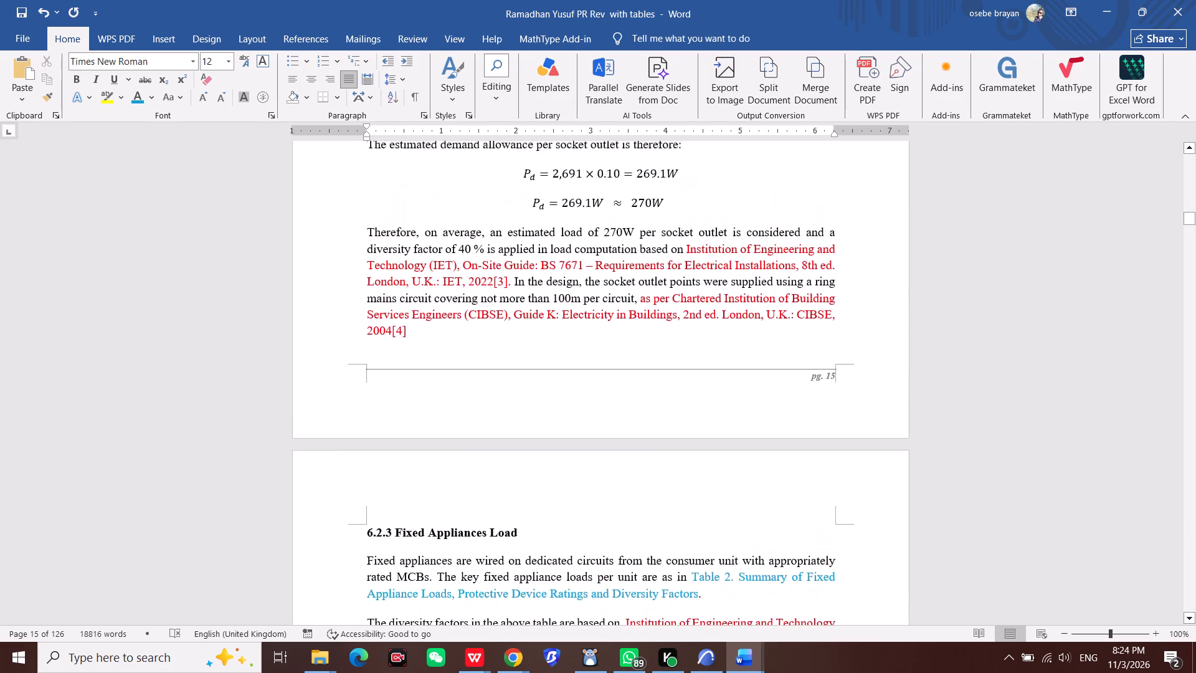
scroll(495, 448, "down", 4)
scroll(495, 448, "down", 18)
scroll(495, 448, "down", 5)
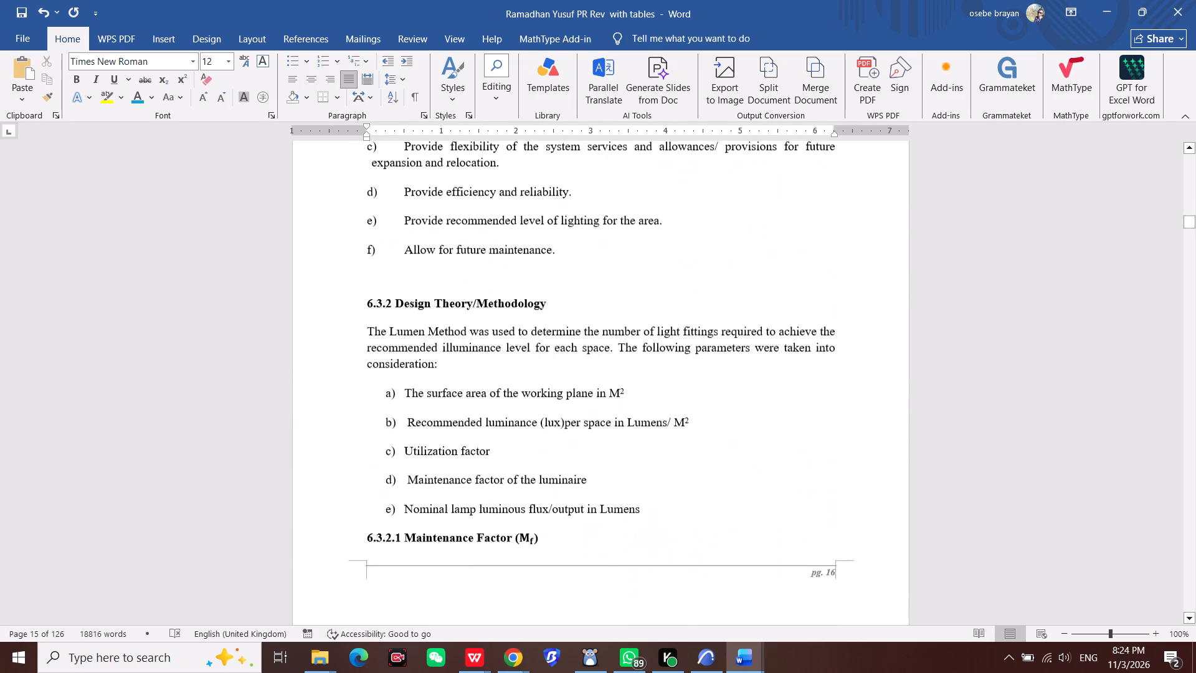
scroll(495, 448, "down", 20)
scroll(495, 448, "down", 16)
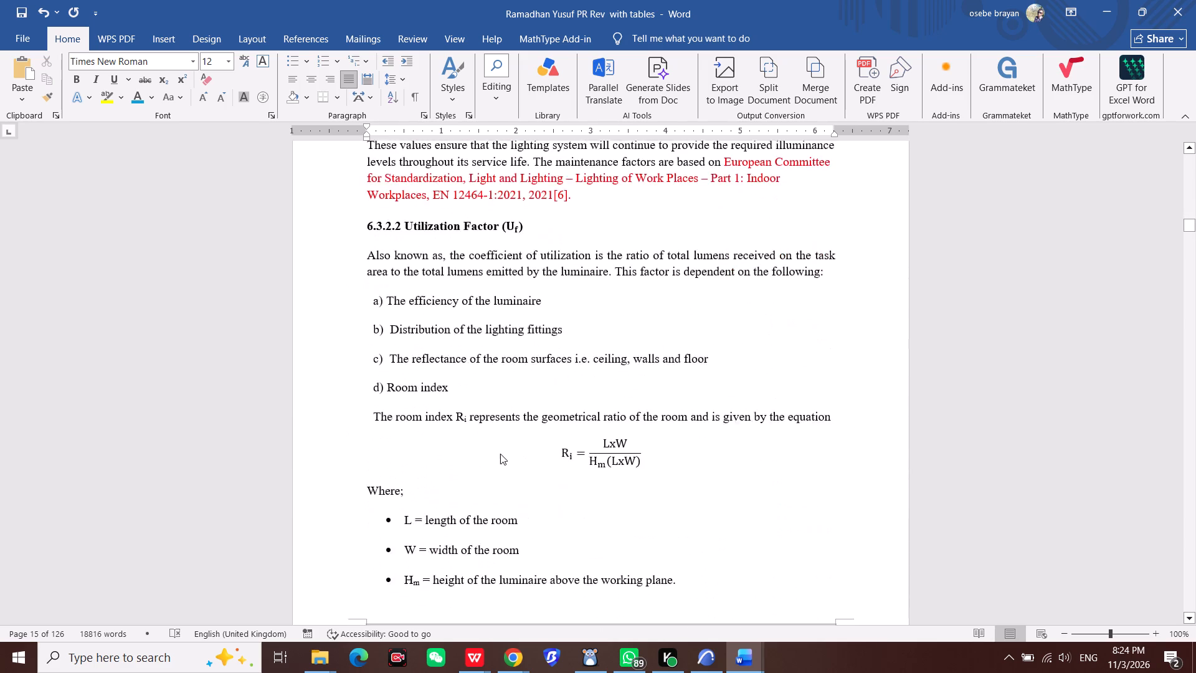
scroll(500, 454, "down", 15)
scroll(500, 454, "down", 7)
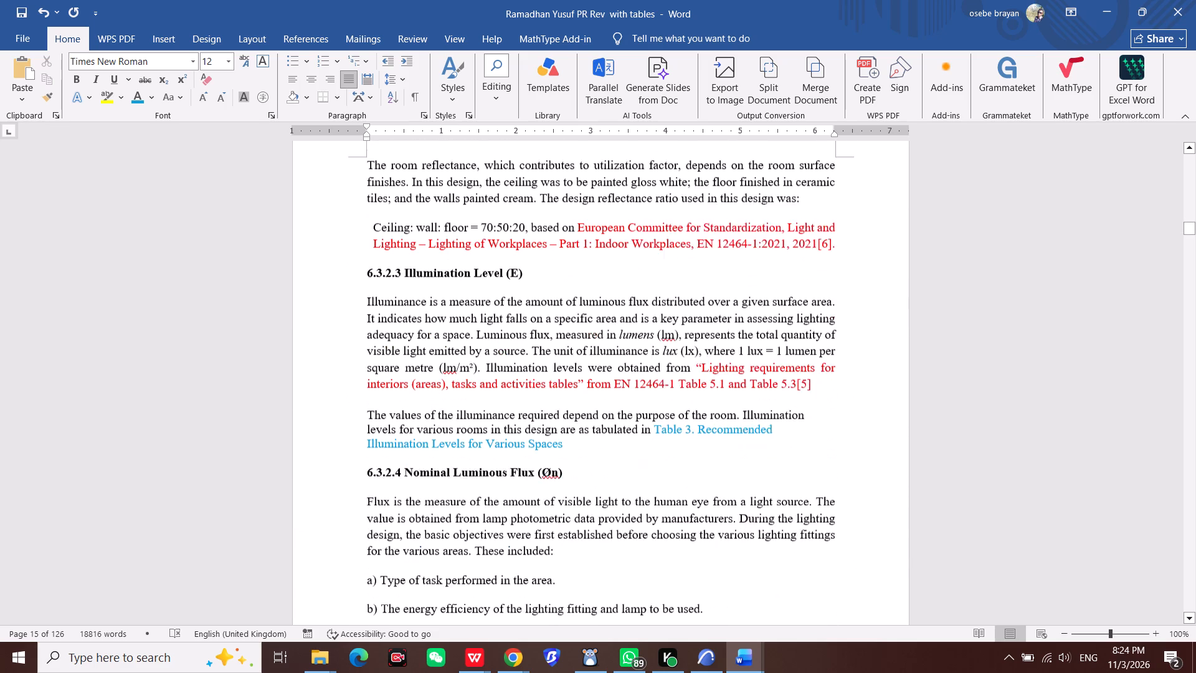
scroll(500, 454, "down", 10)
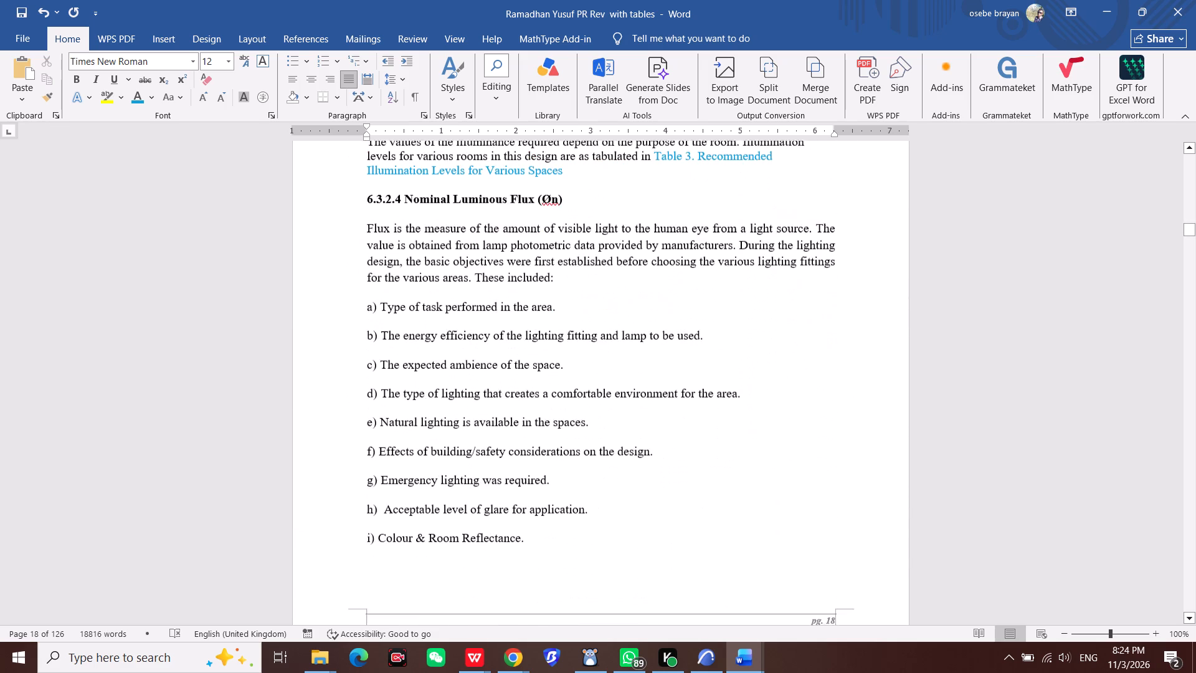
scroll(500, 454, "down", 20)
scroll(500, 454, "down", 18)
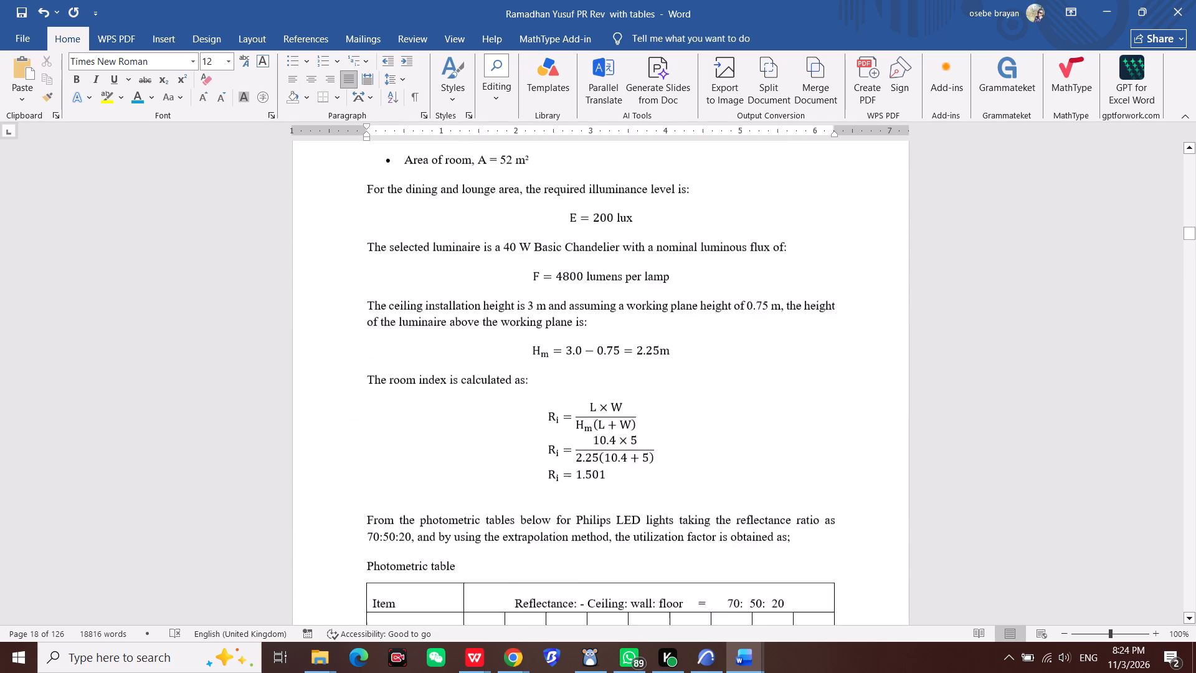
scroll(500, 454, "down", 19)
scroll(500, 454, "down", 3)
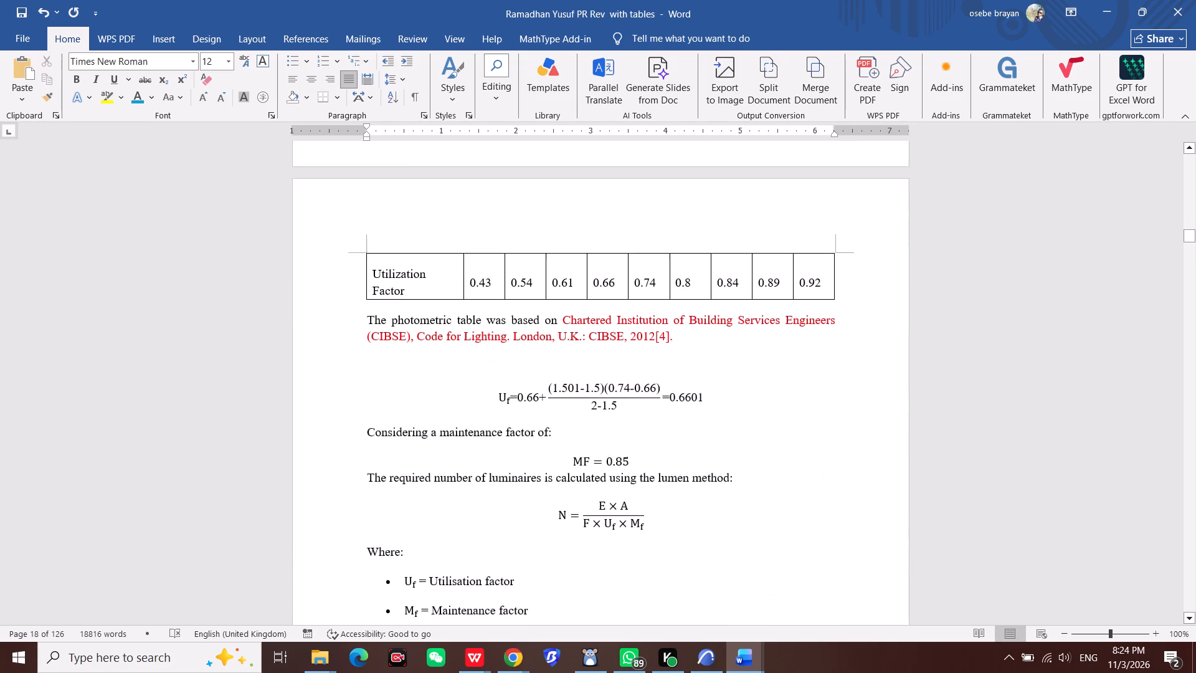
scroll(500, 454, "down", 20)
scroll(500, 454, "down", 18)
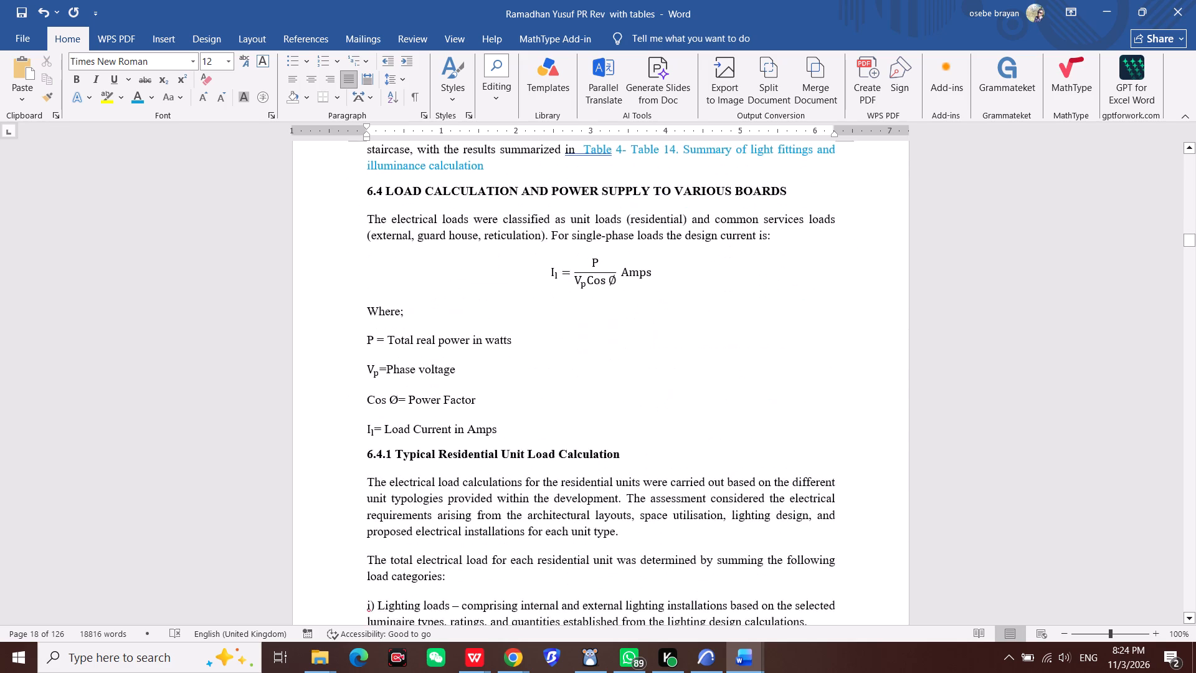
Correct the flagged double space in "summarized in Table 4- Table 14" just above the 6.4 heading using the suggested correction.
scroll(500, 454, "up", 5)
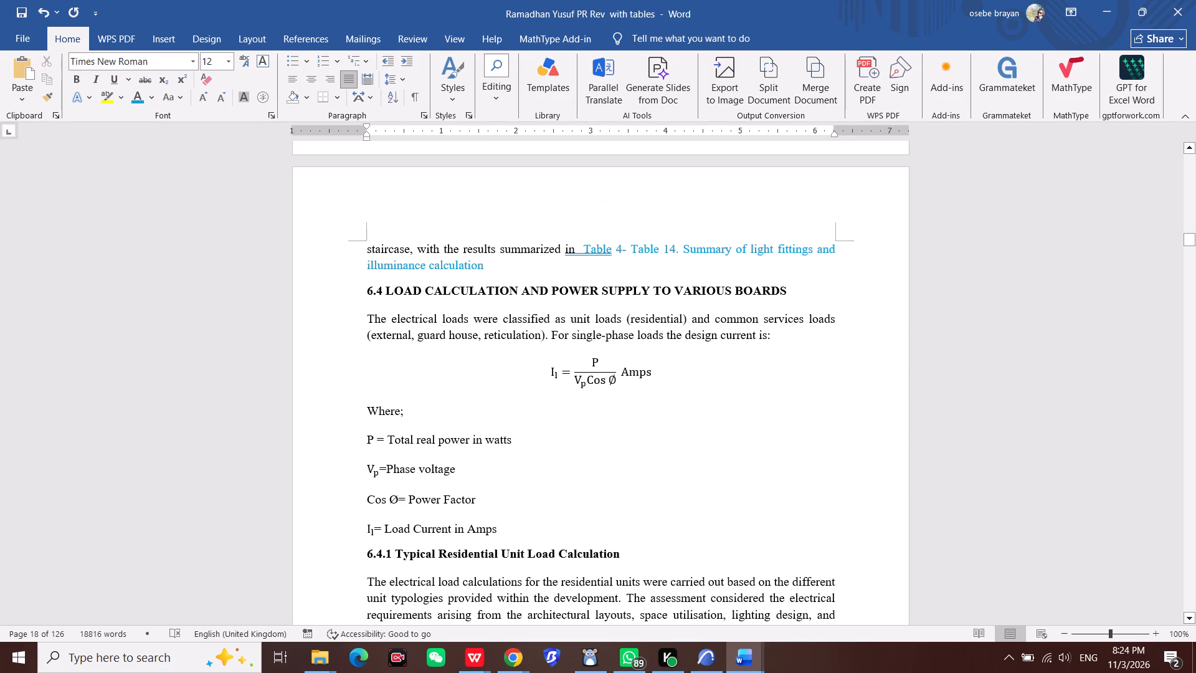
right_click(588, 256)
left_click(569, 260)
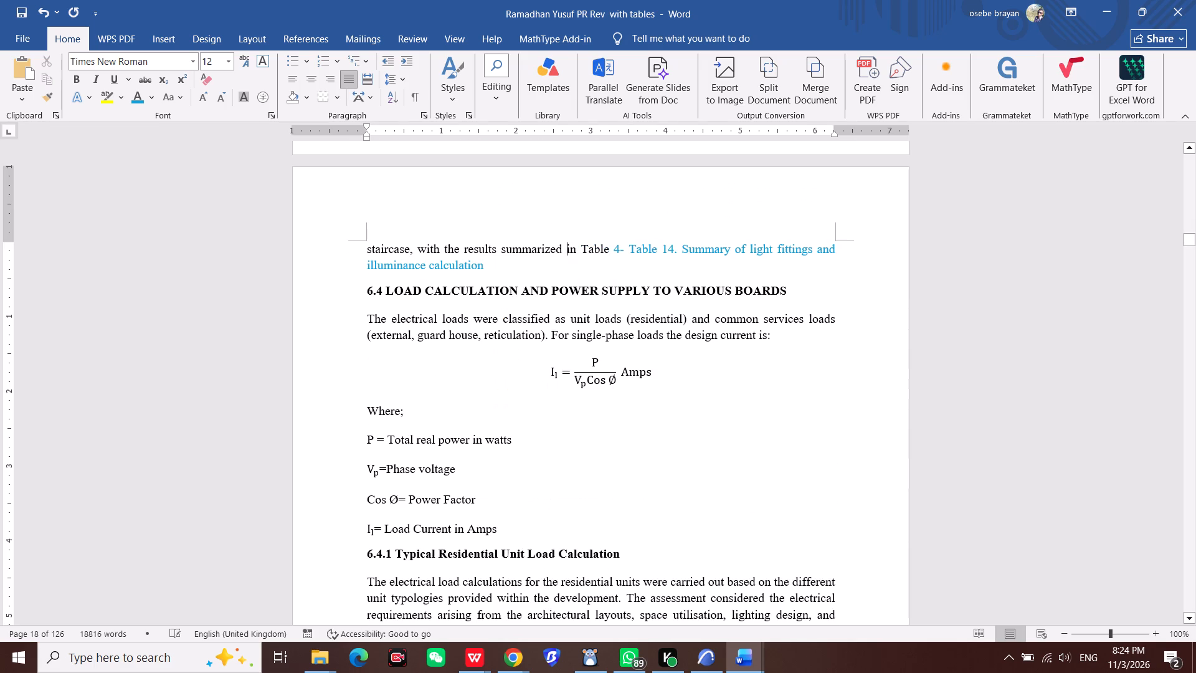
Review section 6.4 on load calculation and power supply, including the residential unit, gate house and total connected load subsections.
scroll(572, 387, "down", 6)
scroll(572, 389, "up", 8)
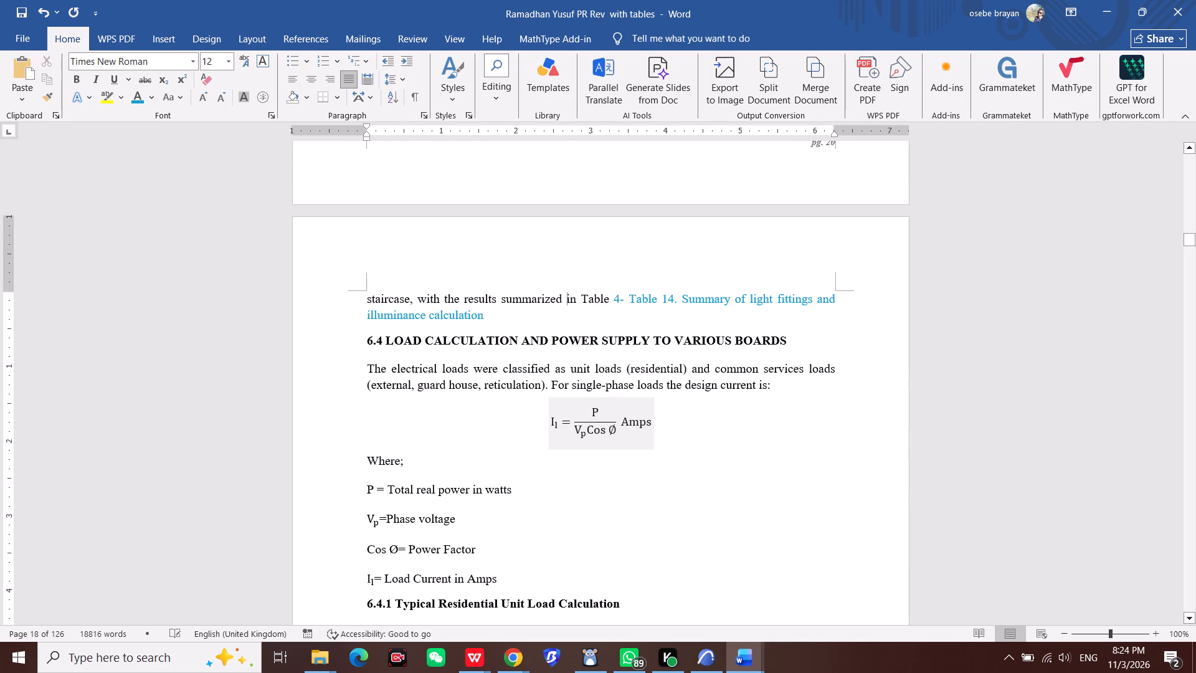
scroll(620, 340, "down", 18)
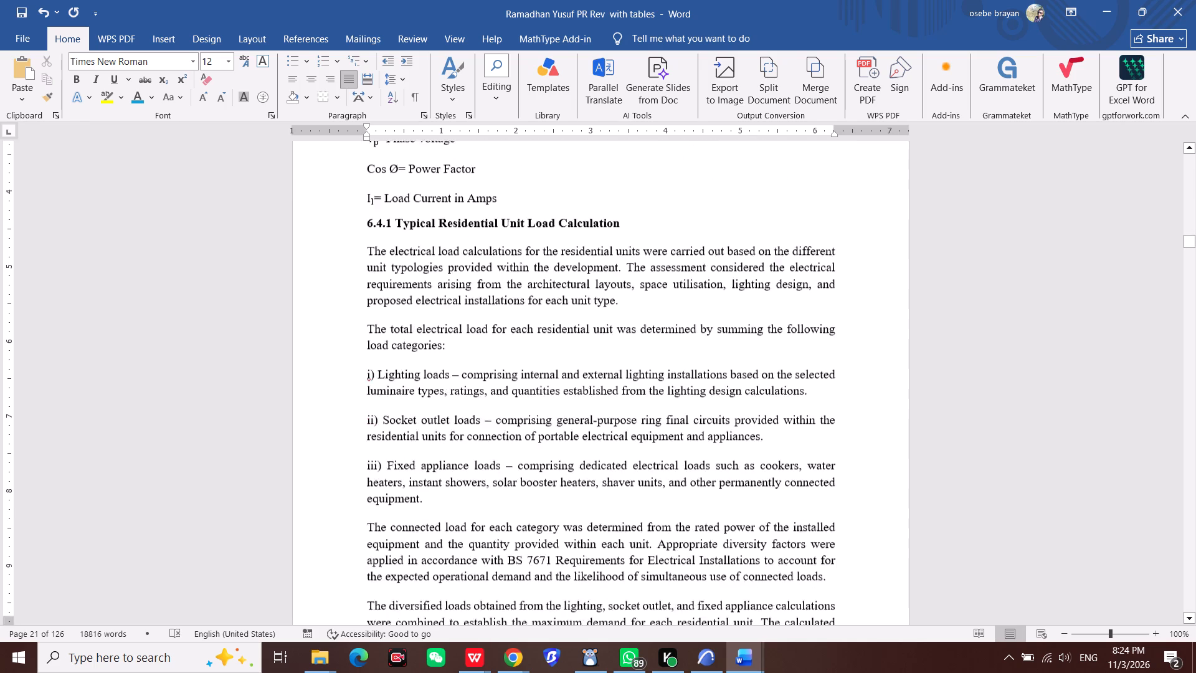
scroll(609, 353, "down", 19)
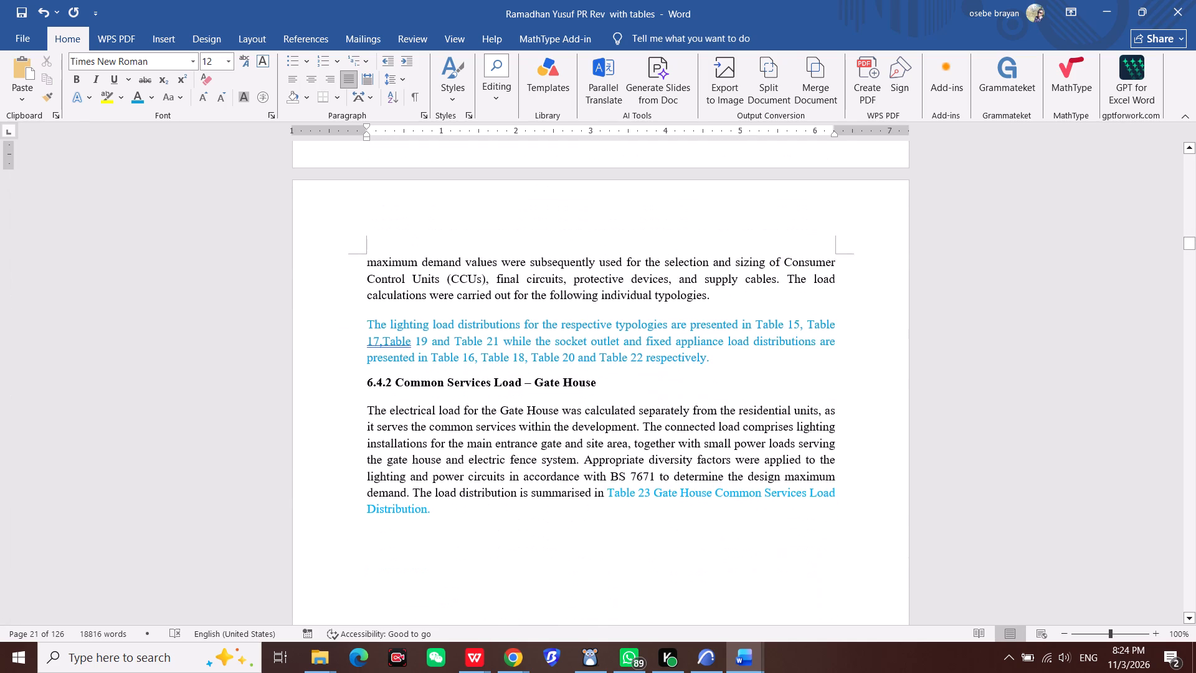
scroll(523, 408, "down", 20)
scroll(523, 408, "down", 15)
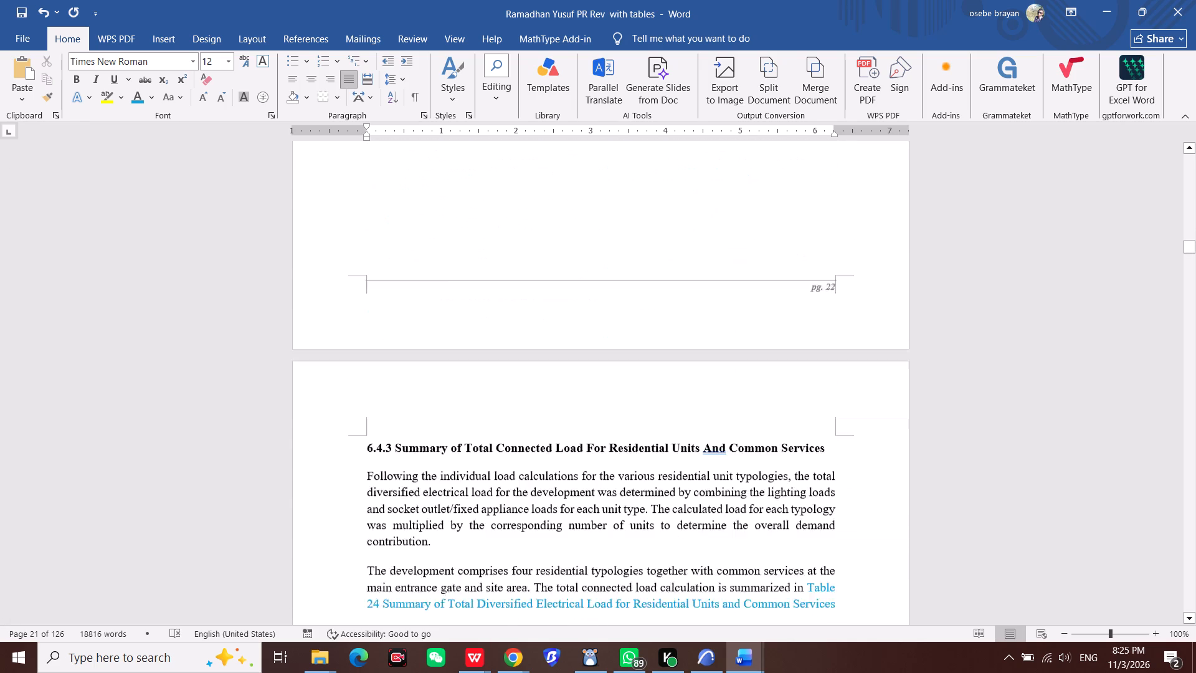
scroll(524, 424, "down", 20)
scroll(524, 424, "down", 17)
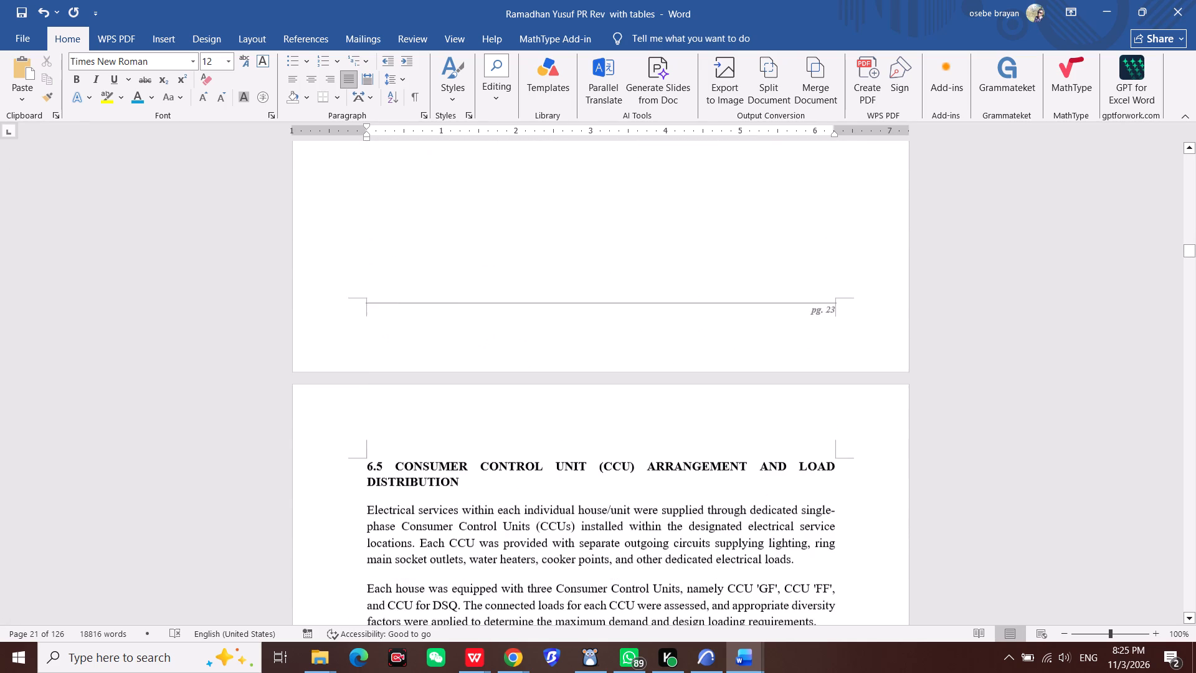
Review section 6.5 on the consumer control units, covering cable sizing, protective devices, single line diagrams and generator sizing.
scroll(524, 424, "down", 6)
scroll(524, 424, "down", 19)
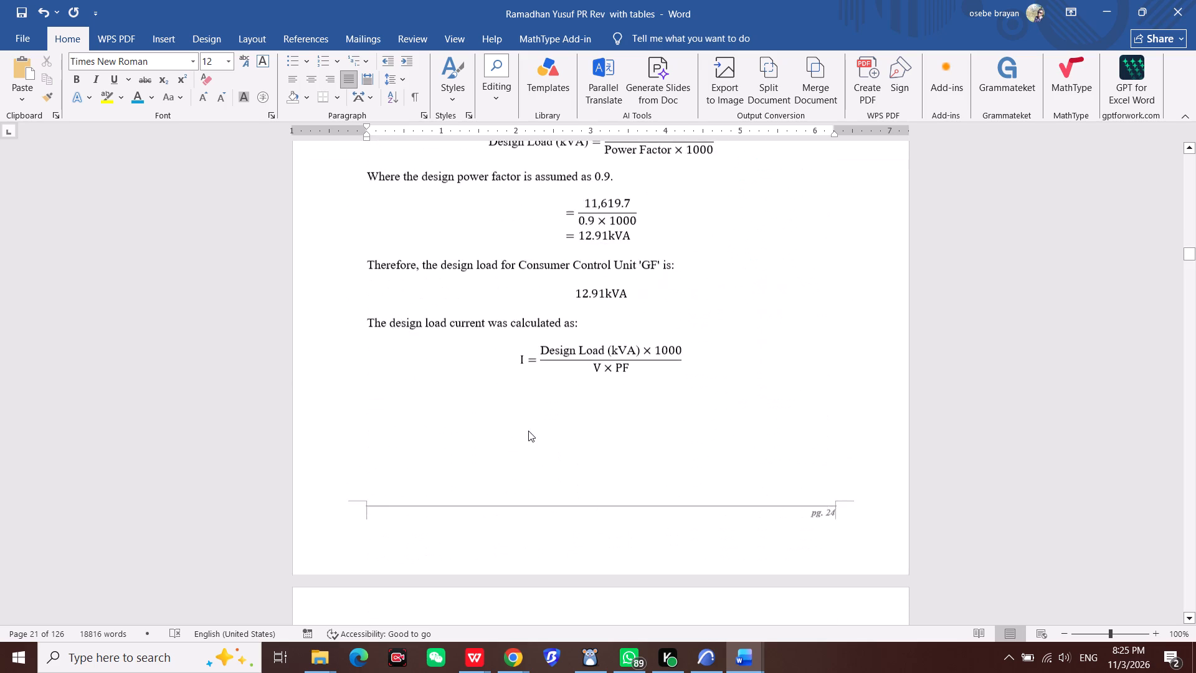
scroll(528, 431, "down", 20)
scroll(528, 431, "down", 4)
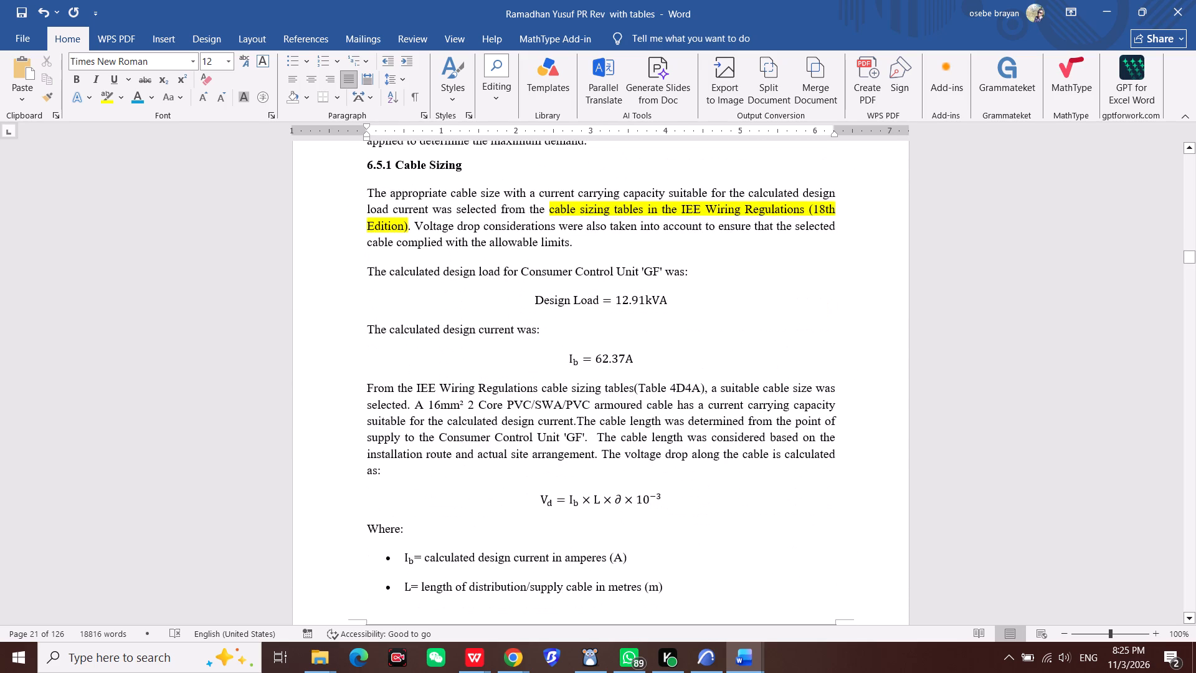
scroll(546, 445, "down", 12)
scroll(546, 445, "down", 18)
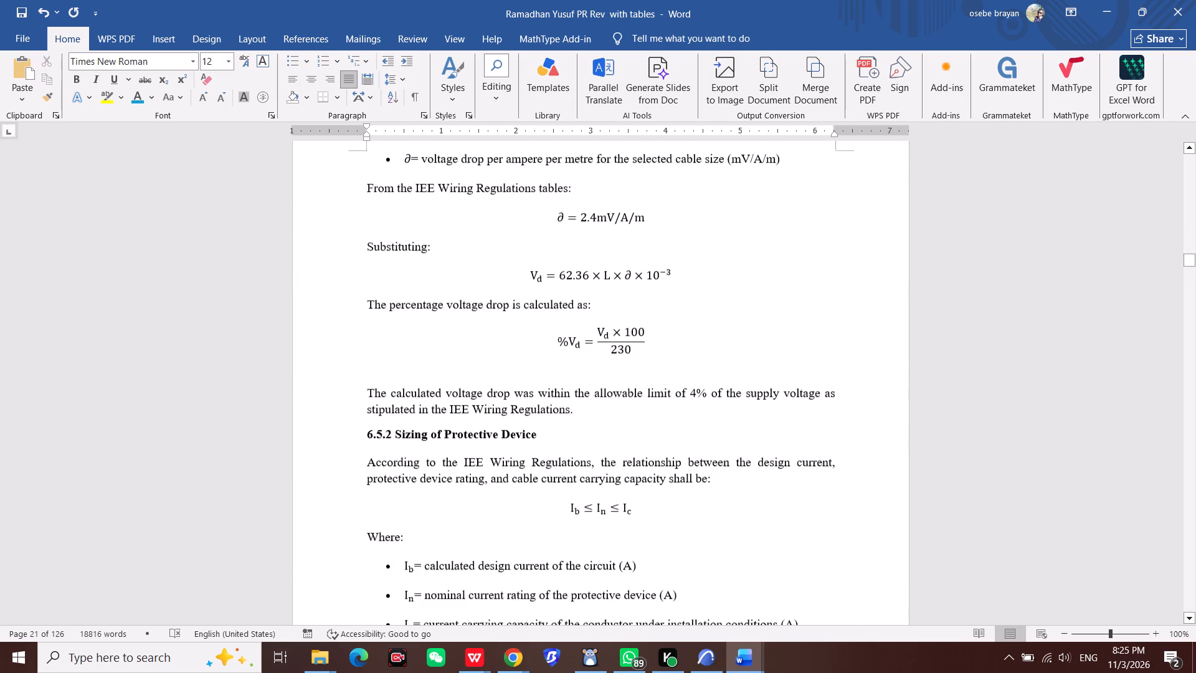
scroll(546, 446, "down", 20)
scroll(546, 446, "down", 7)
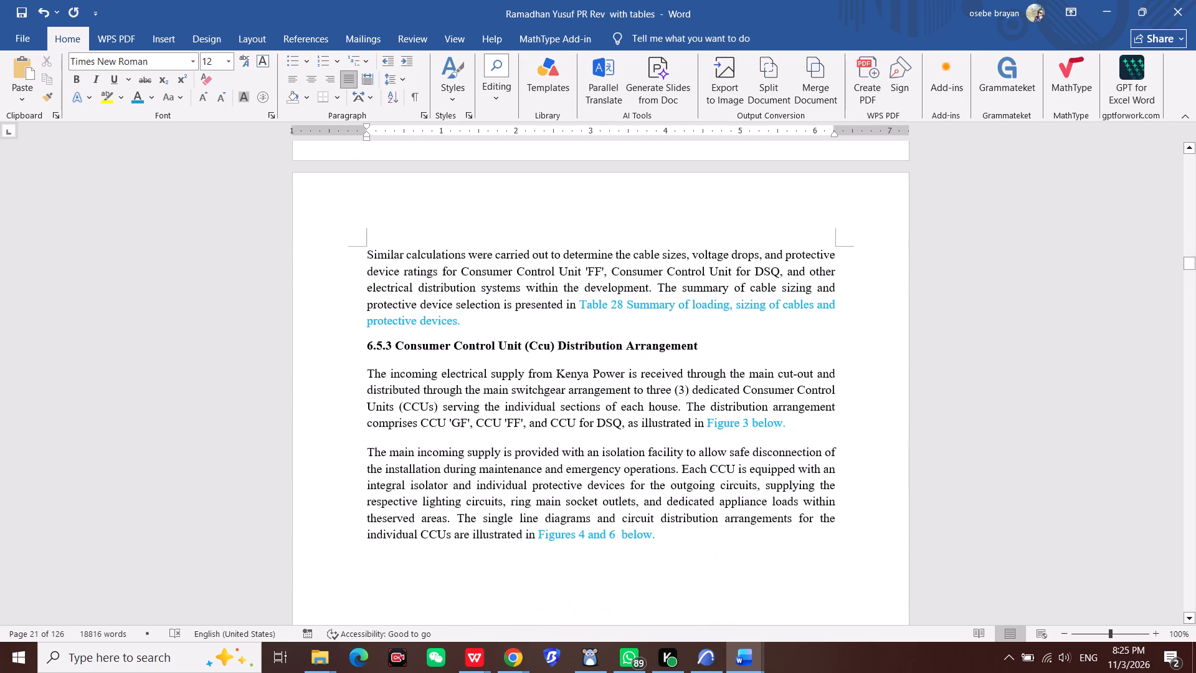
scroll(546, 446, "down", 20)
scroll(546, 446, "down", 12)
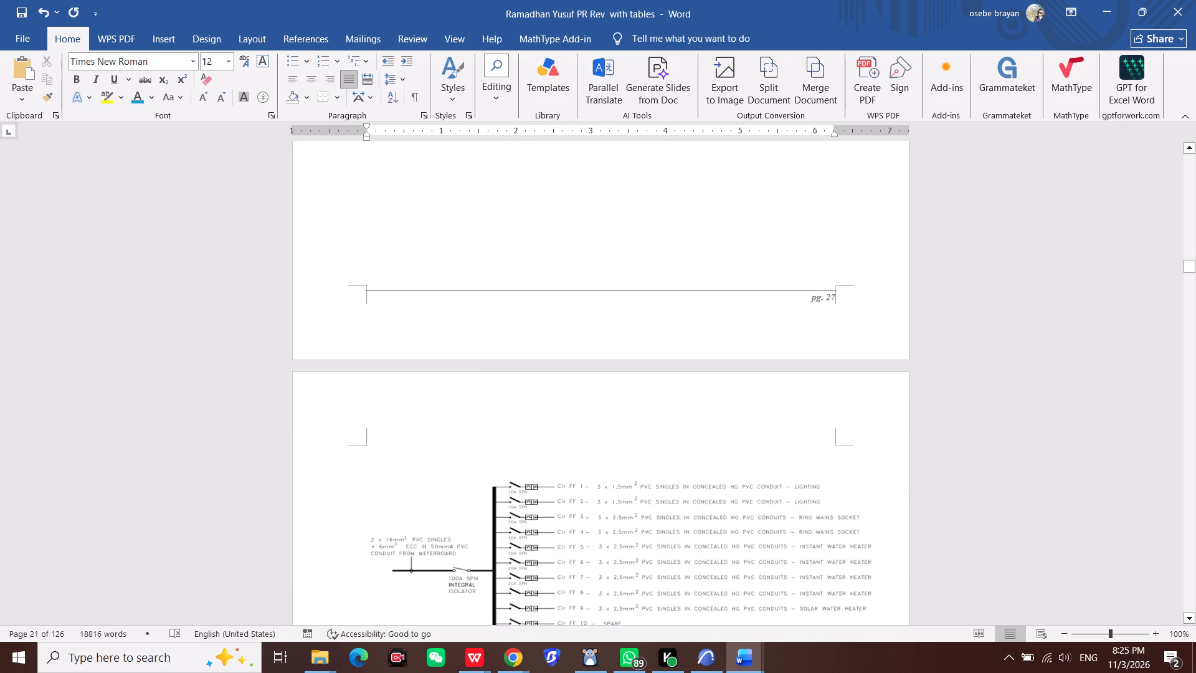
scroll(546, 446, "down", 20)
scroll(546, 446, "down", 17)
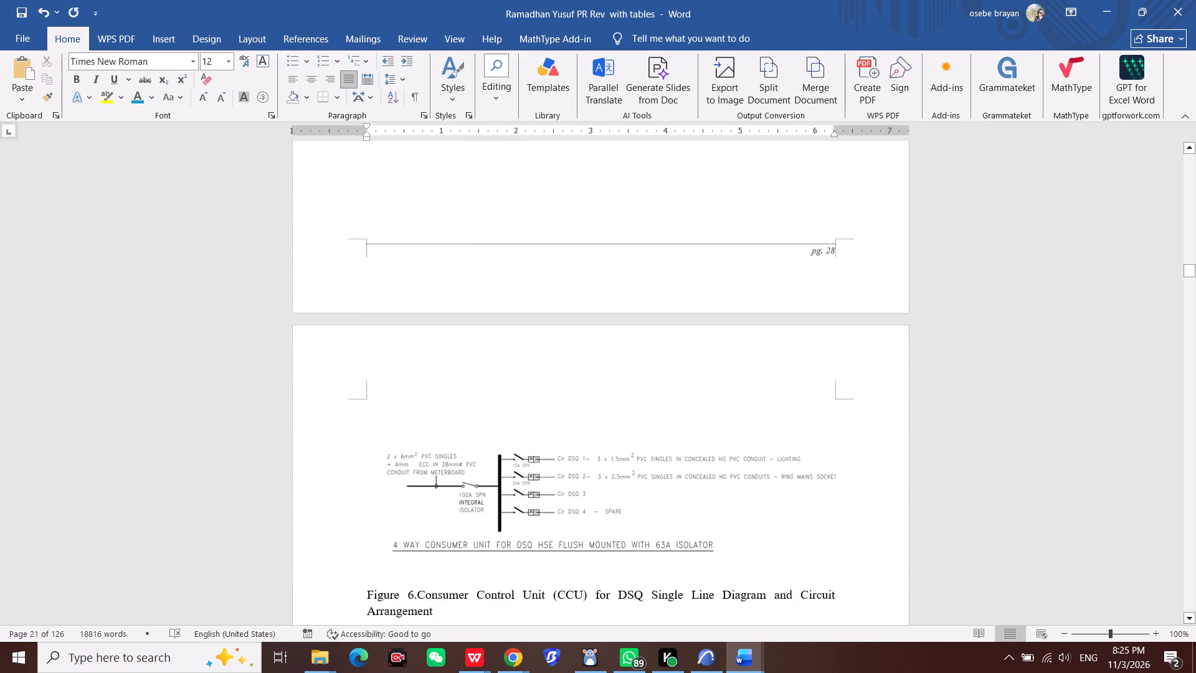
scroll(546, 446, "down", 20)
scroll(546, 446, "down", 5)
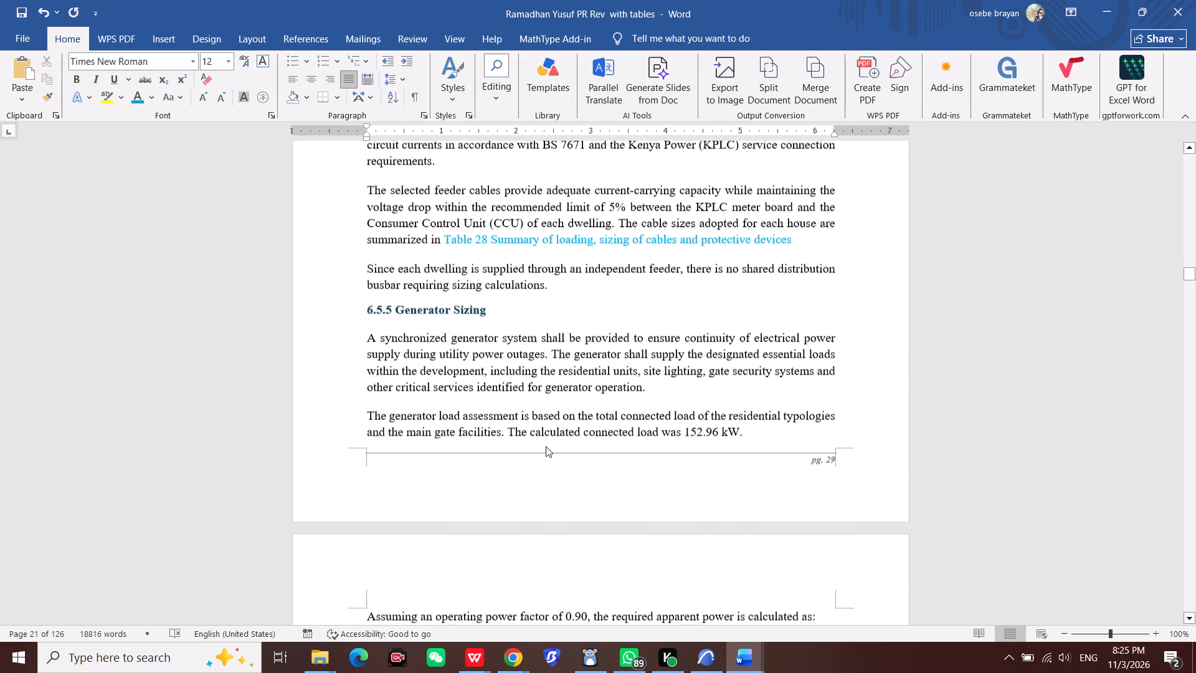
scroll(546, 446, "down", 12)
scroll(546, 446, "down", 13)
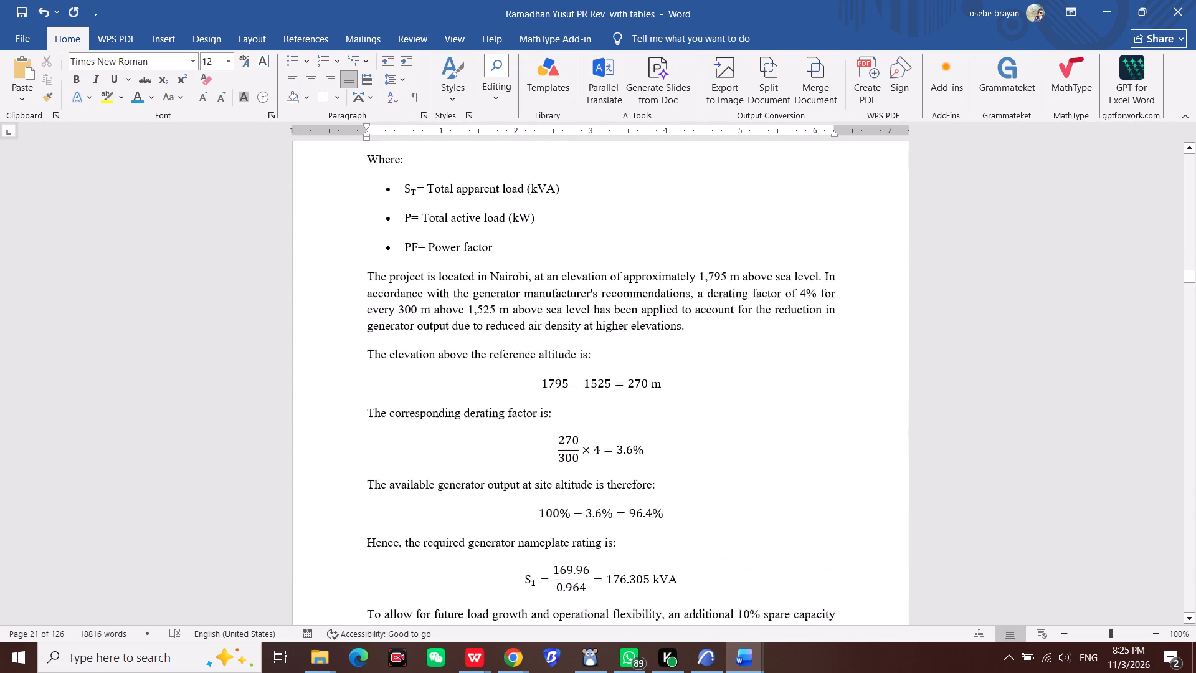
scroll(546, 446, "down", 3)
scroll(546, 446, "down", 19)
scroll(546, 446, "down", 5)
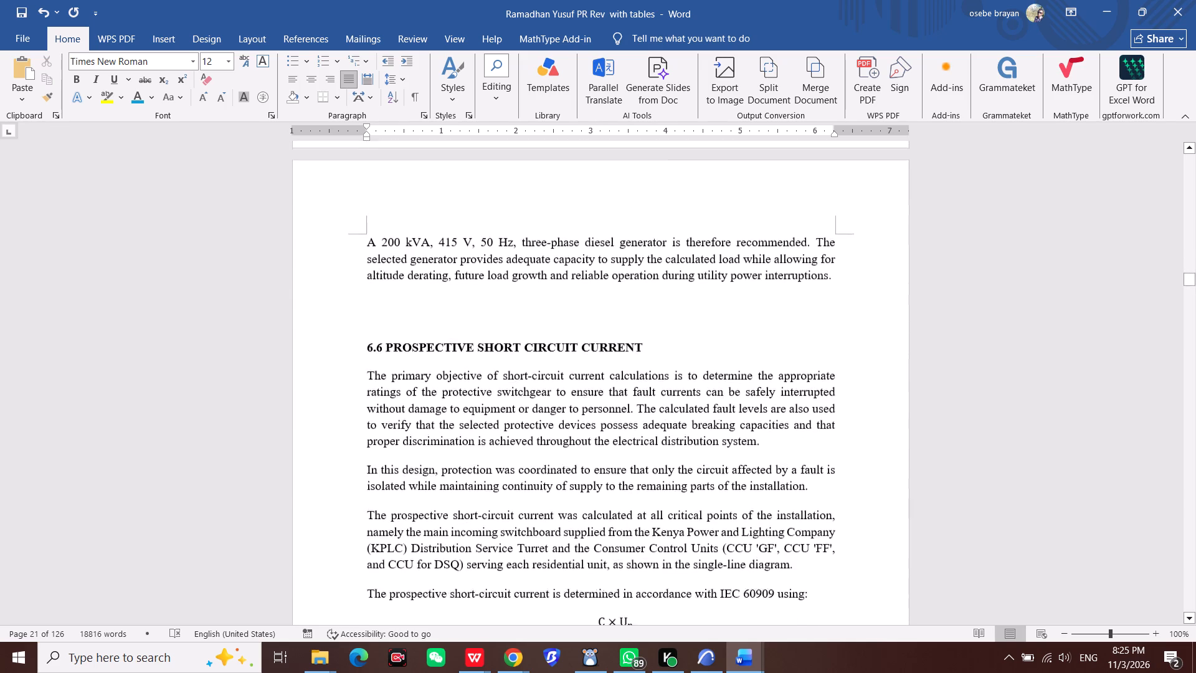
Remove one blank paragraph between the generator recommendation text and the 6.6 PROSPECTIVE SHORT CIRCUIT CURRENT heading.
left_click(390, 246)
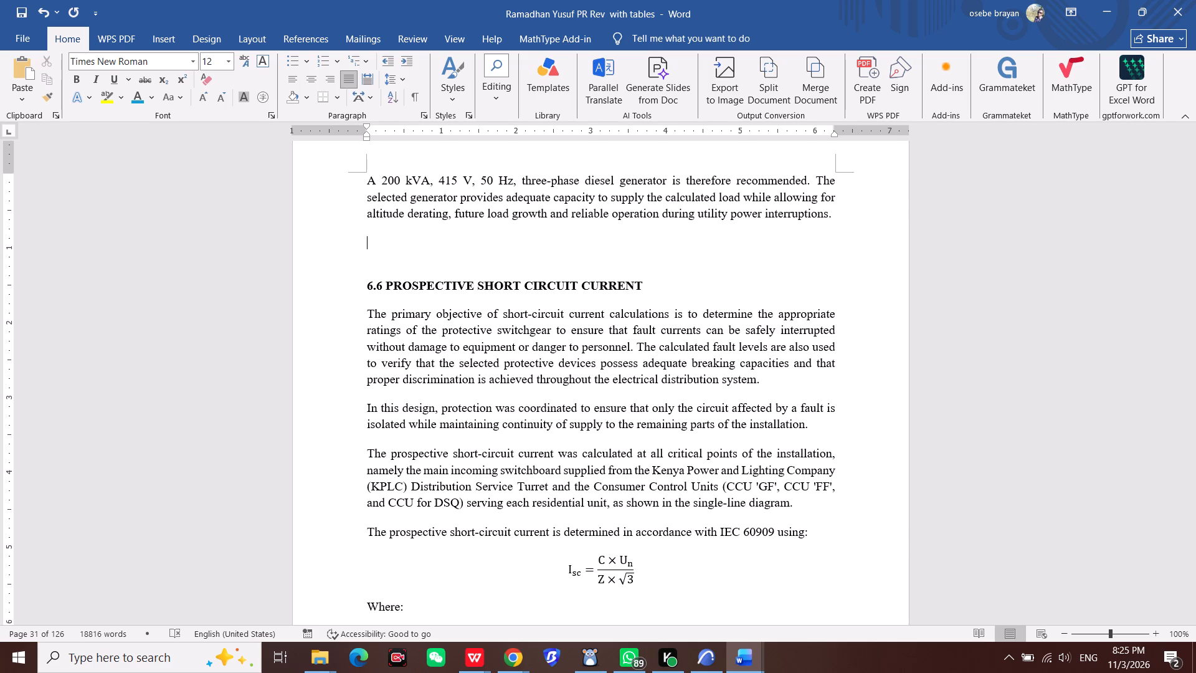
key("BackSpace")
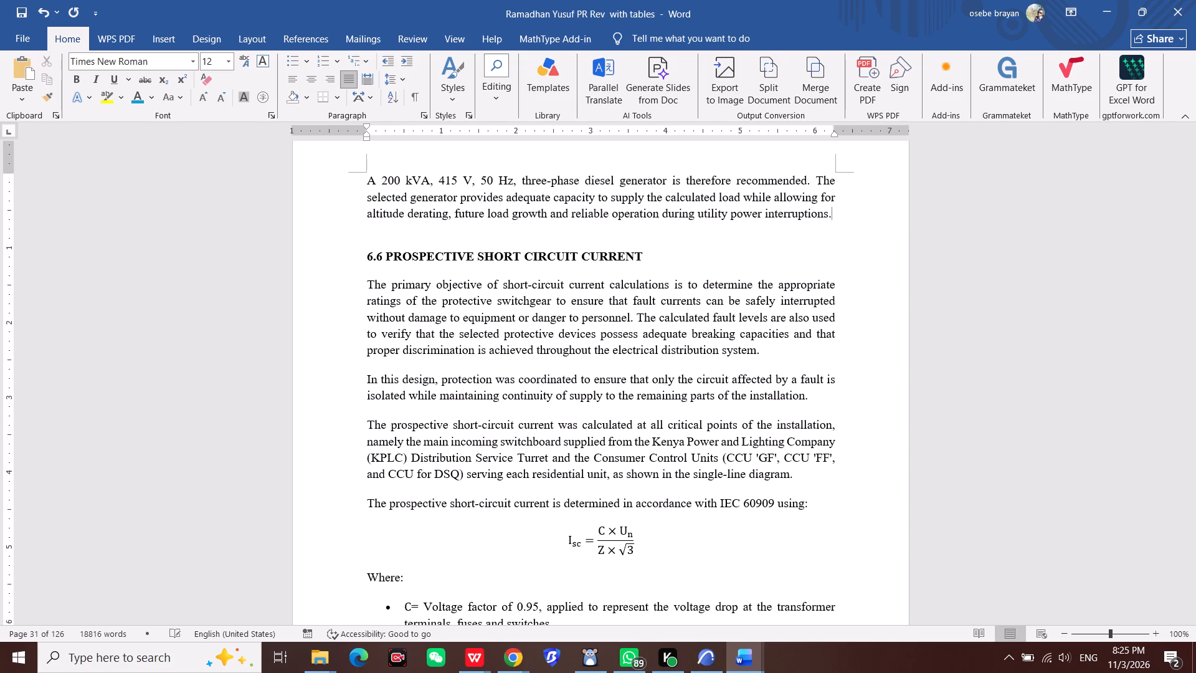
Review the section 6.6 short circuit current calculations for the main incomer and the consumer control units.
scroll(502, 299, "down", 4)
scroll(514, 310, "down", 20)
scroll(514, 310, "down", 1)
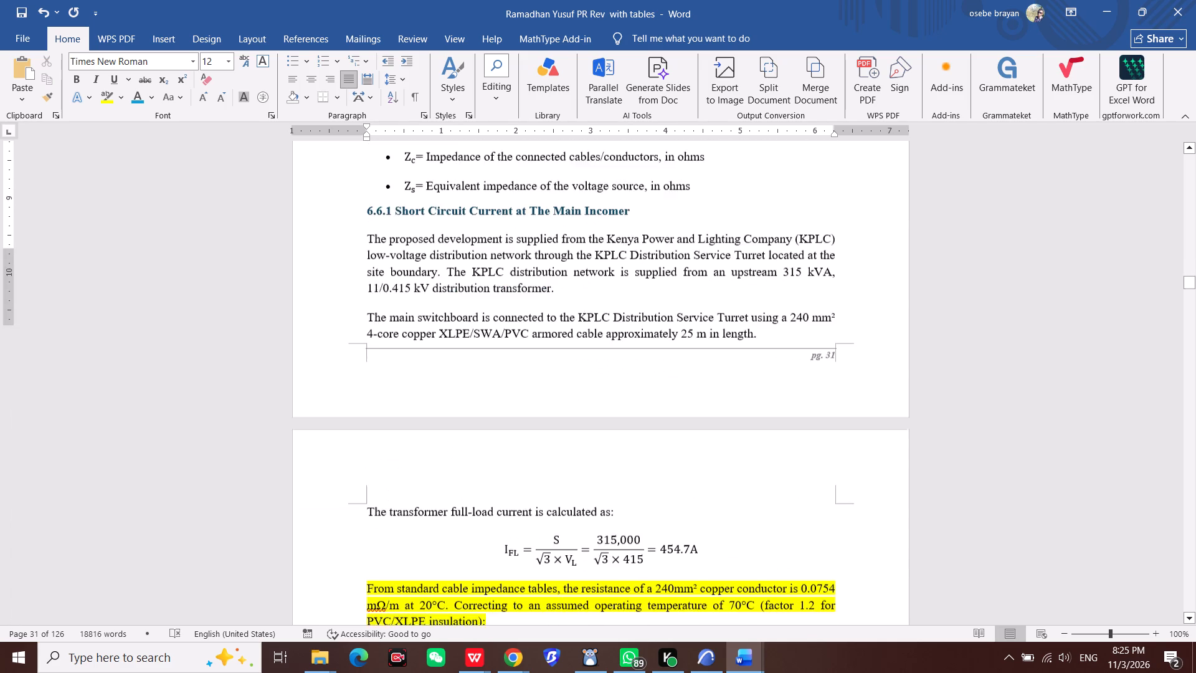
scroll(513, 380, "down", 20)
scroll(513, 380, "down", 6)
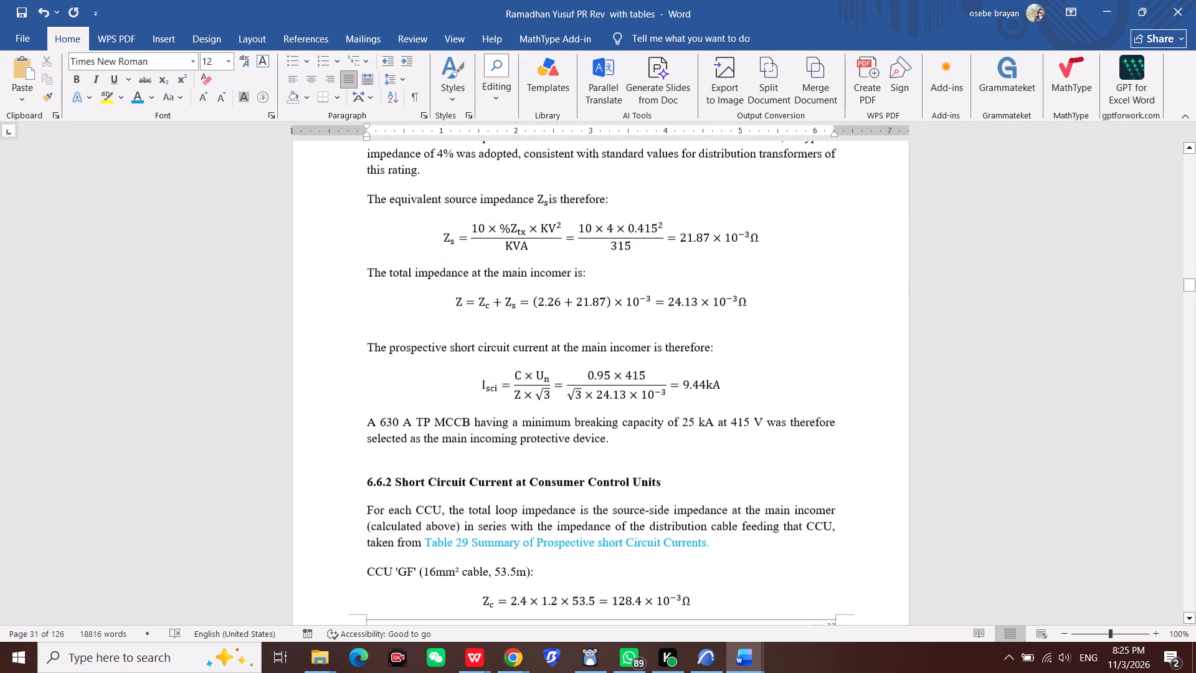
scroll(402, 386, "down", 10)
scroll(402, 386, "up", 1)
scroll(402, 386, "down", 8)
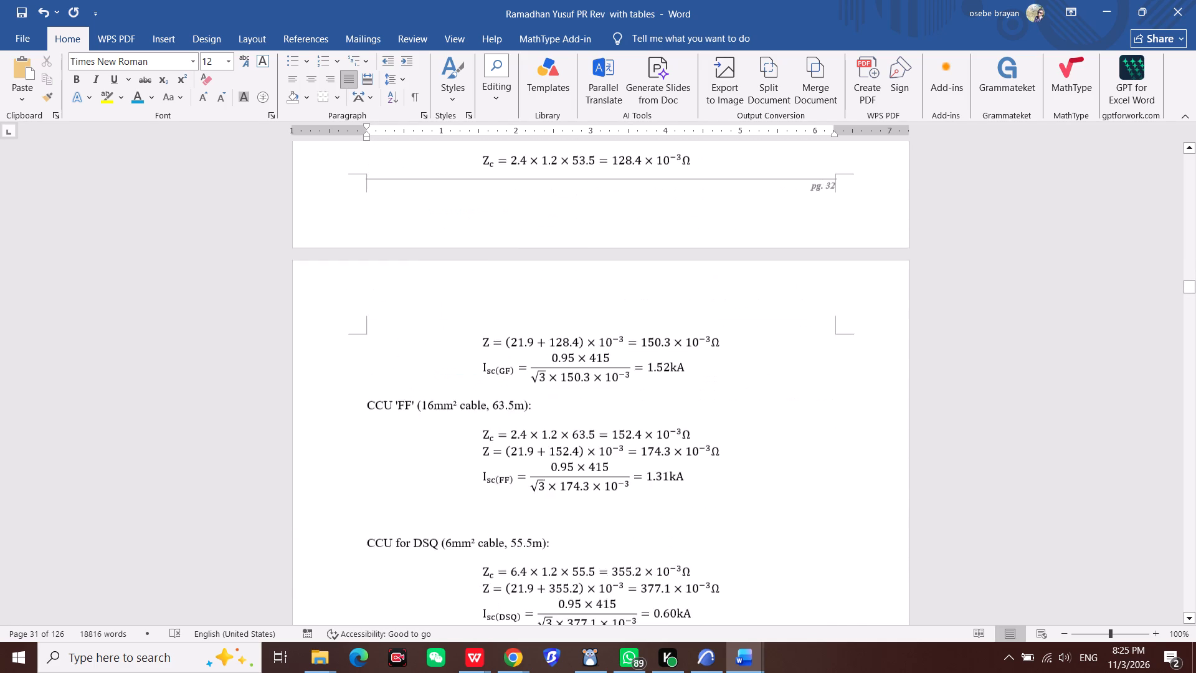
scroll(429, 399, "down", 12)
scroll(468, 431, "down", 19)
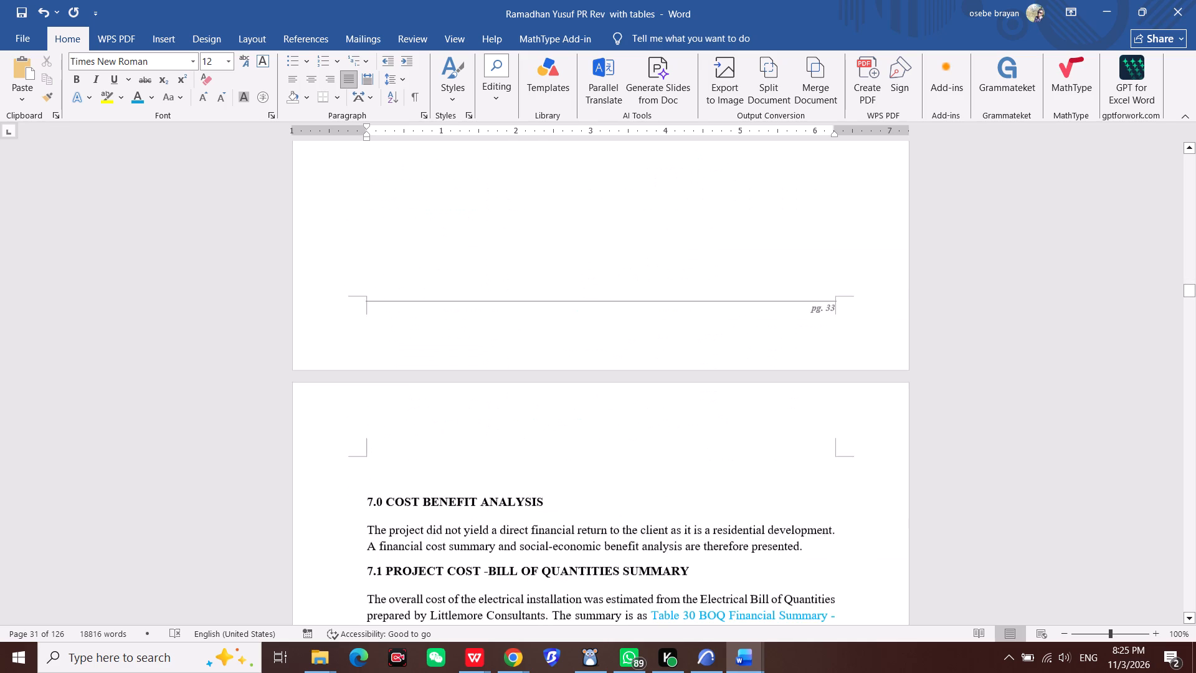
Review the report from the 7.0 COST BENEFIT ANALYSIS section through to the 9.0 REFERENCES list.
scroll(462, 410, "down", 11)
scroll(462, 410, "down", 14)
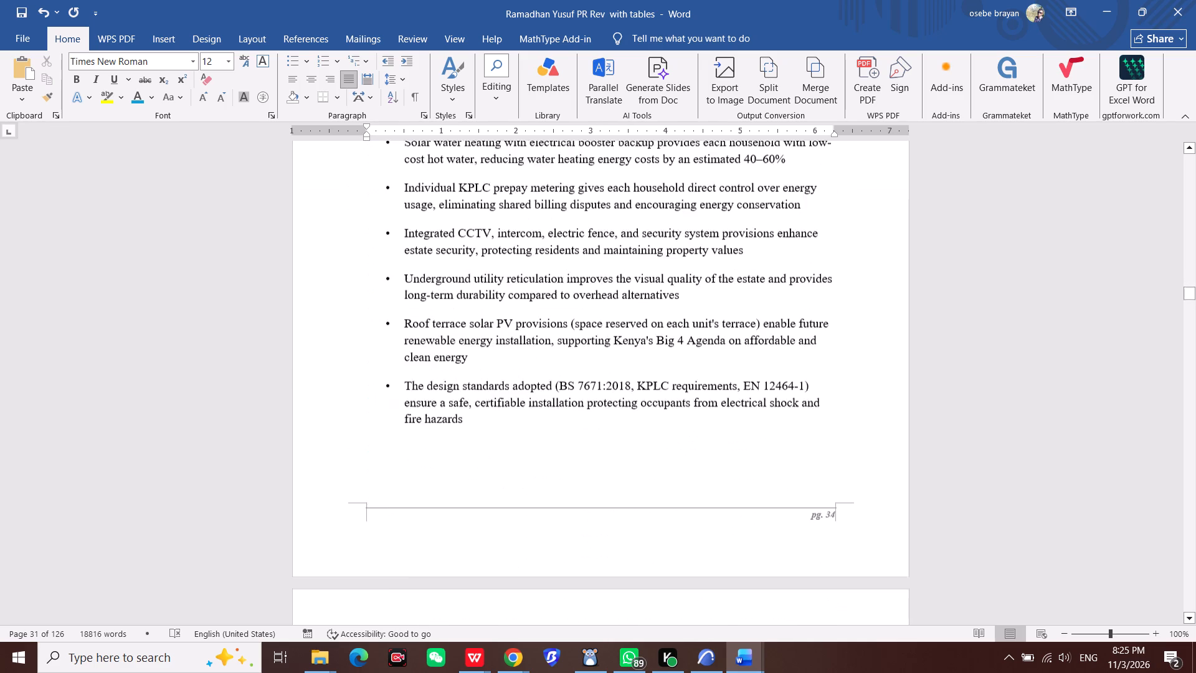
scroll(462, 410, "down", 19)
scroll(462, 407, "down", 16)
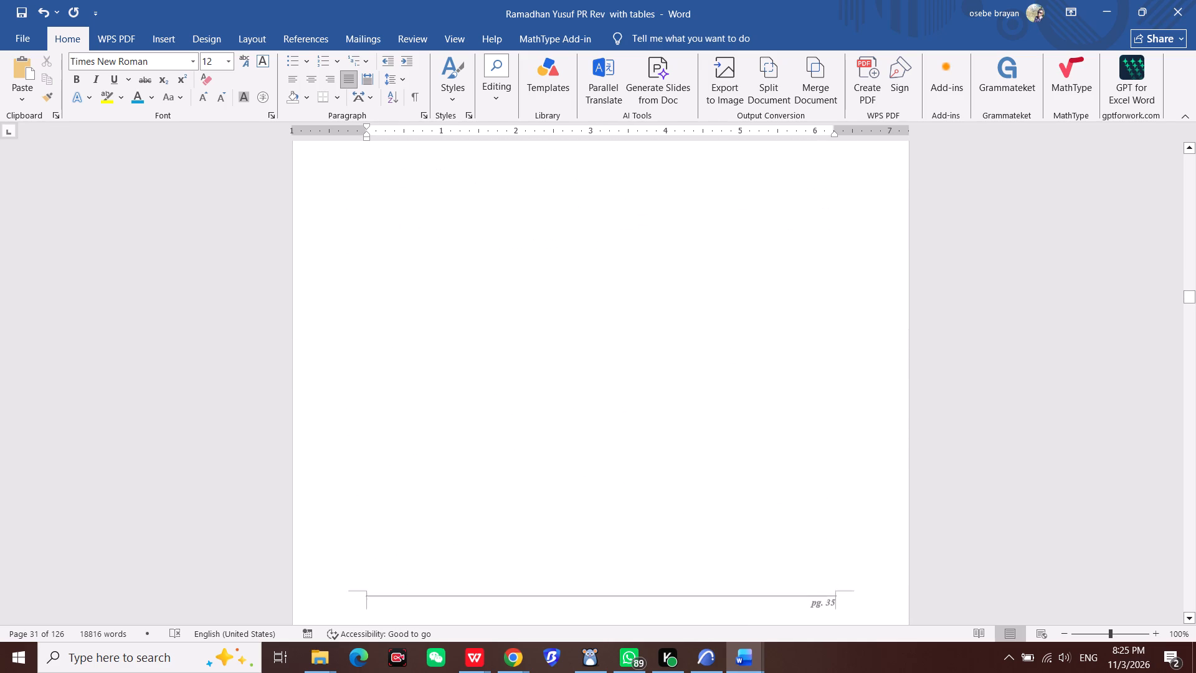
scroll(462, 407, "down", 20)
scroll(462, 407, "down", 1)
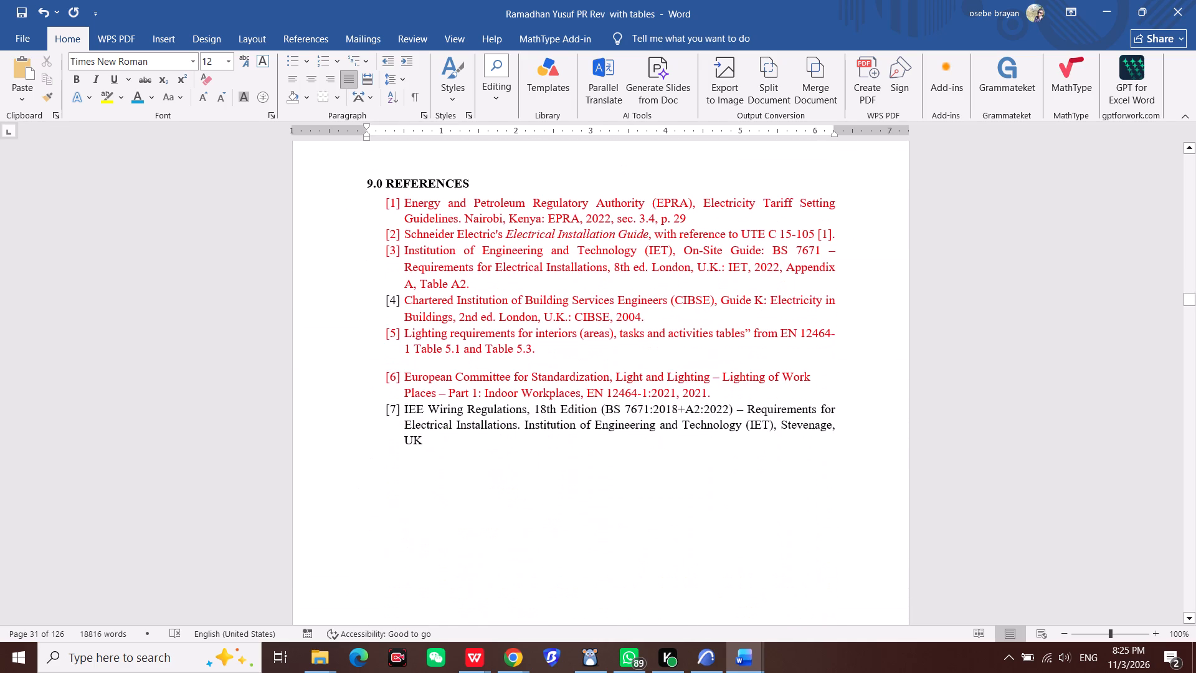
scroll(462, 407, "down", 2)
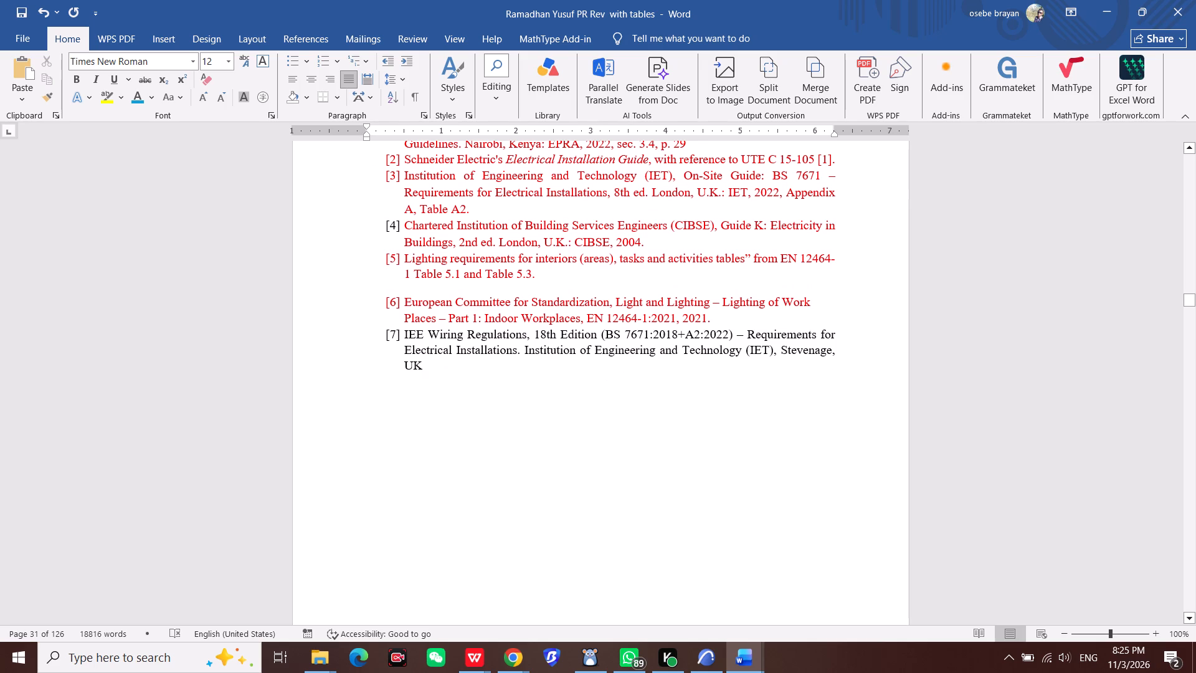
Set the font colour of all seven entries in the 9.0 REFERENCES list to Automatic (black).
left_click(401, 219)
scroll(409, 262, "up", 5)
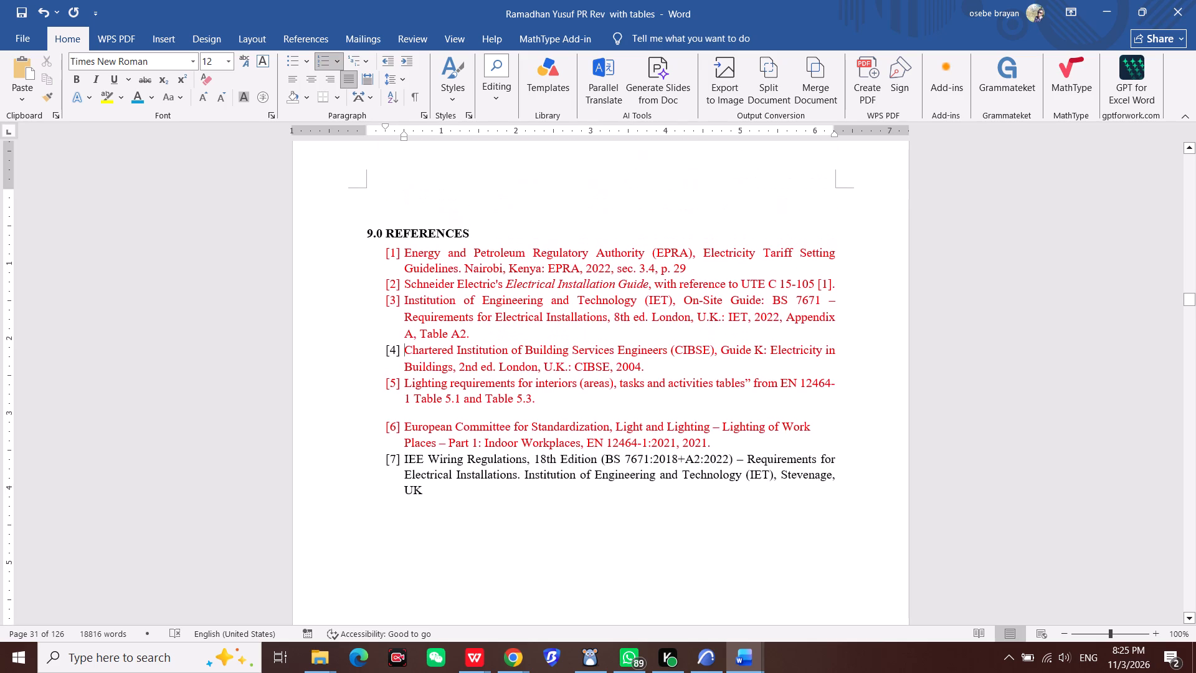
left_click_drag(380, 258, 644, 504)
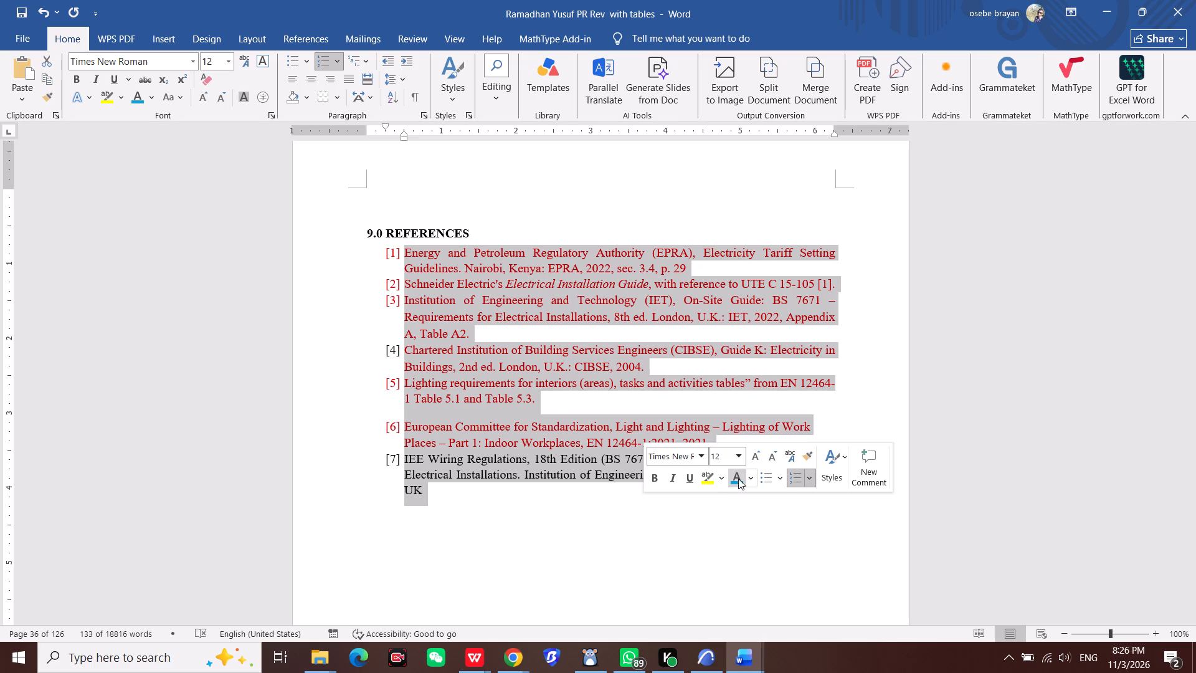
left_click(749, 479)
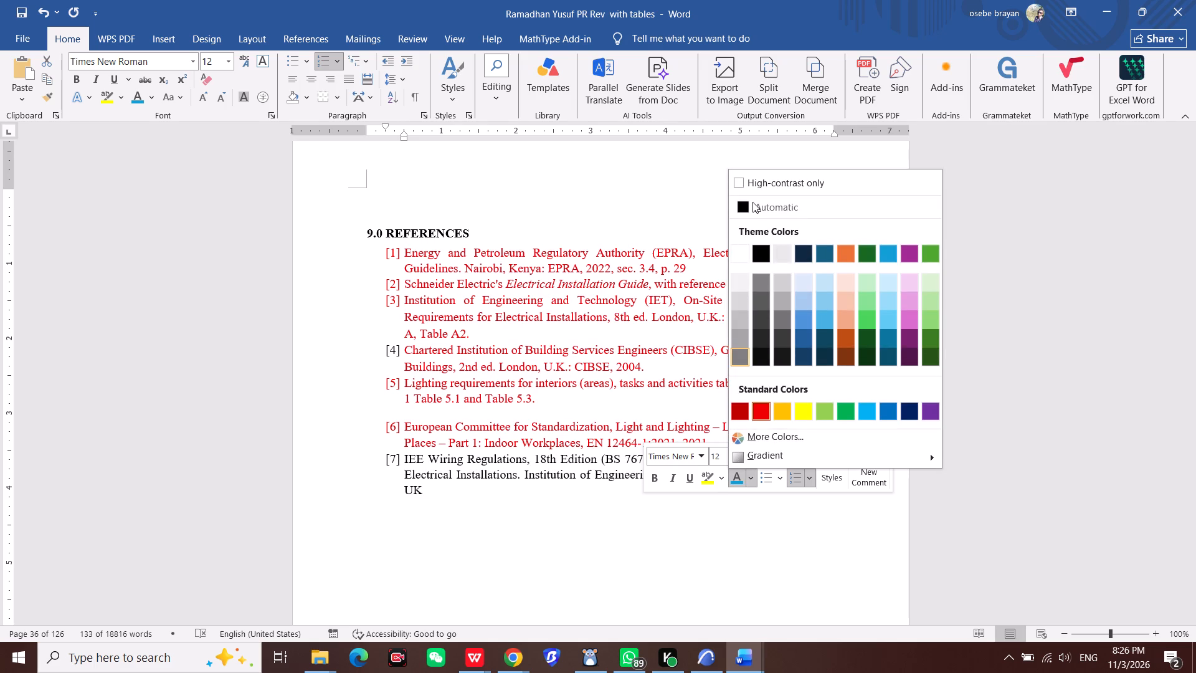
left_click(752, 202)
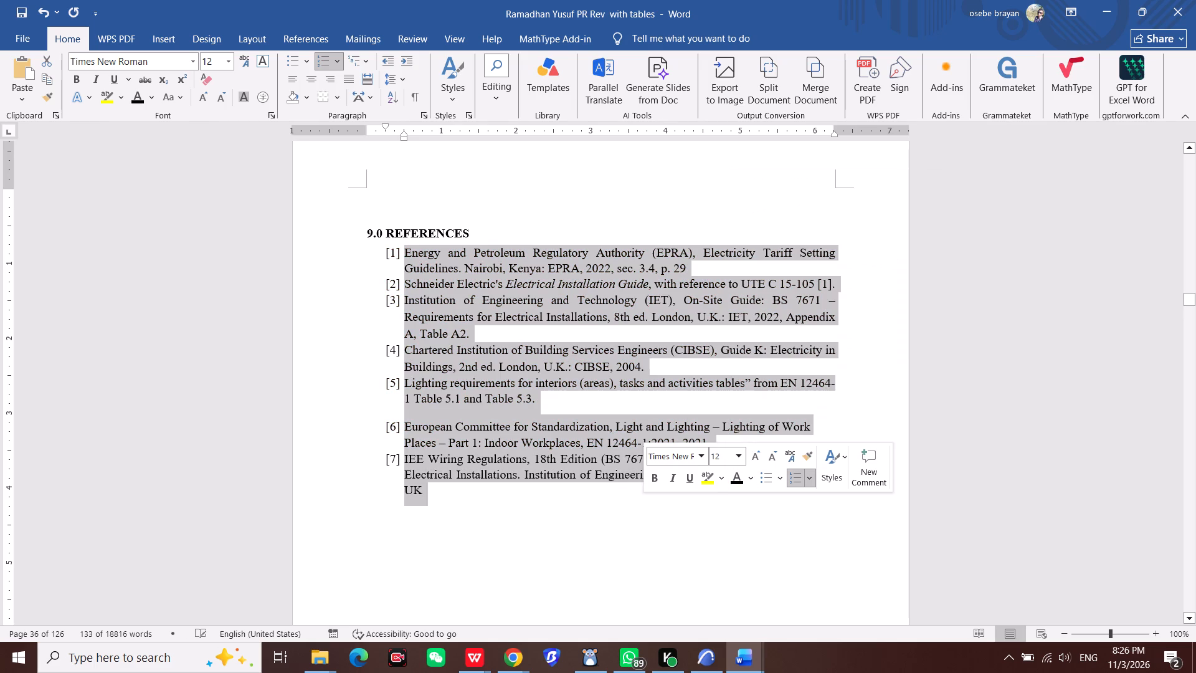
left_click(559, 545)
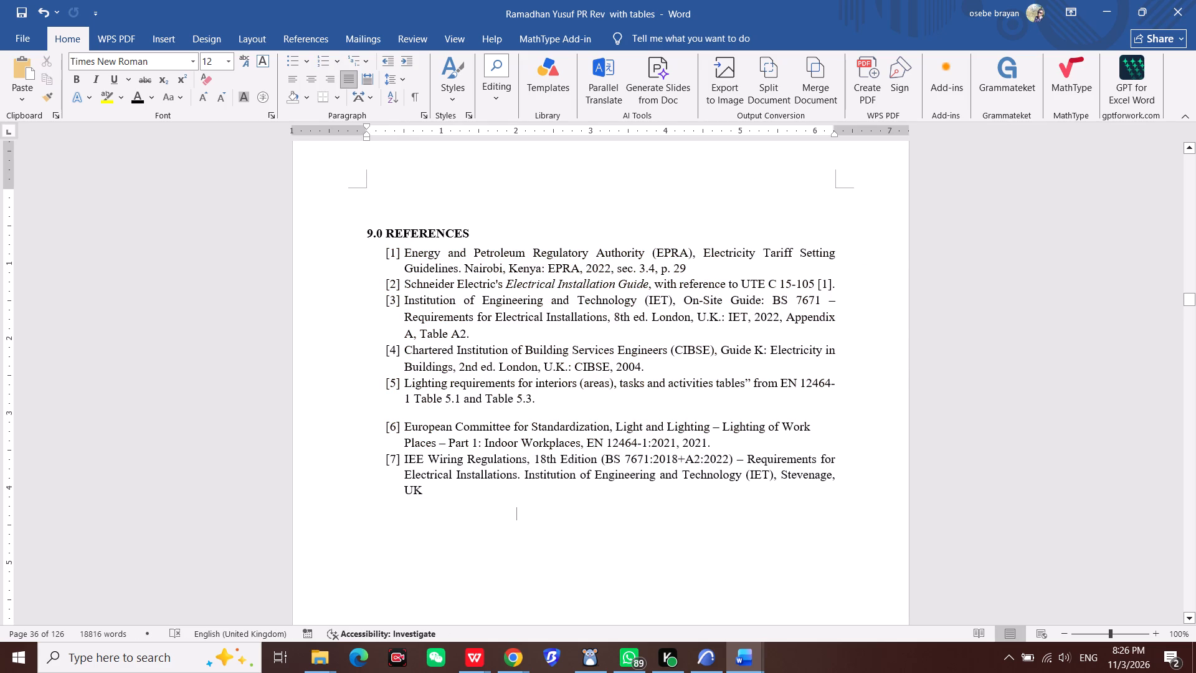
Save the report document.
scroll(453, 499, "up", 2)
scroll(516, 493, "down", 5)
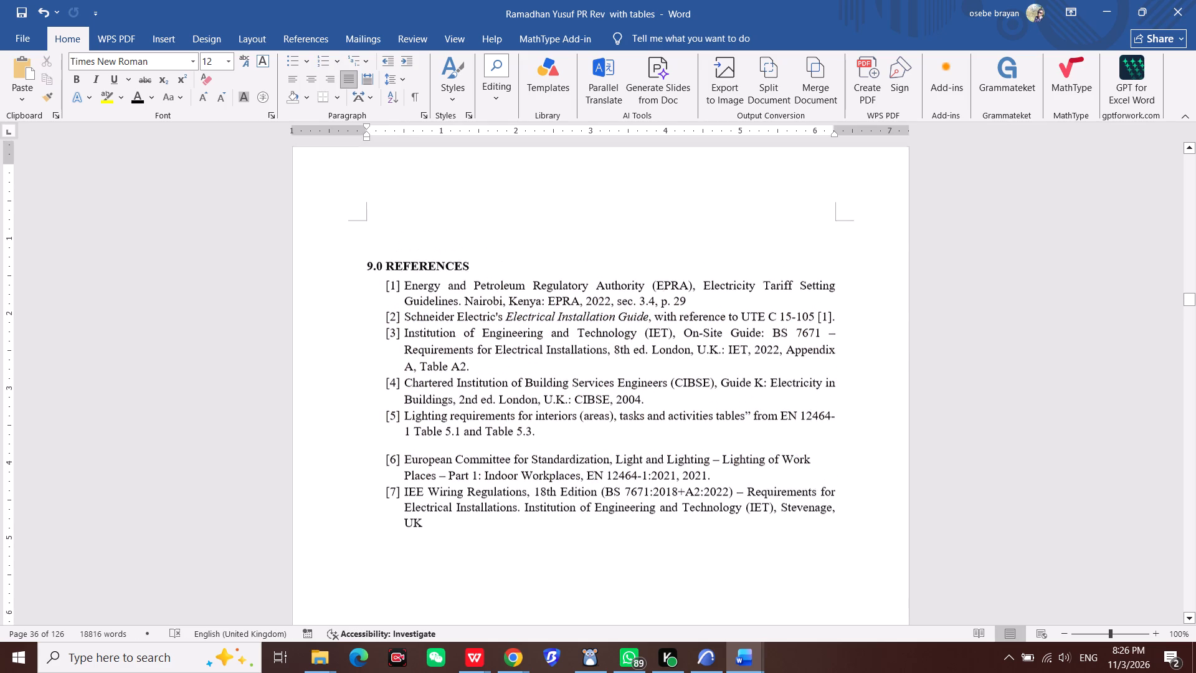
key("ctrl+s")
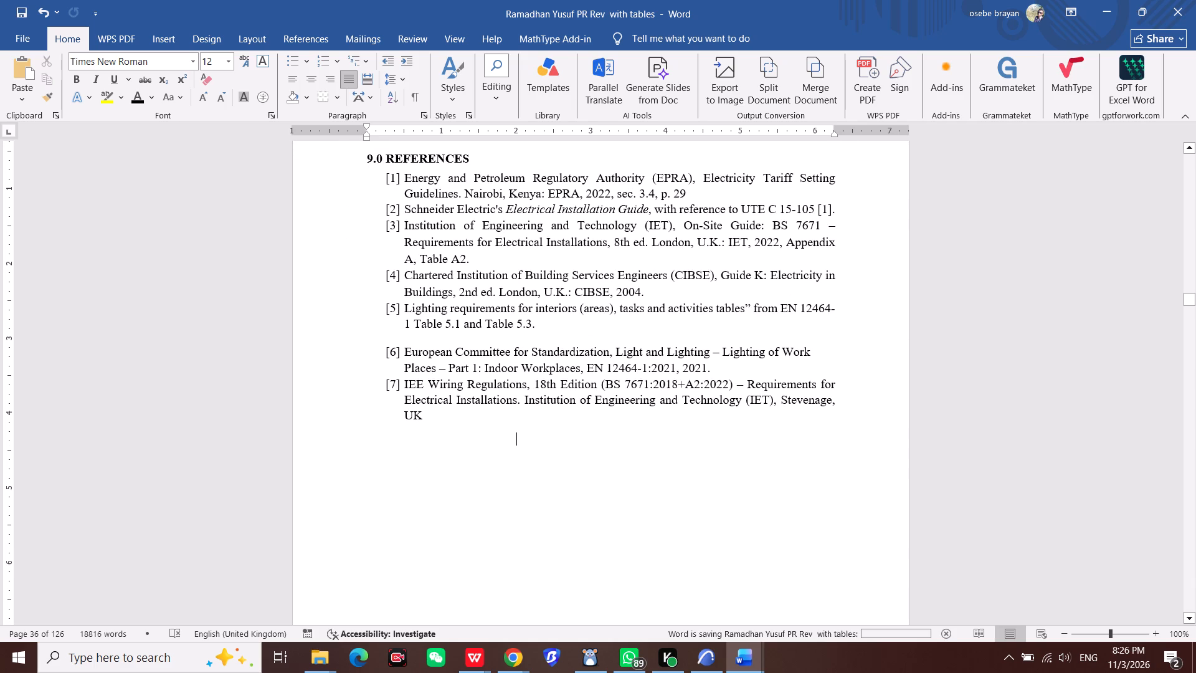
Review the end of the 9.0 REFERENCES list and the list of drawings for Typologies 1 to 4 that follows it.
scroll(548, 477, "down", 9)
scroll(567, 446, "up", 12)
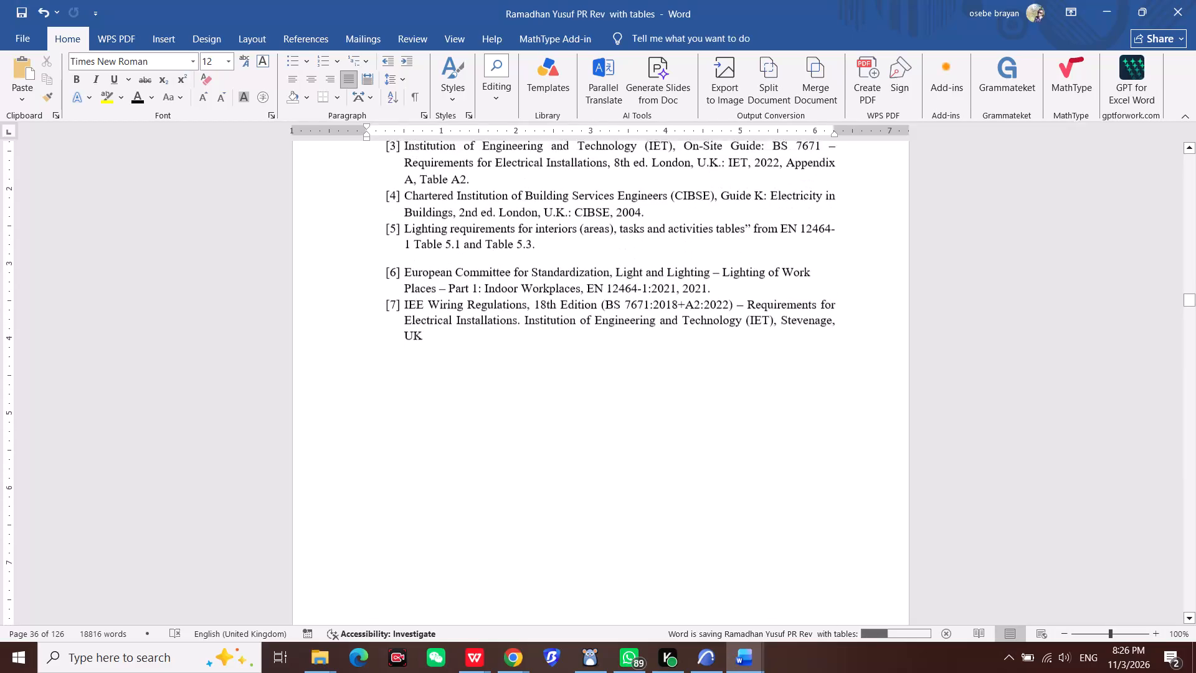
scroll(567, 446, "up", 3)
scroll(567, 446, "down", 20)
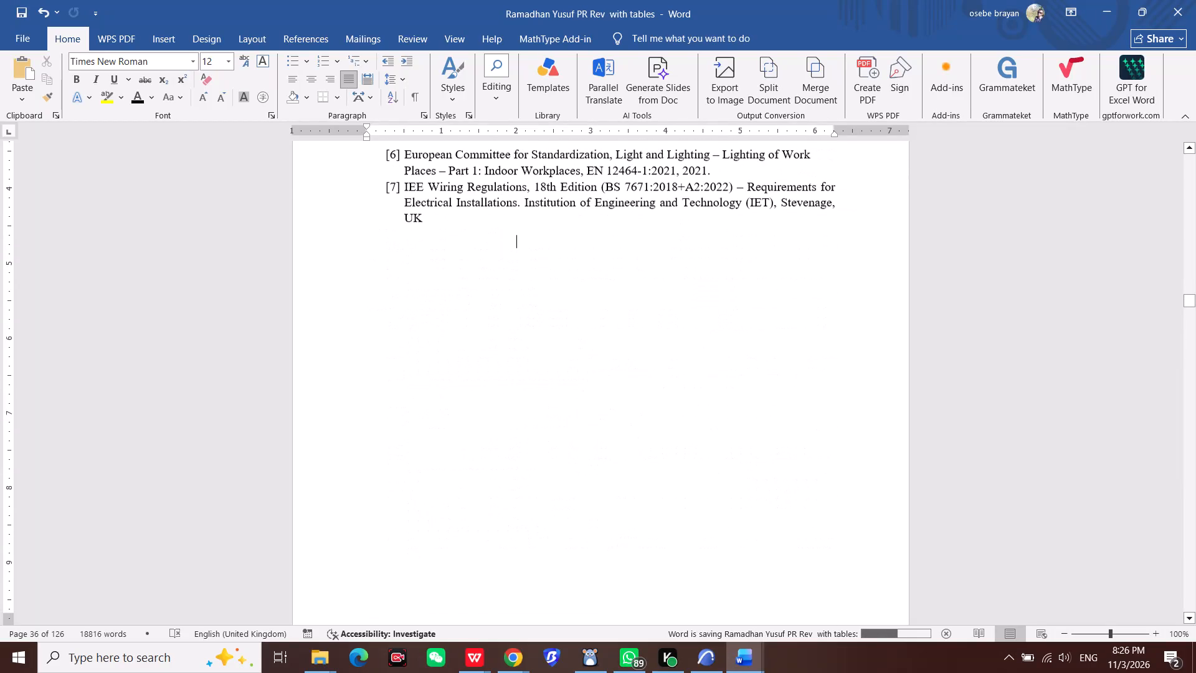
scroll(567, 442, "down", 20)
scroll(567, 442, "down", 17)
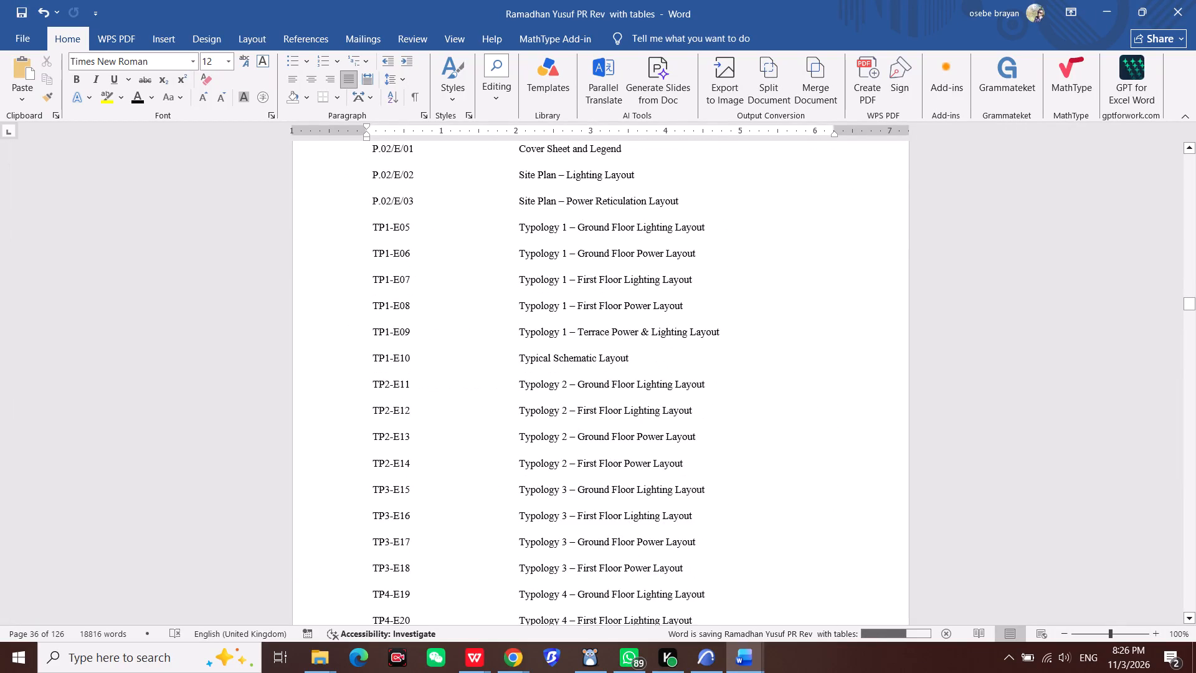
scroll(572, 427, "down", 20)
Review the bill tables in APPENDIX B: BILL OF QUANTITIES, from Bill No. 2-1 lighting installations through Bill No. 2-4 sub mains power distribution and beyond.
scroll(572, 427, "down", 4)
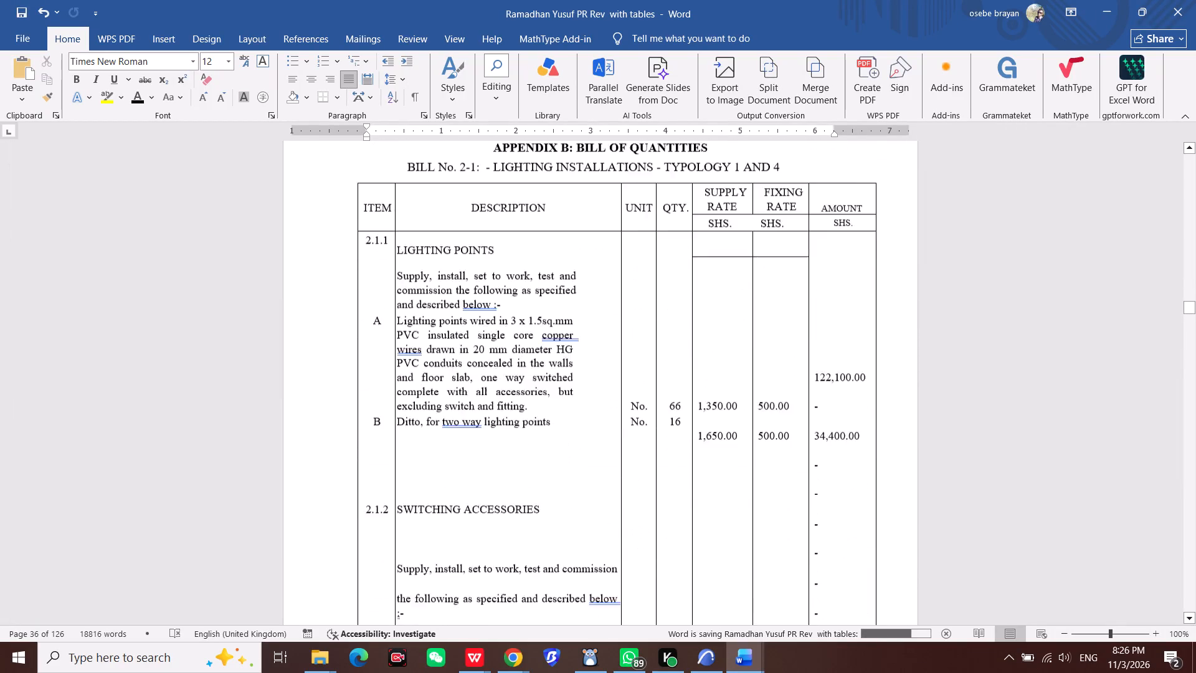
scroll(572, 427, "down", 20)
scroll(572, 427, "down", 19)
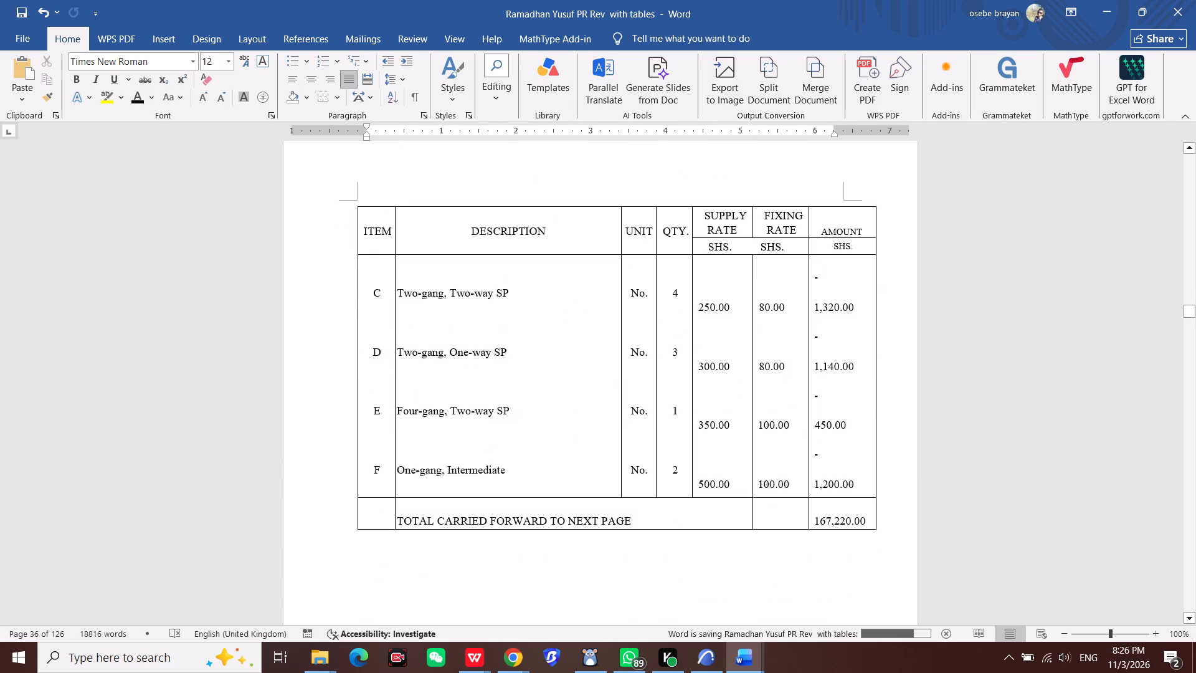
scroll(572, 427, "down", 20)
scroll(572, 427, "down", 19)
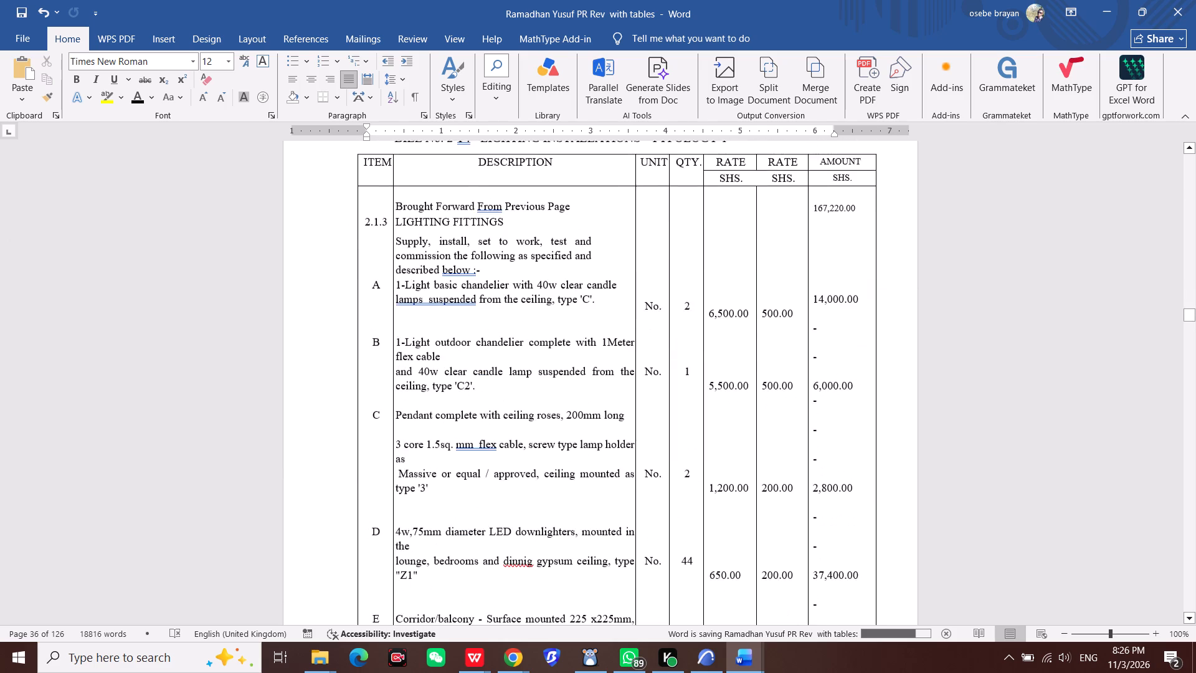
scroll(577, 412, "down", 20)
scroll(577, 412, "down", 18)
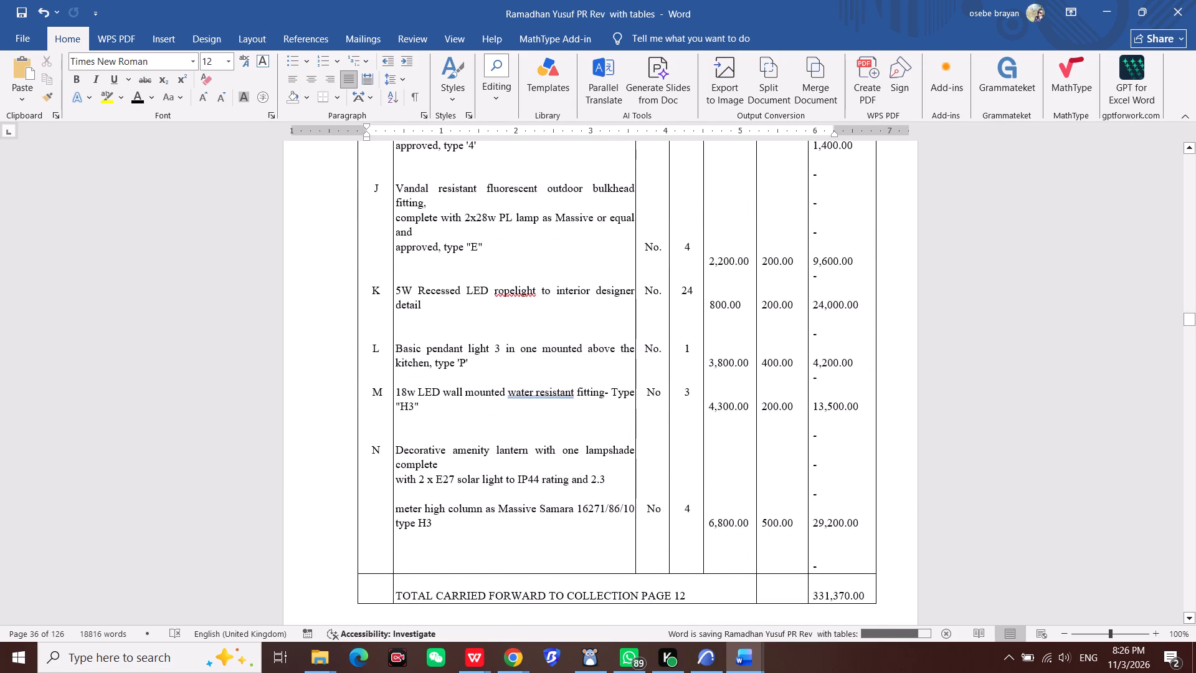
scroll(577, 412, "down", 20)
scroll(577, 412, "down", 7)
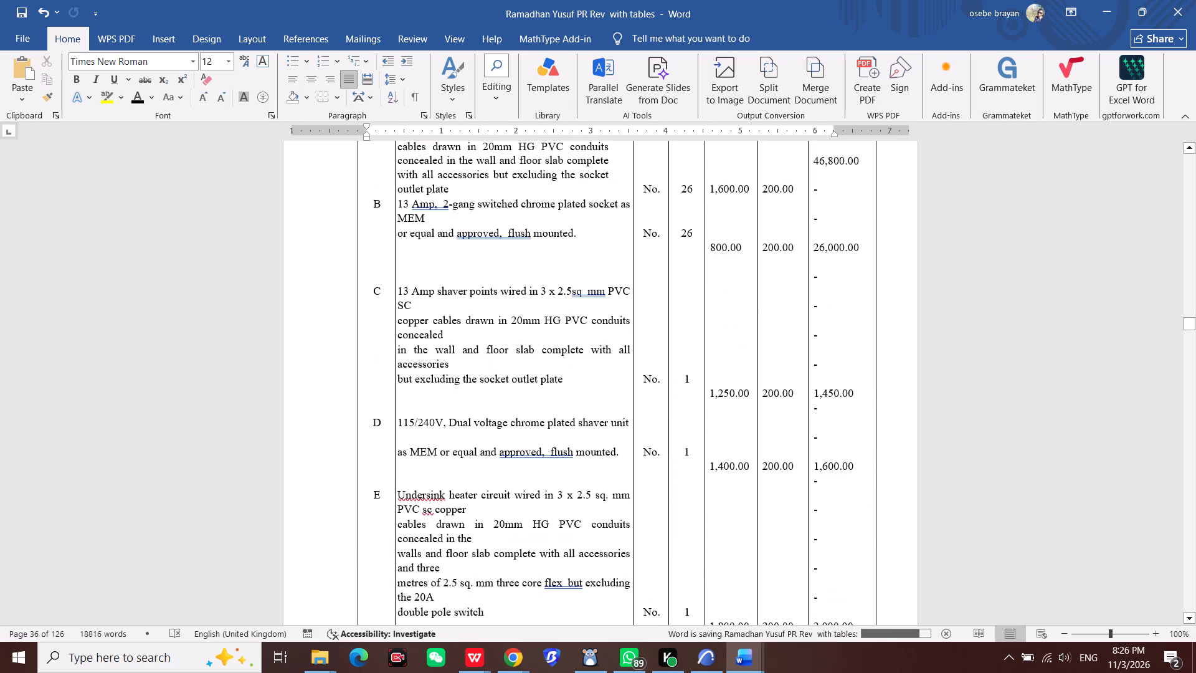
scroll(577, 398, "down", 8)
scroll(577, 398, "down", 20)
scroll(595, 413, "down", 3)
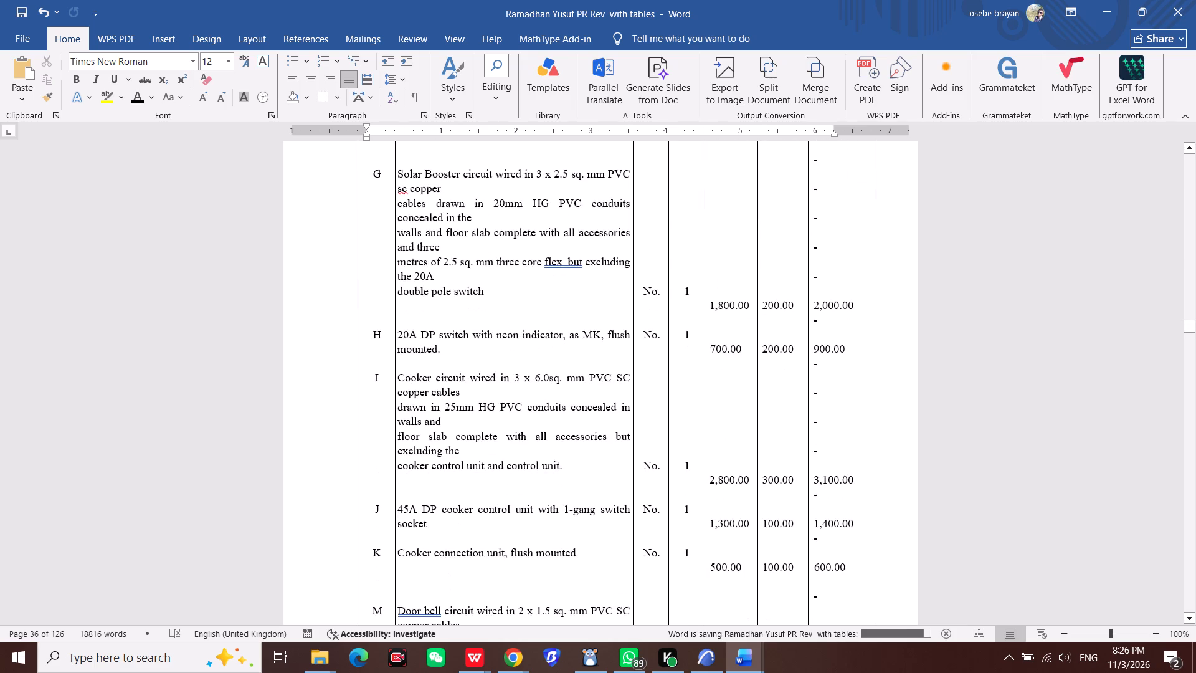
scroll(595, 413, "down", 3)
scroll(581, 361, "down", 20)
scroll(581, 361, "down", 7)
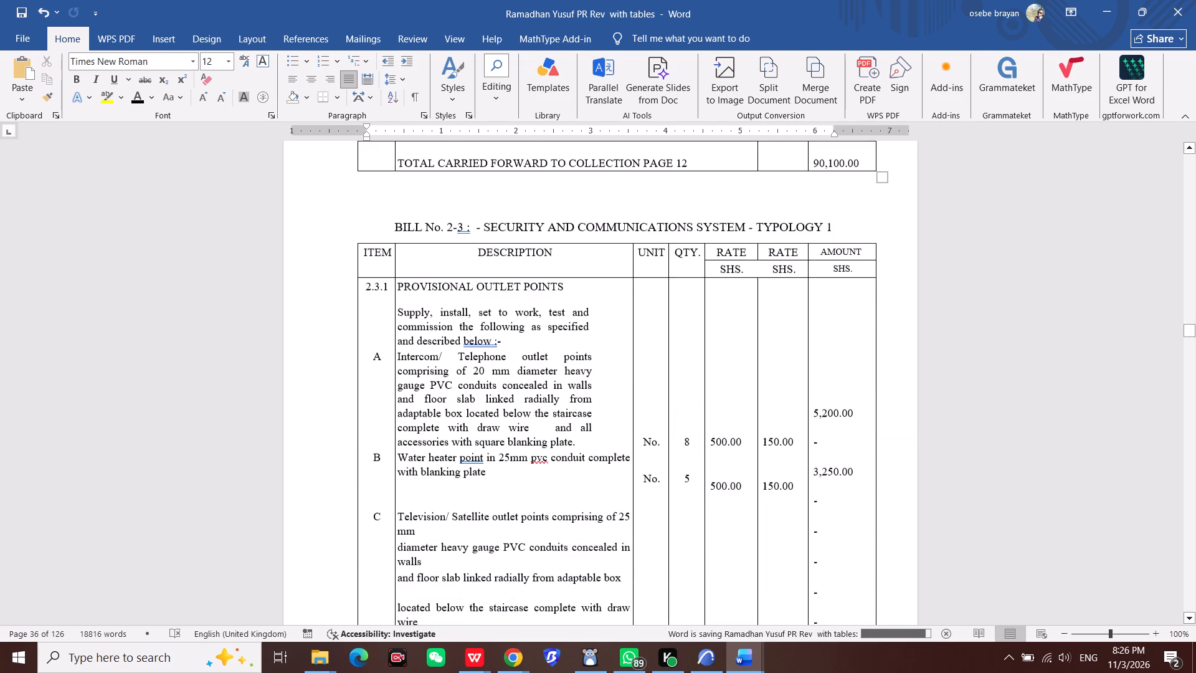
scroll(581, 307, "down", 20)
scroll(581, 307, "down", 14)
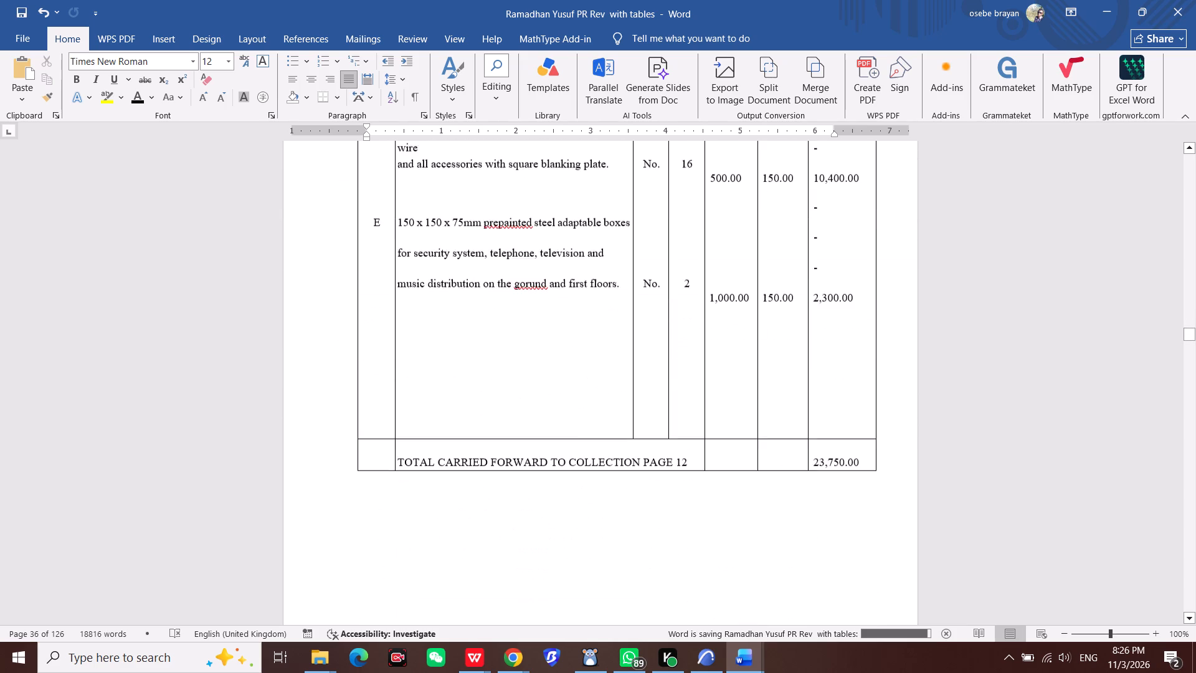
scroll(581, 289, "down", 20)
scroll(581, 289, "down", 5)
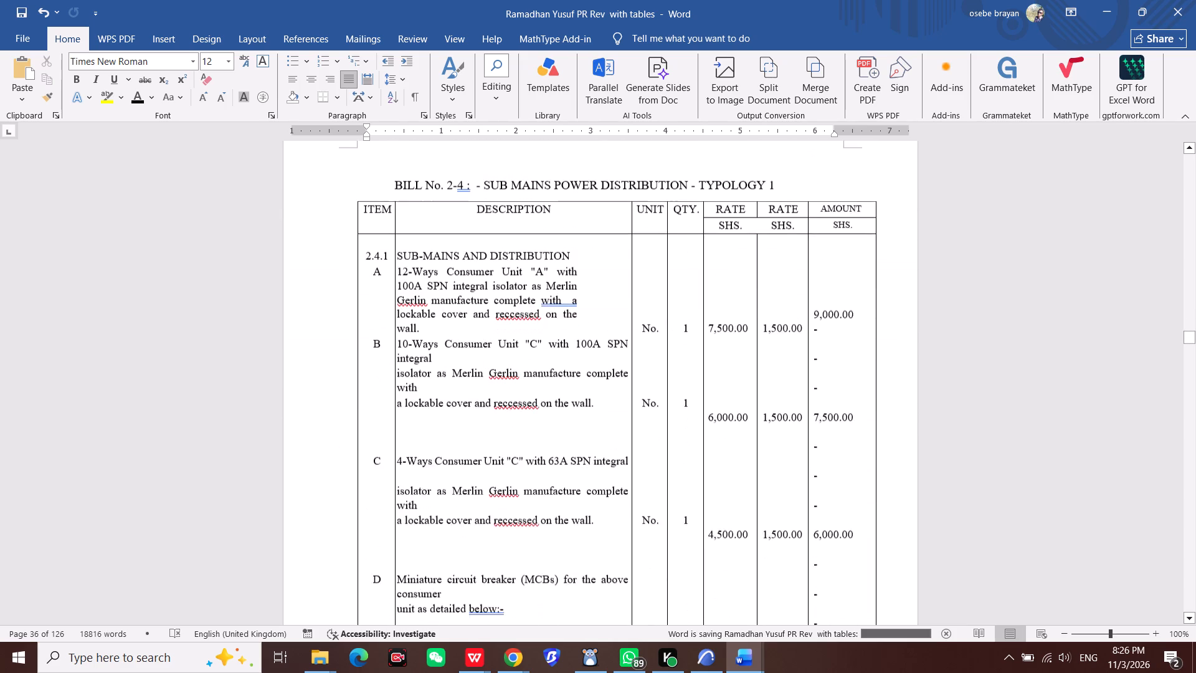
scroll(581, 289, "down", 5)
scroll(574, 381, "down", 9)
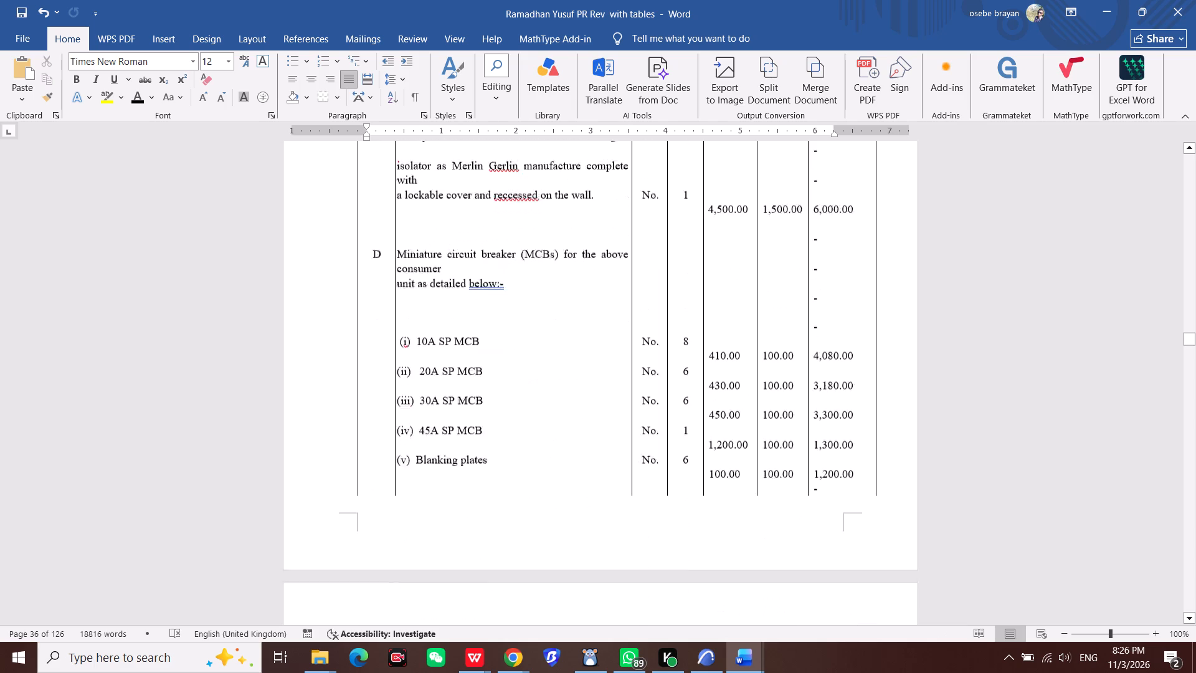
scroll(604, 418, "down", 5)
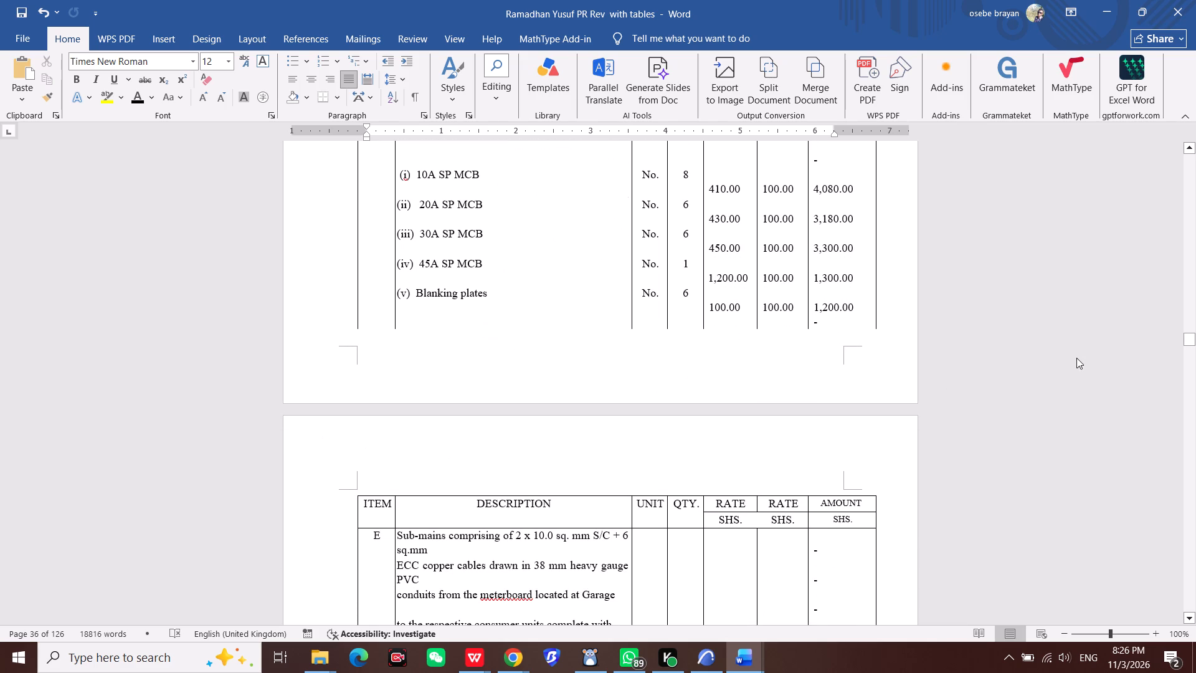
left_click_drag(1187, 338, 1195, 543)
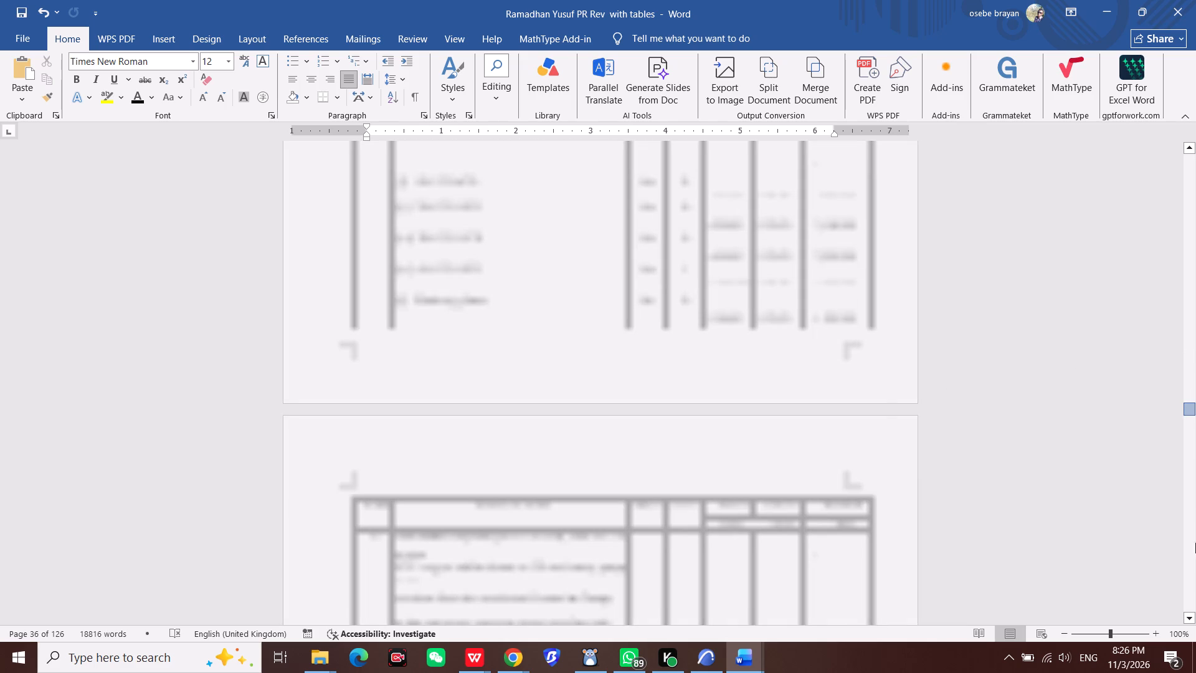
Review Table 28, the summary of loading, sizing of cables and protective devices, from its last rows back to its header.
left_click_drag(1195, 543, 1195, 594)
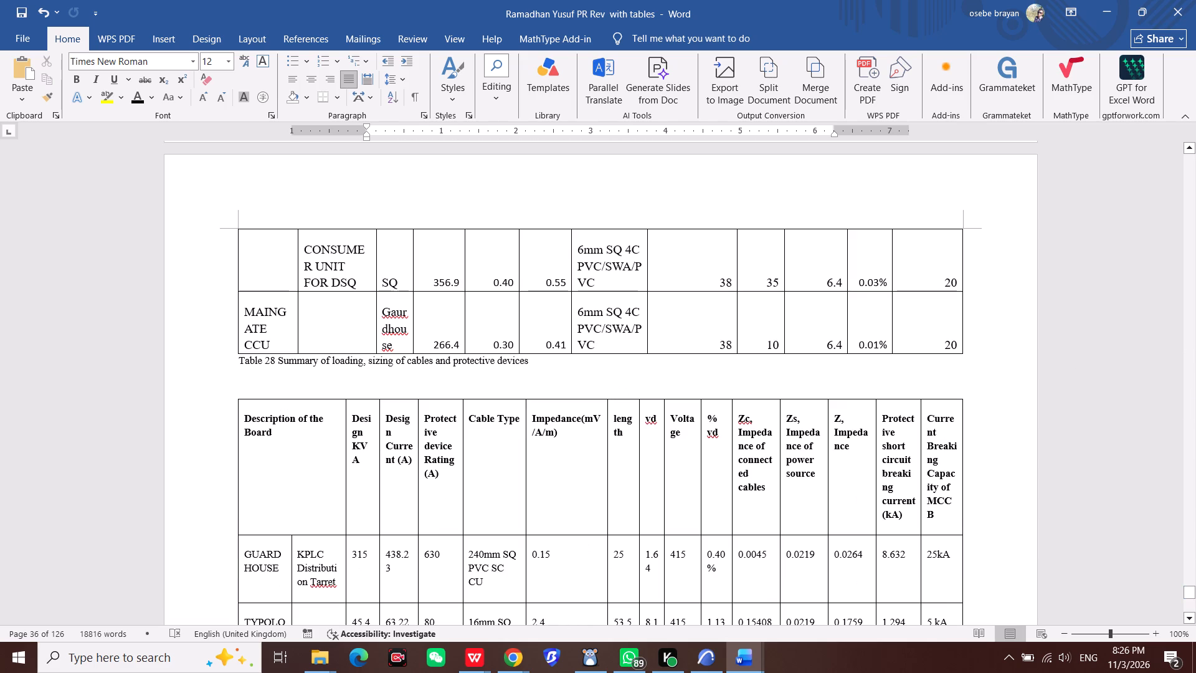
scroll(677, 393, "up", 8)
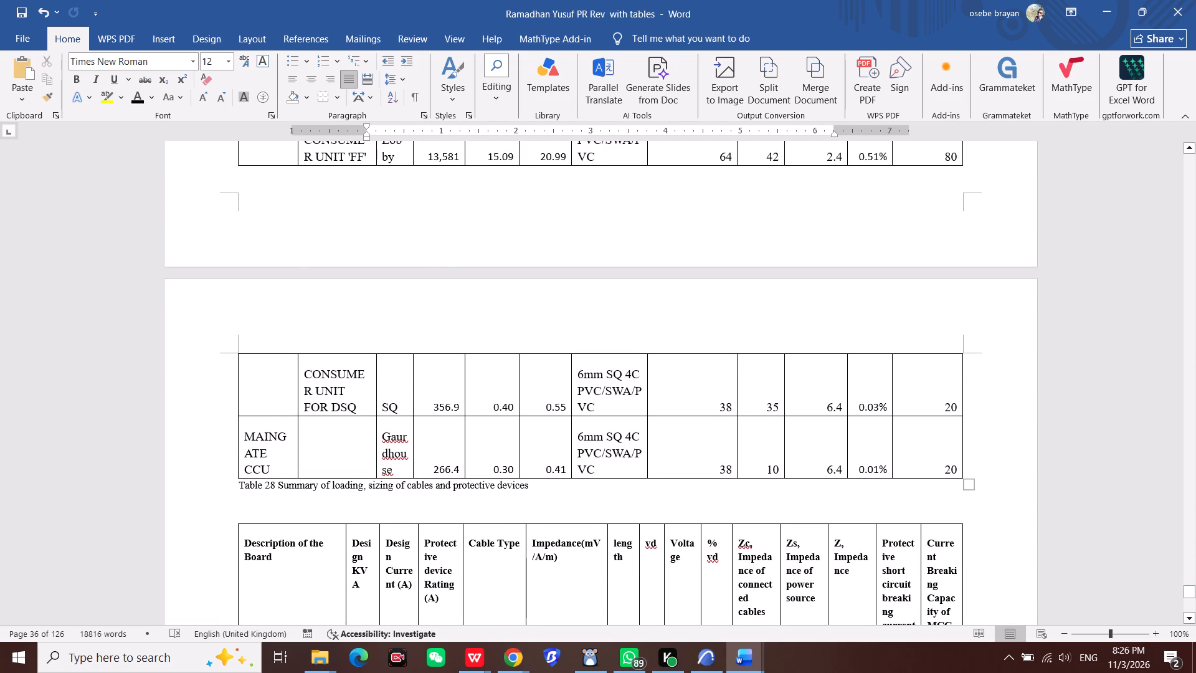
scroll(677, 393, "up", 14)
scroll(677, 393, "up", 10)
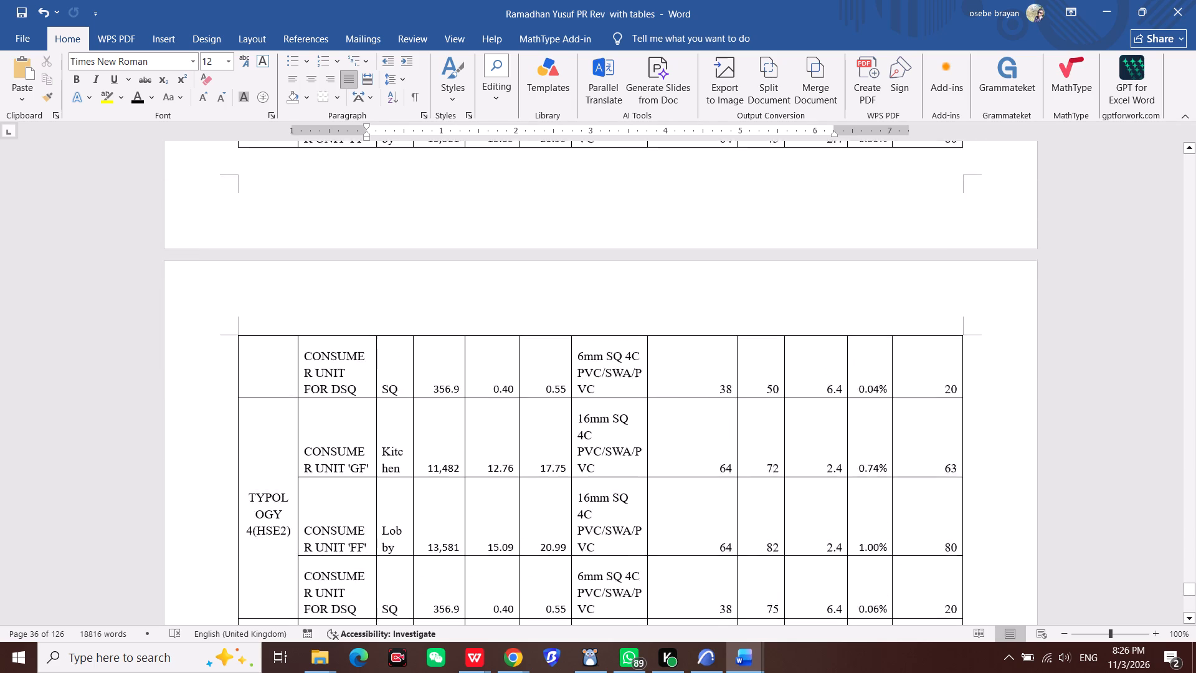
scroll(677, 393, "up", 11)
scroll(486, 389, "up", 6)
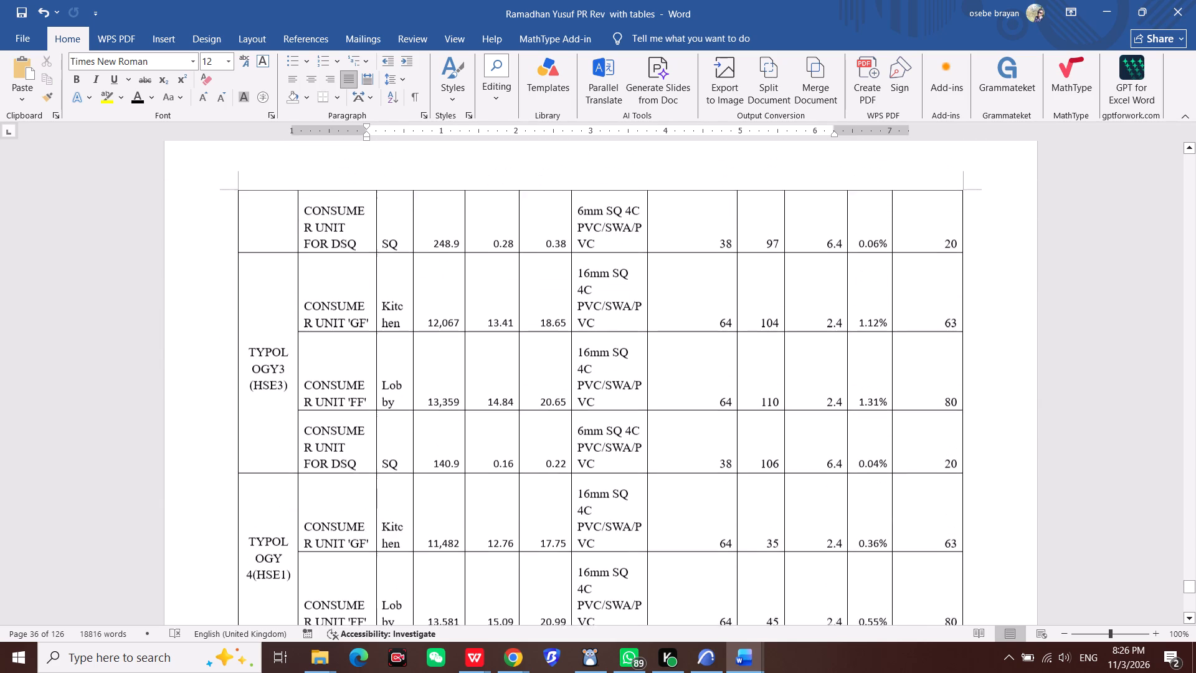
scroll(486, 389, "up", 18)
scroll(486, 389, "up", 7)
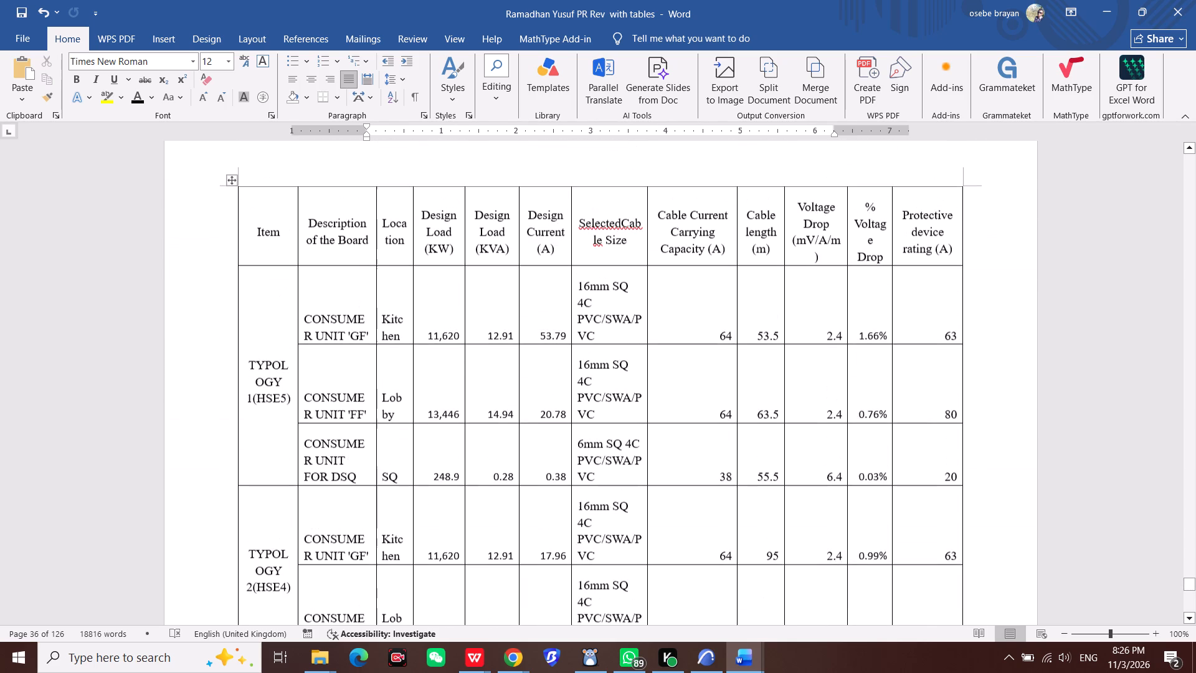
Review the consumer control unit load distribution schedules backwards from Table 27 ('DSQ') to Table 25 ('GF').
scroll(486, 389, "up", 15)
scroll(486, 389, "up", 17)
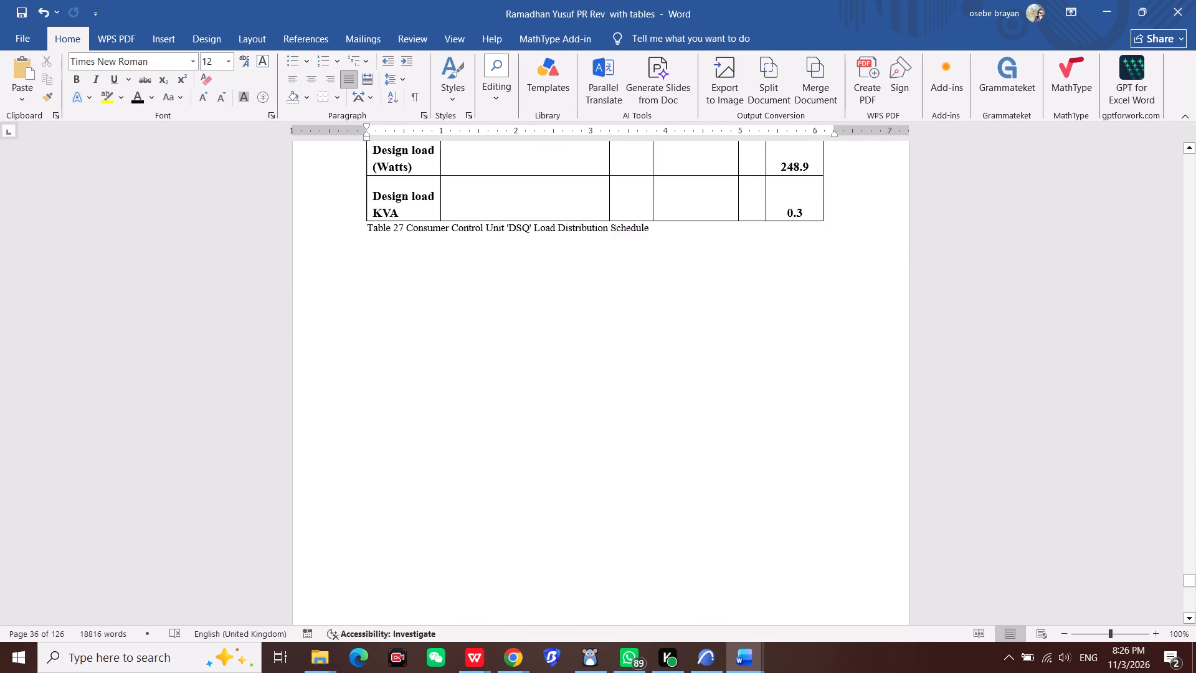
scroll(486, 389, "up", 17)
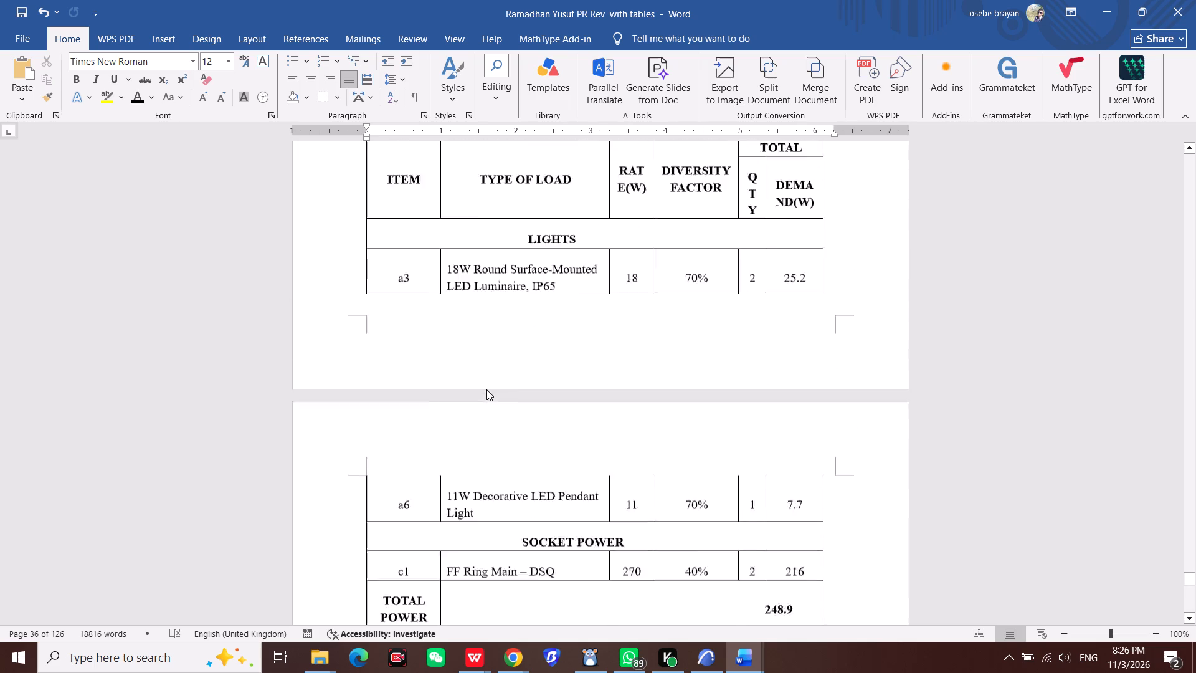
scroll(486, 389, "up", 15)
scroll(486, 389, "up", 9)
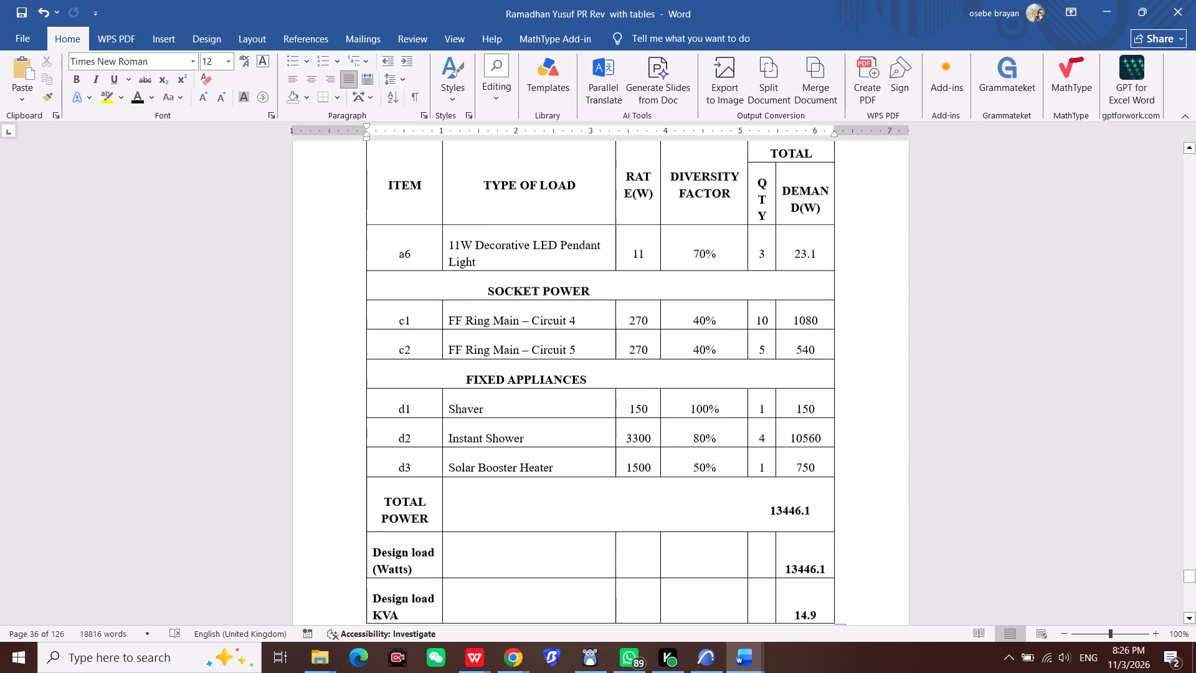
scroll(486, 389, "up", 17)
scroll(486, 389, "up", 13)
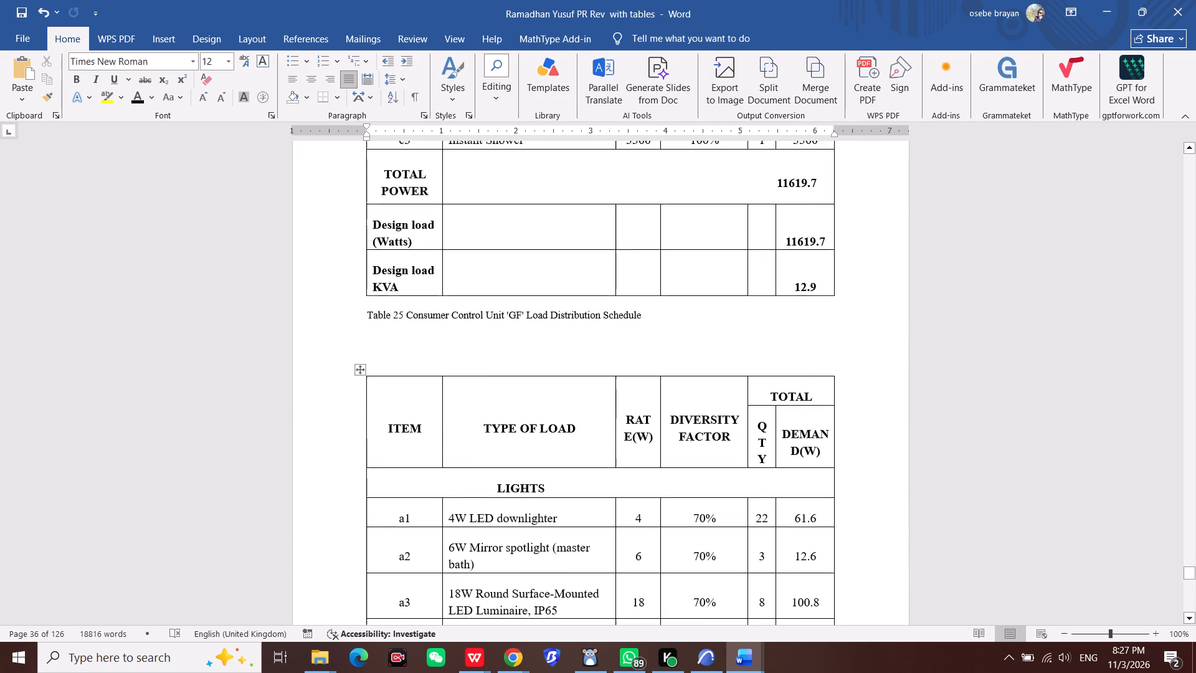
scroll(486, 389, "up", 4)
scroll(486, 389, "up", 18)
scroll(486, 389, "up", 12)
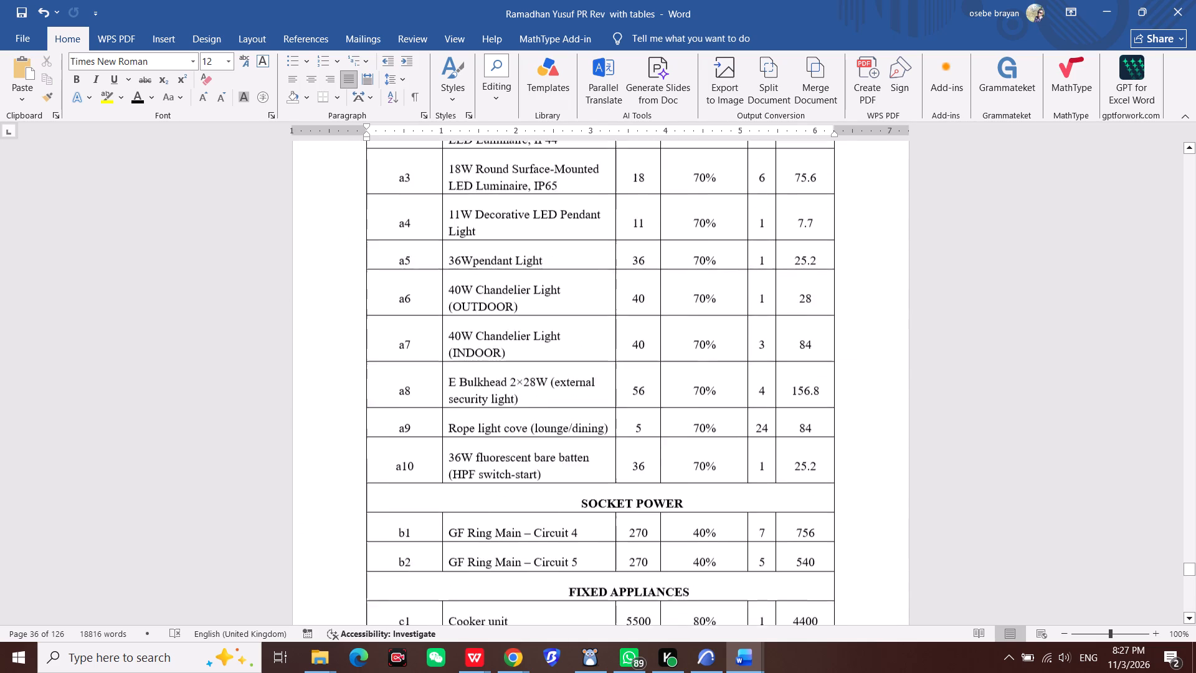